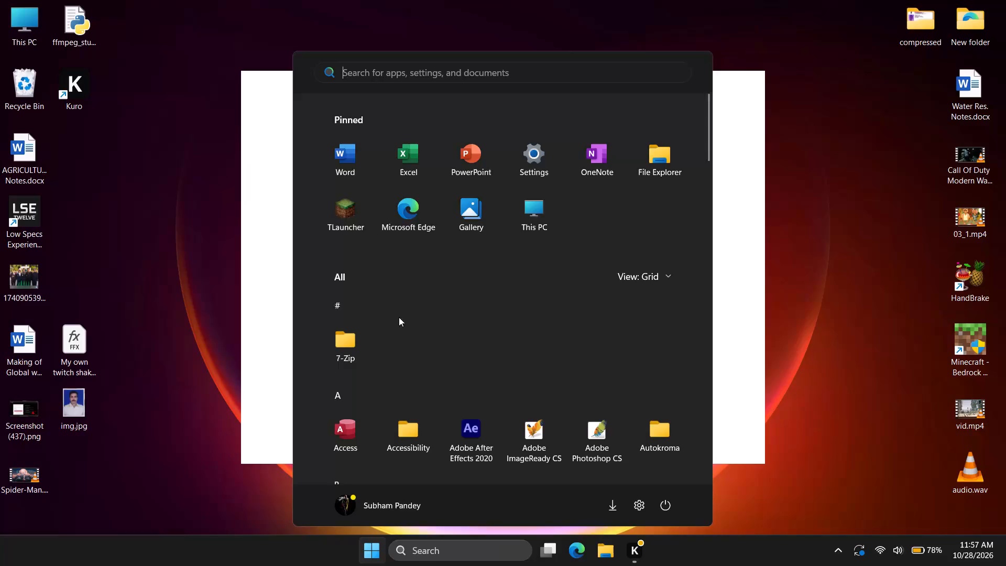
Search the installed apps for "af" and launch Adobe After Effects 2020.
scroll(433, 188, "down", 9)
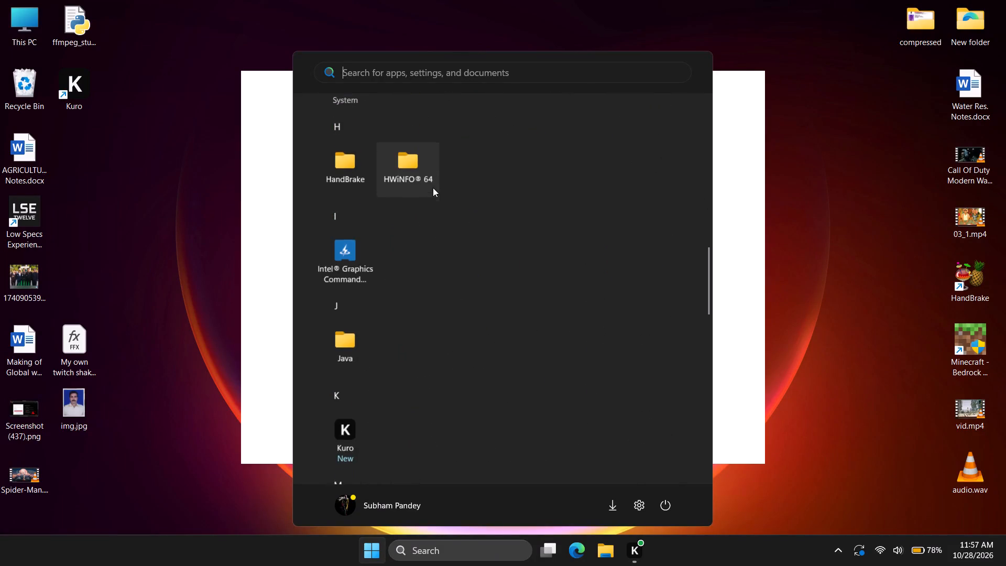
type("af")
key("Return")
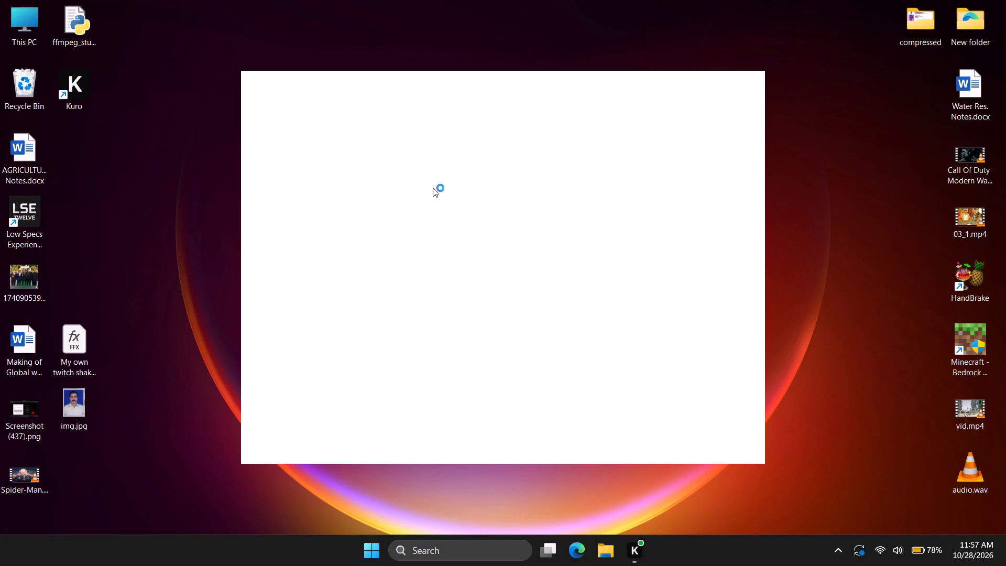
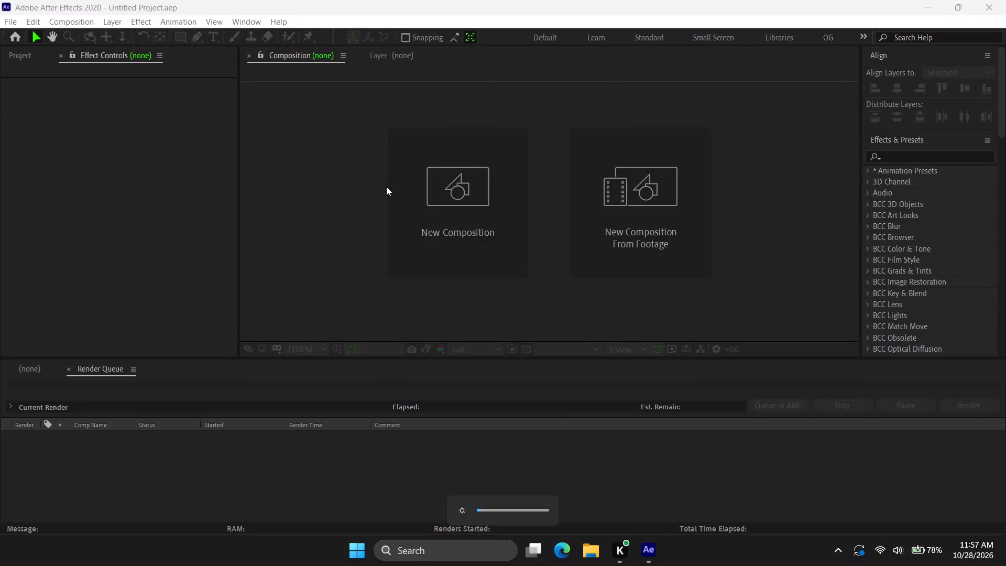
Create a new composition using the preset default settings.
left_click(441, 206)
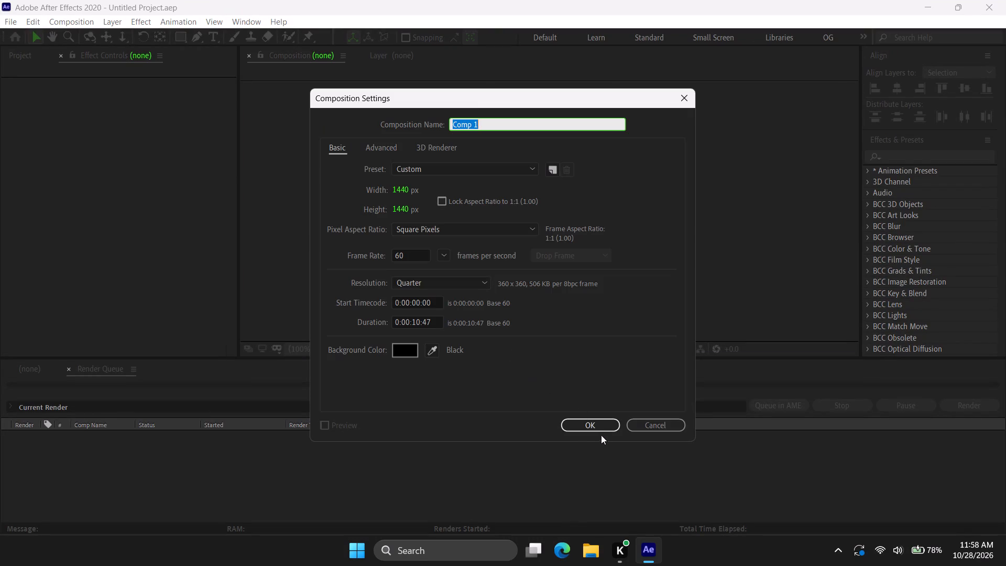
left_click(594, 425)
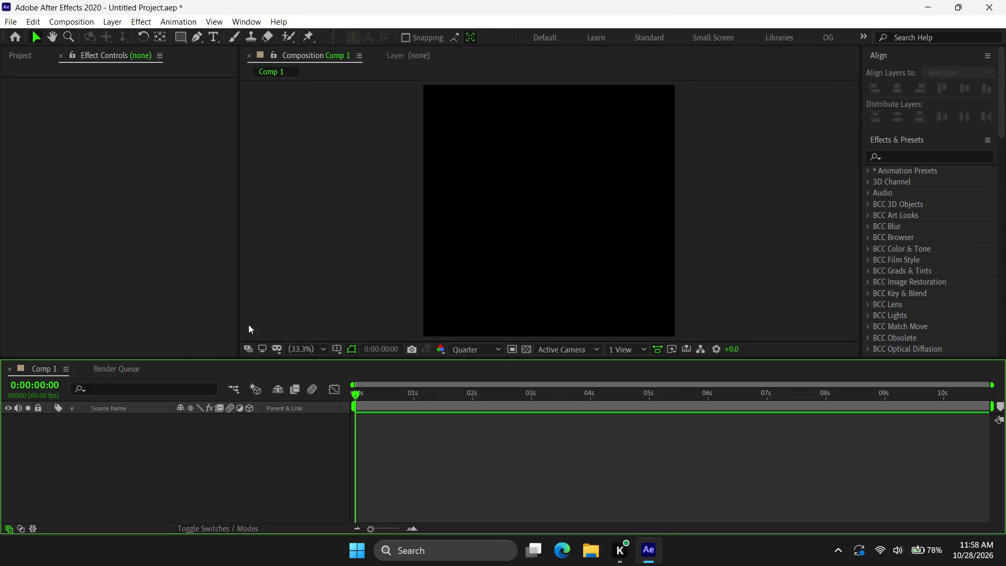
Set the composition's width to 1080 px and height to 1080 px in its settings.
right_click(248, 324)
left_click(307, 342)
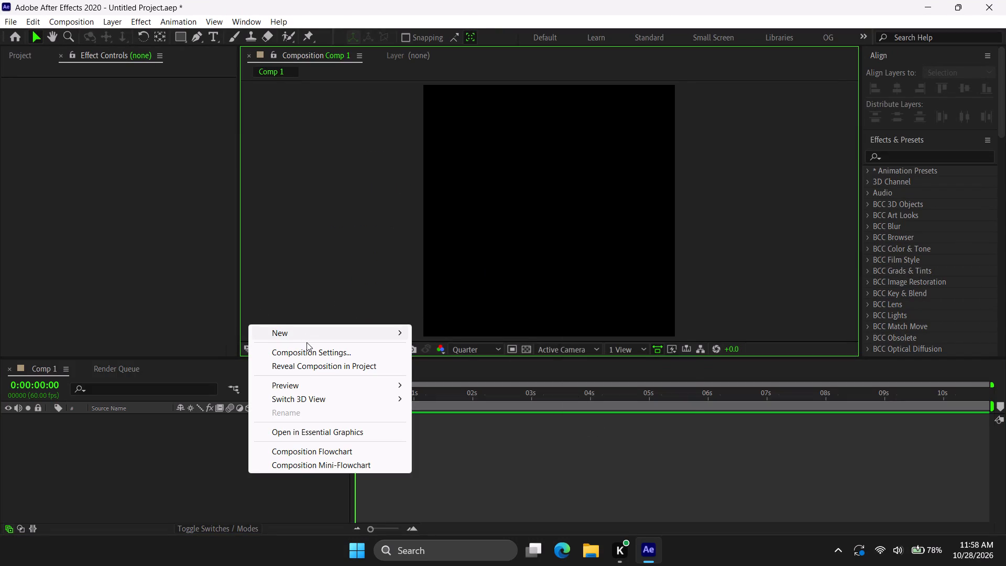
left_click(313, 352)
left_click(413, 185)
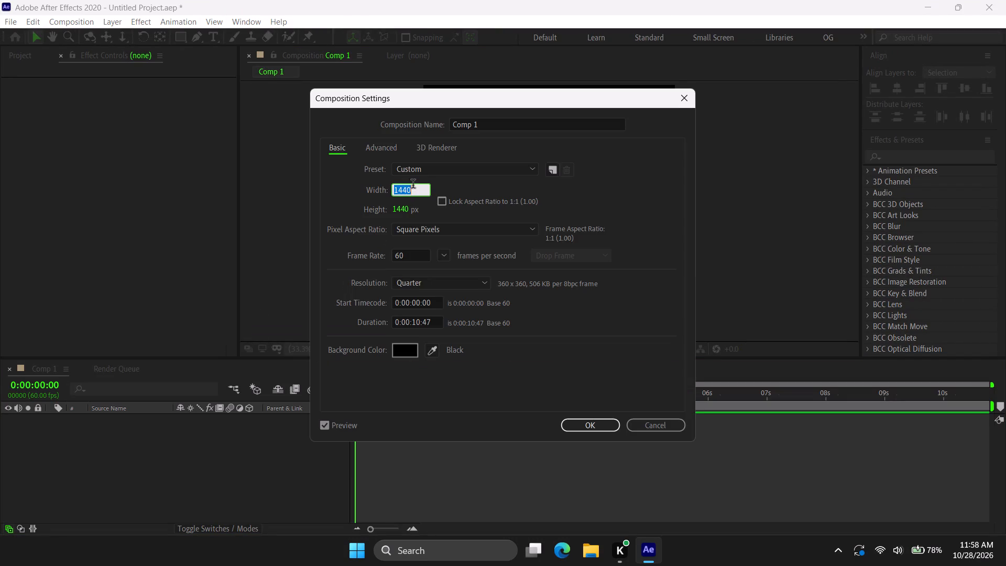
type("108-")
key("BackSpace")
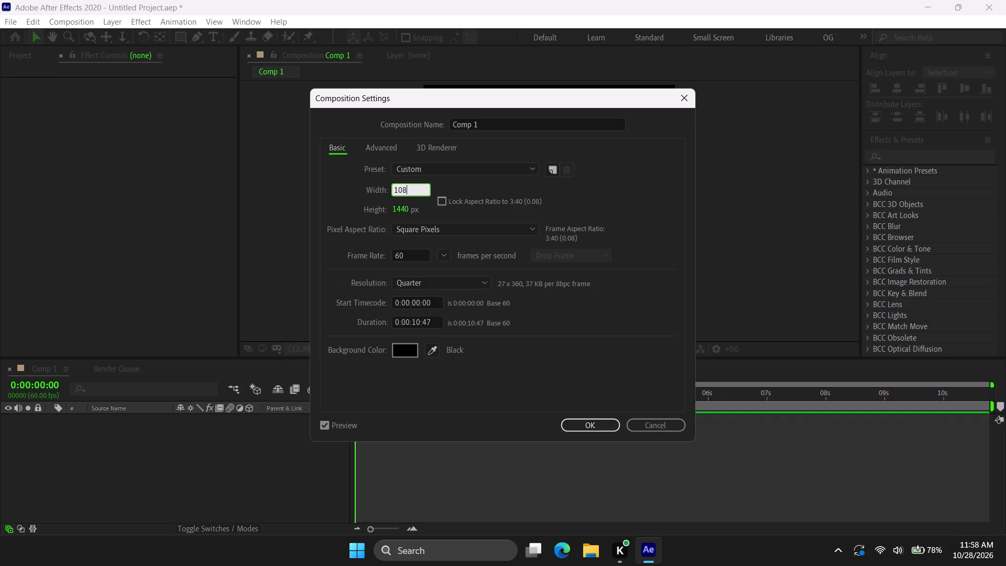
key("0")
left_click(398, 211)
type("108")
key("0")
key("Return")
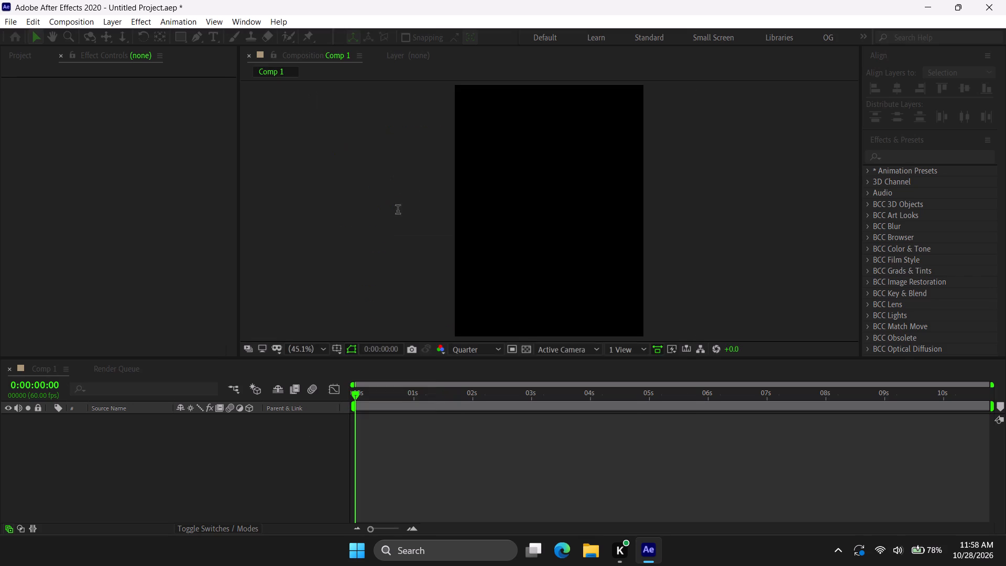
Import the MTG DIABÓLICA (Ultra Slowed) MP3 file from the Downloads folder into the project.
key("ctrl+i")
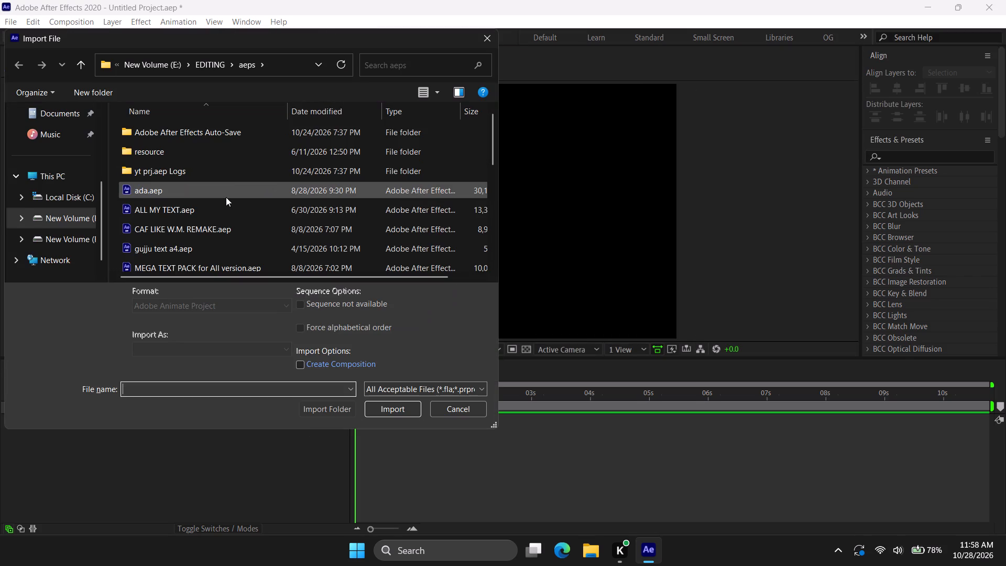
scroll(145, 205, "down", 2)
scroll(145, 205, "up", 1)
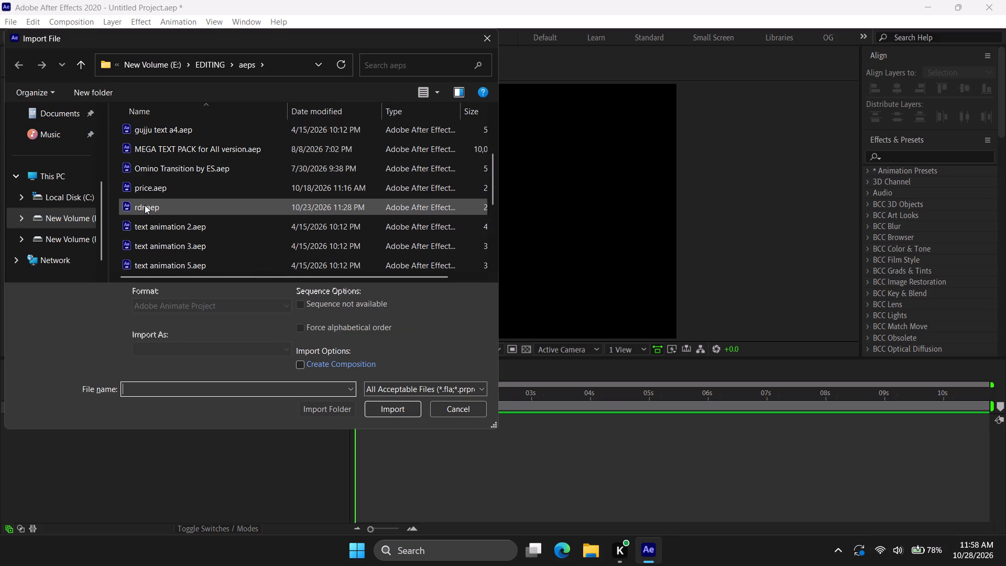
scroll(145, 205, "up", 1)
scroll(59, 193, "up", 2)
left_click(71, 188)
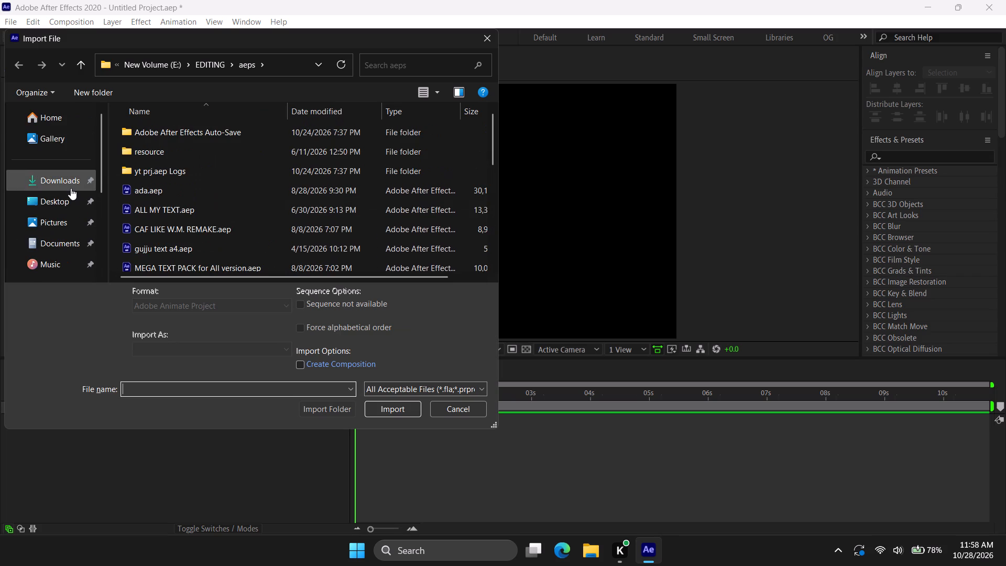
scroll(166, 192, "down", 1)
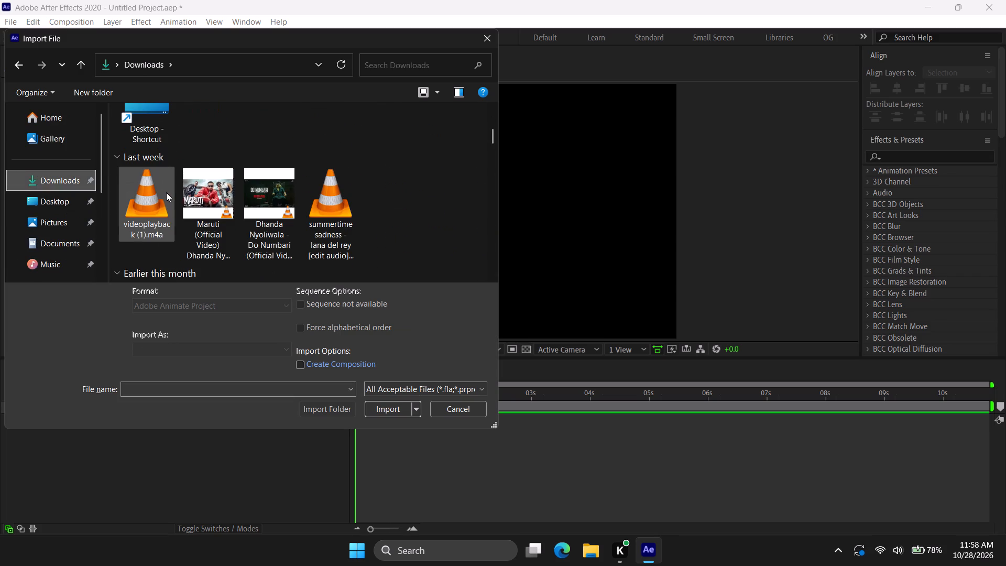
scroll(239, 193, "down", 1)
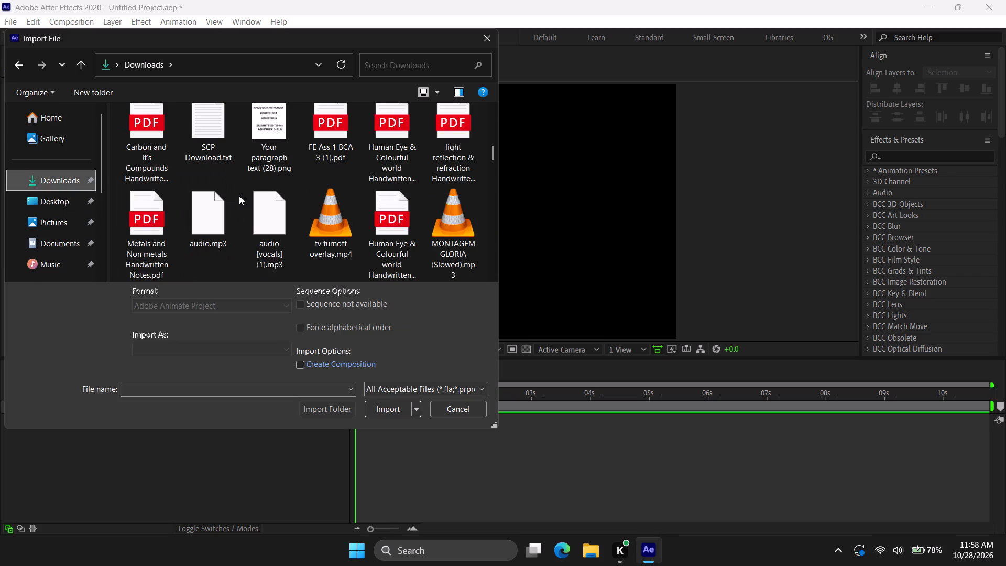
left_click(246, 194)
scroll(493, 199, "down", 1)
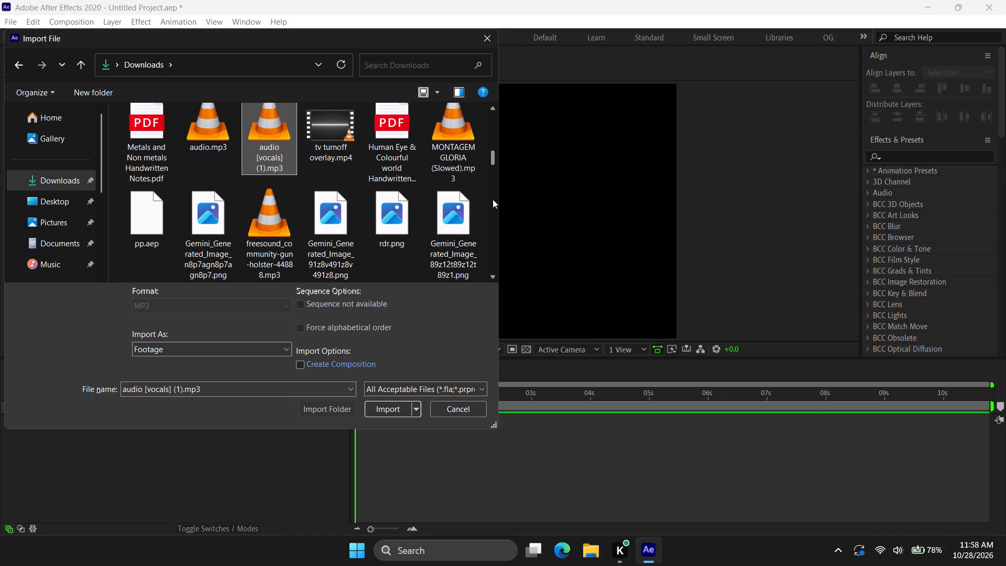
left_click(404, 227)
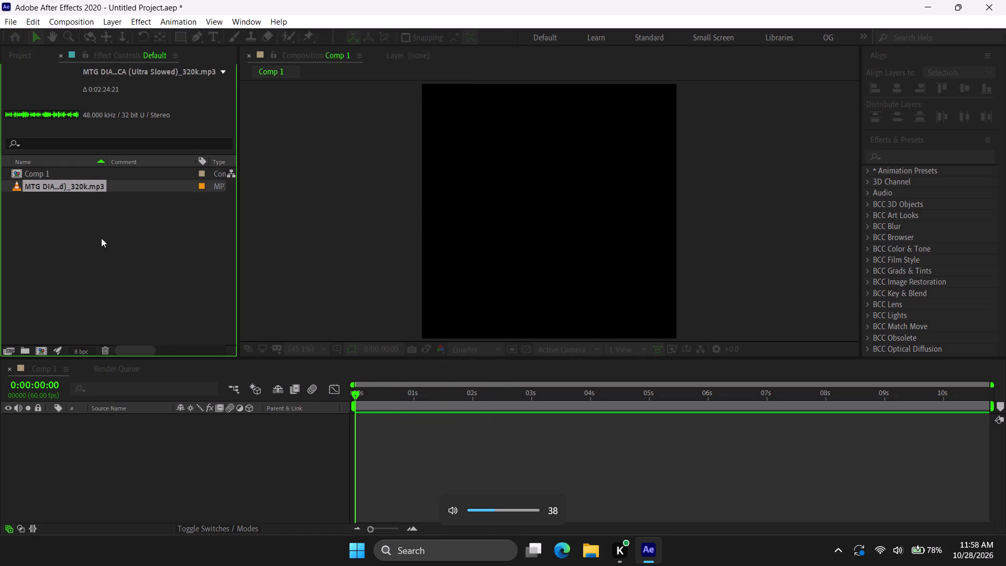
Add the imported MP3 to the Comp 1 timeline as an audio layer.
left_click_drag(80, 183, 199, 460)
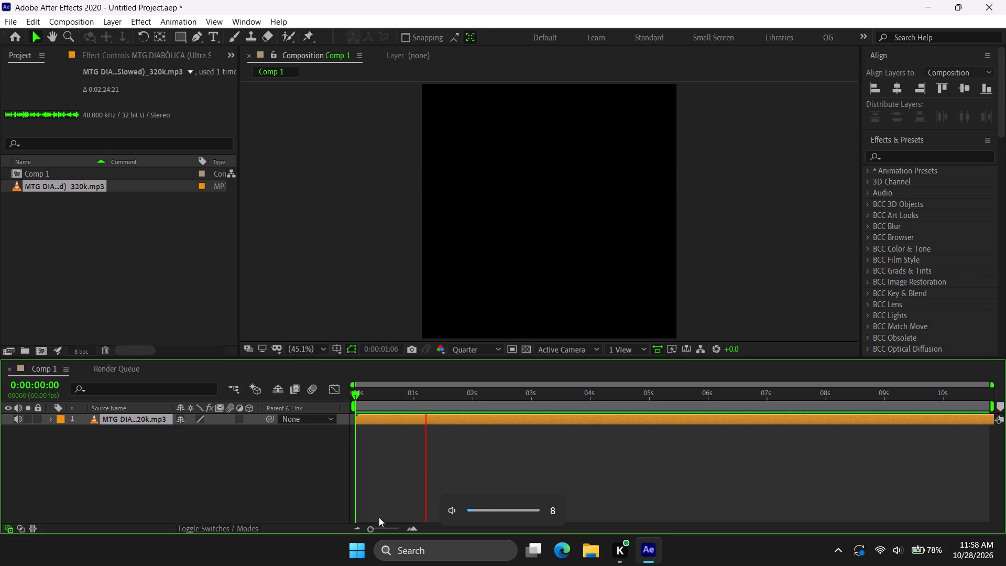
Set the composition's duration to 0:00:30:47.
left_click_drag(374, 529, 305, 520)
right_click(309, 215)
left_click(382, 235)
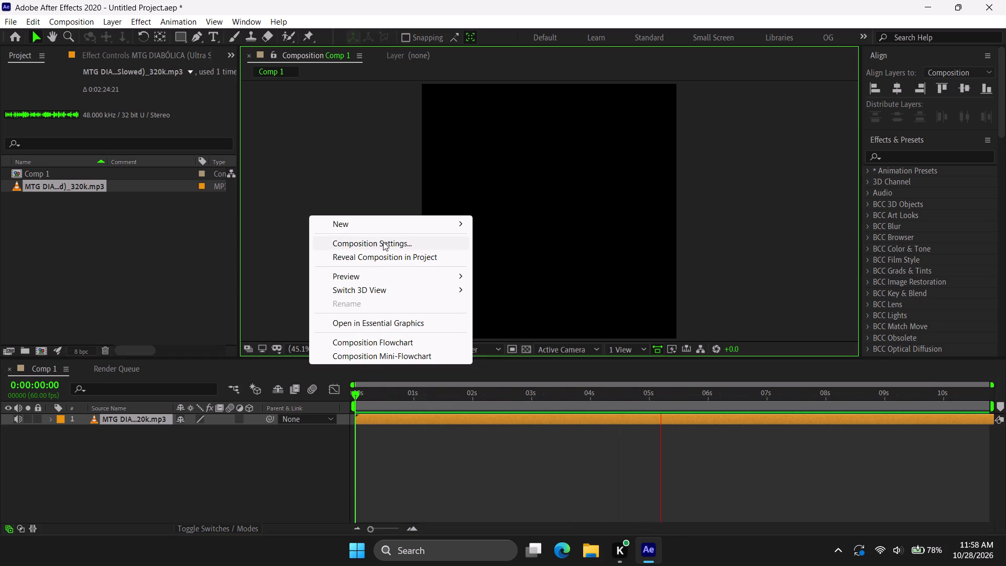
left_click(383, 242)
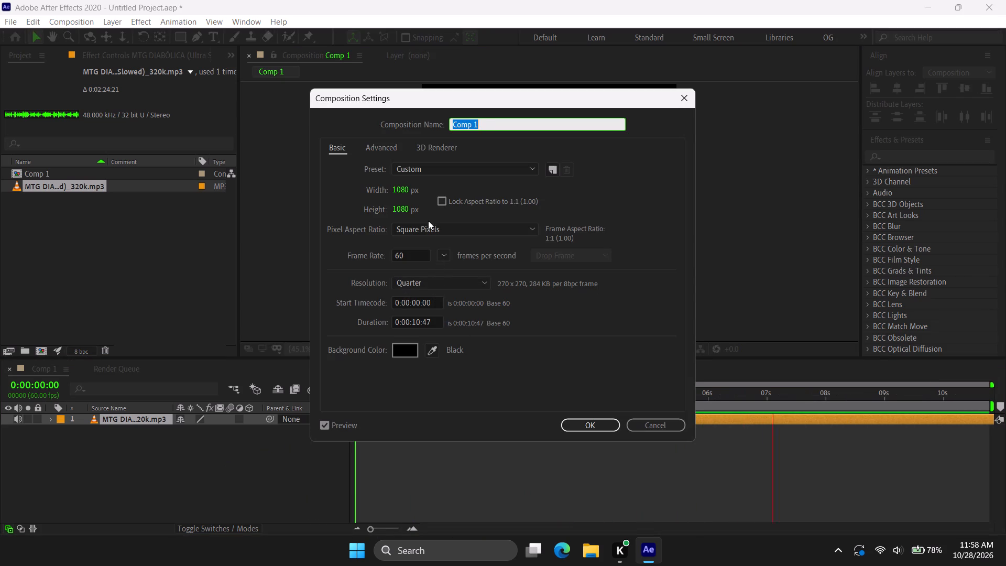
left_click(421, 320)
key("BackSpace")
key("BackSpace")
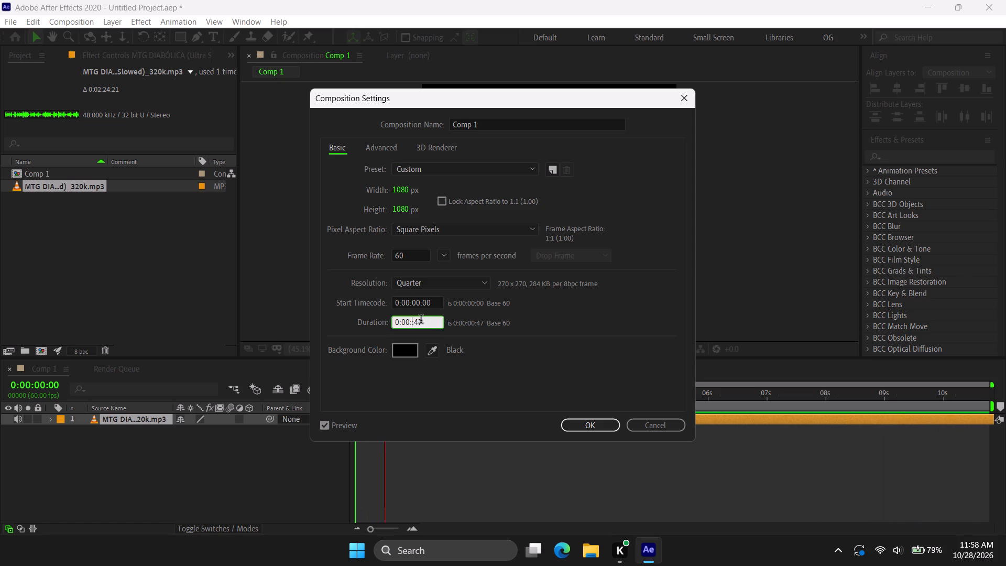
type("30")
key("Return")
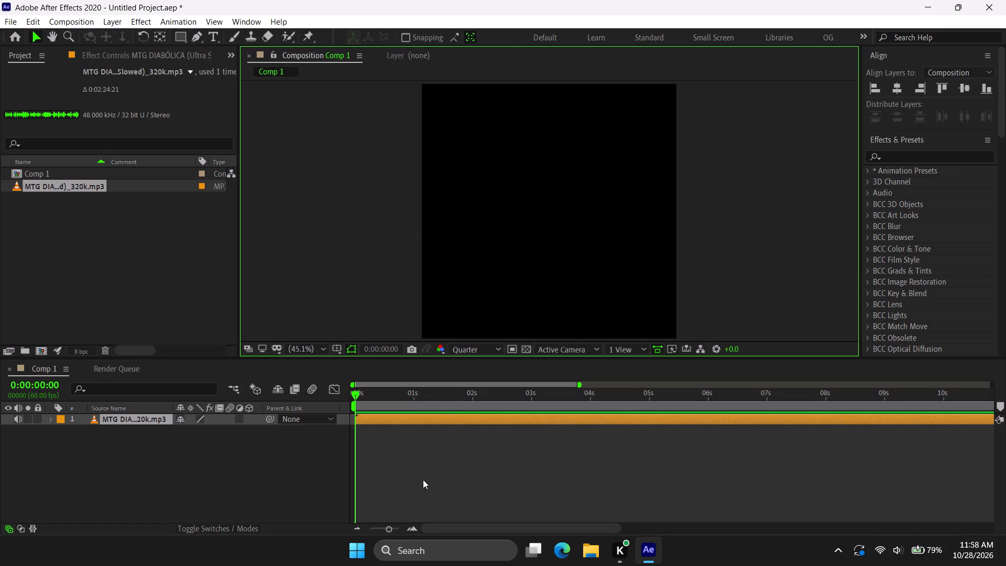
Audition the song from 0:00:17:17, shift the audio layer earlier, and trim its start at 0:00:00:00.
left_click_drag(385, 527, 366, 529)
left_click_drag(611, 398, 726, 407)
key("space")
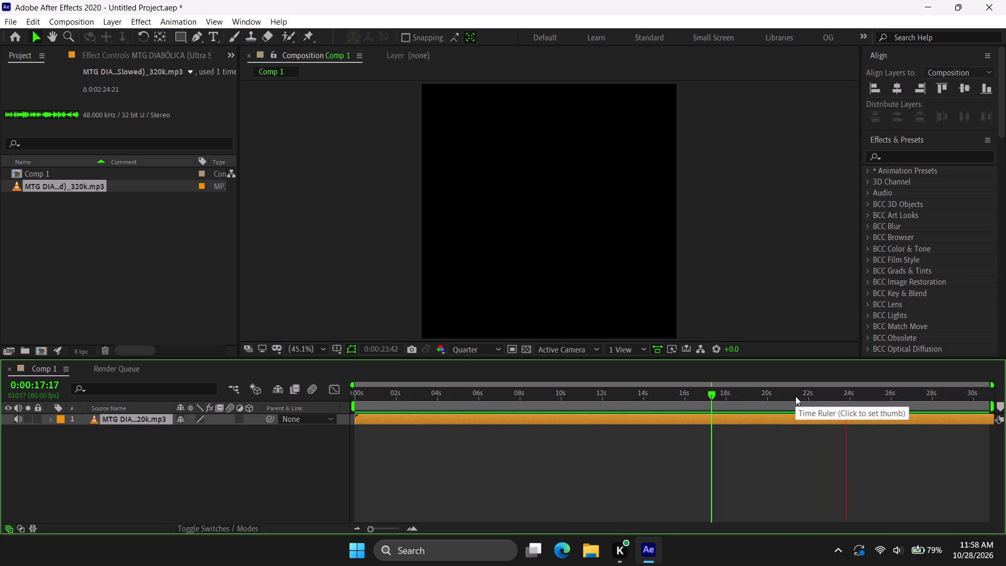
key("space")
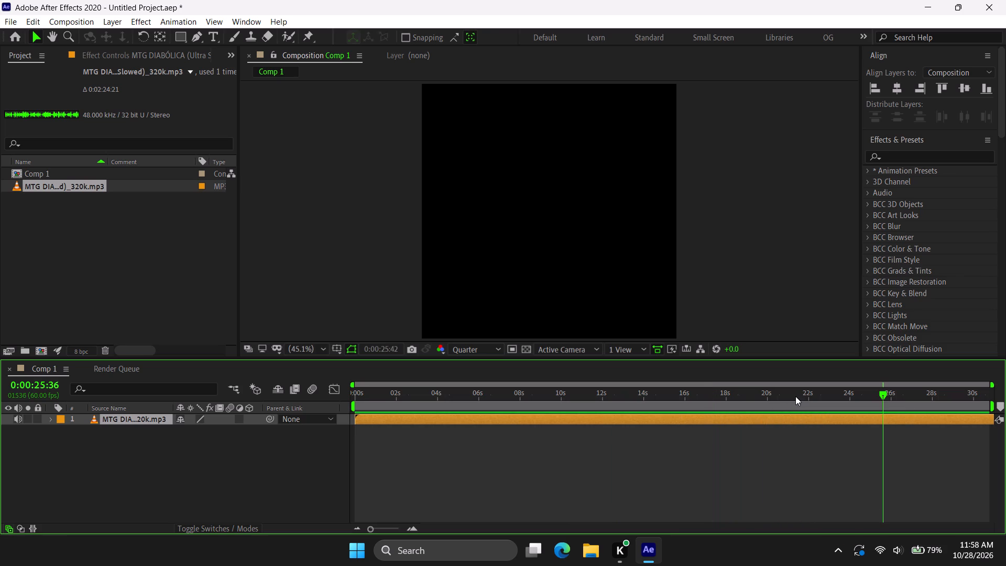
left_click_drag(895, 422, 357, 420)
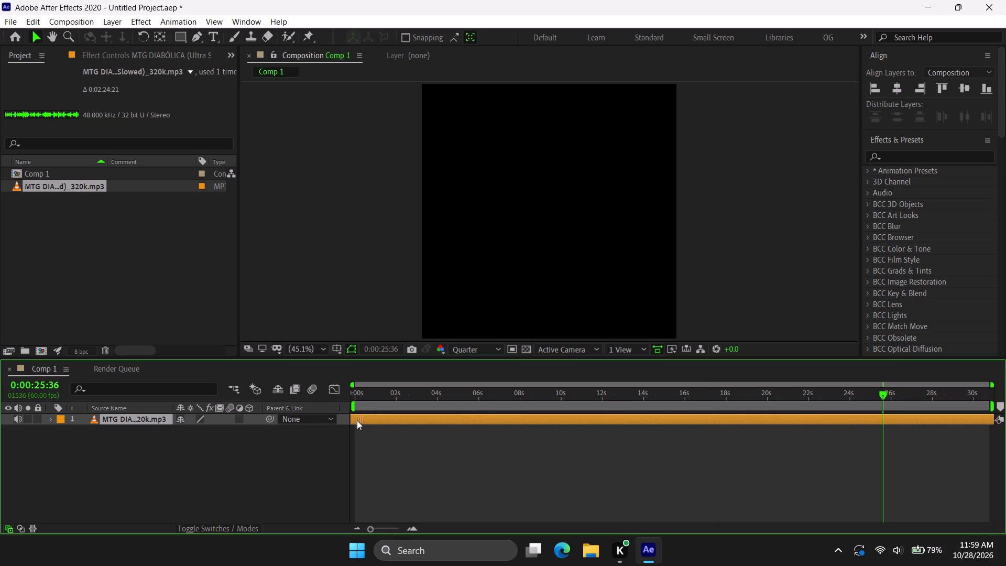
left_click_drag(357, 420, 270, 434)
left_click_drag(381, 397, 262, 413)
key("alt+bracketleft")
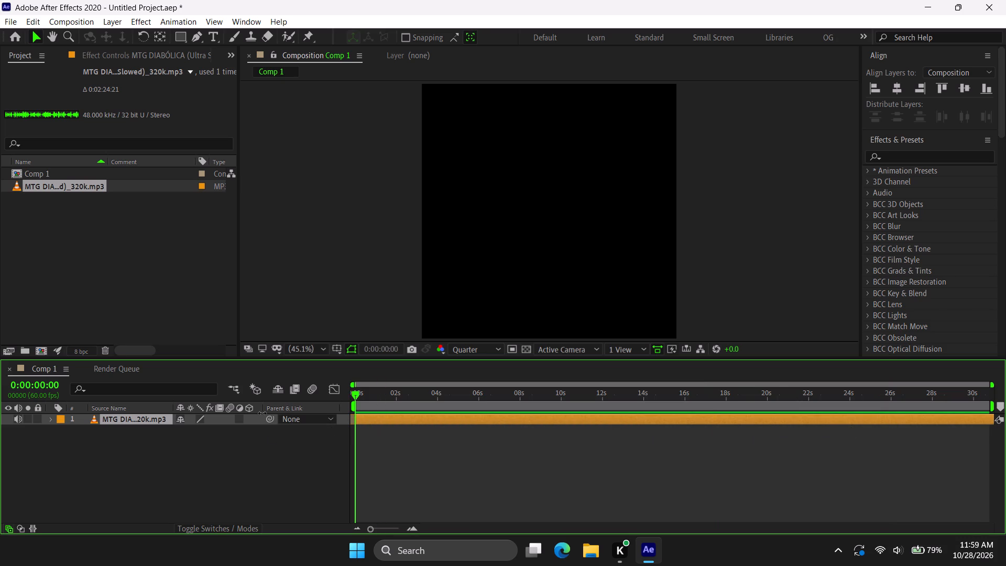
left_click_drag(558, 419, 313, 445)
key("alt+bracketleft")
Play the composition from the start while repeatedly sliding the audio layer earlier to find the wanted passage.
key("space")
left_click_drag(462, 418, 353, 427)
left_click_drag(444, 421, 428, 421)
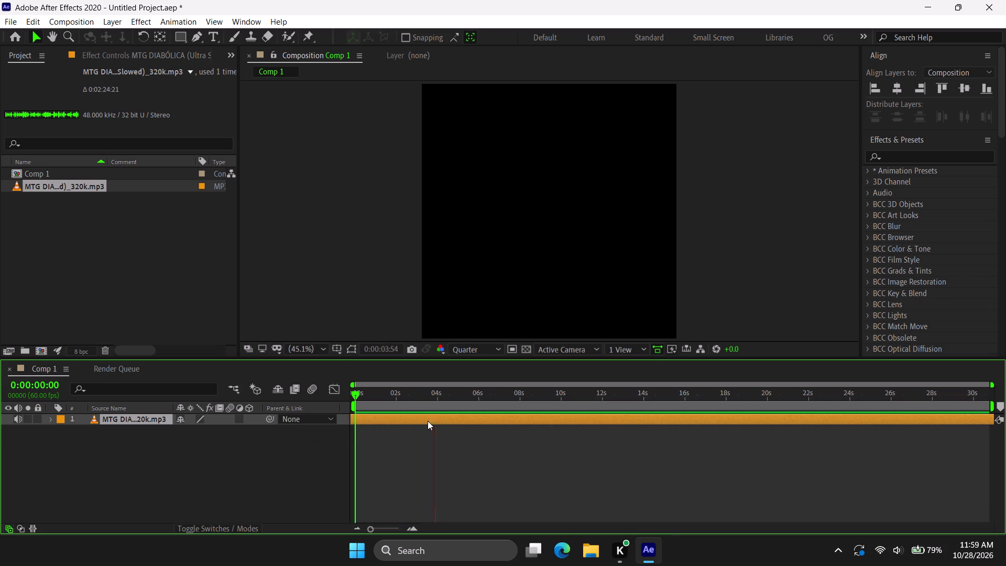
left_click_drag(428, 421, 376, 424)
left_click_drag(444, 421, 333, 429)
left_click(433, 415)
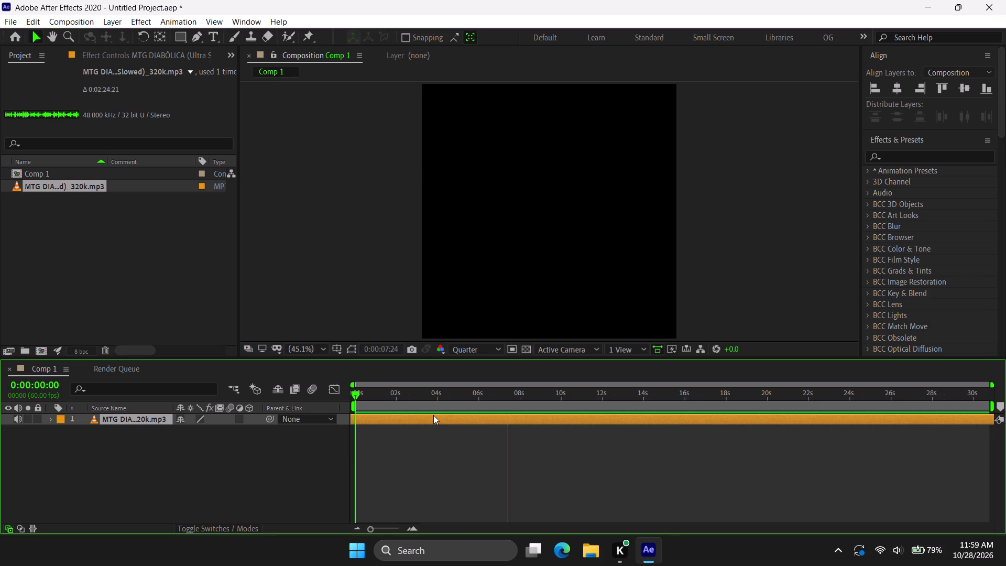
left_click_drag(455, 419, 330, 429)
left_click_drag(449, 419, 407, 422)
left_click_drag(465, 421, 354, 427)
left_click_drag(447, 423, 284, 433)
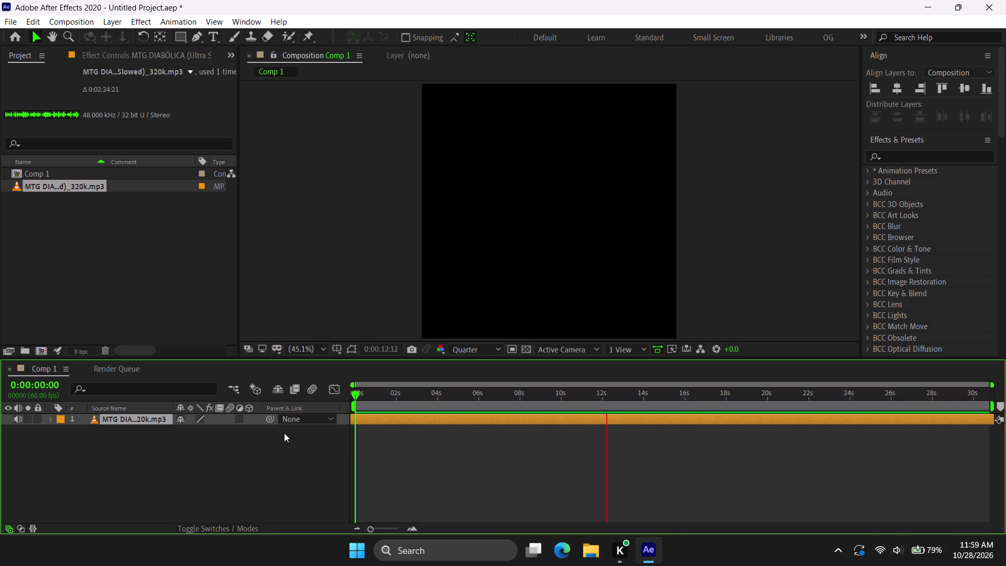
key("space")
Slide the audio layer further earlier and trim its start at 0:00:00:54.
left_click_drag(371, 399, 258, 407)
key("space")
key("space")
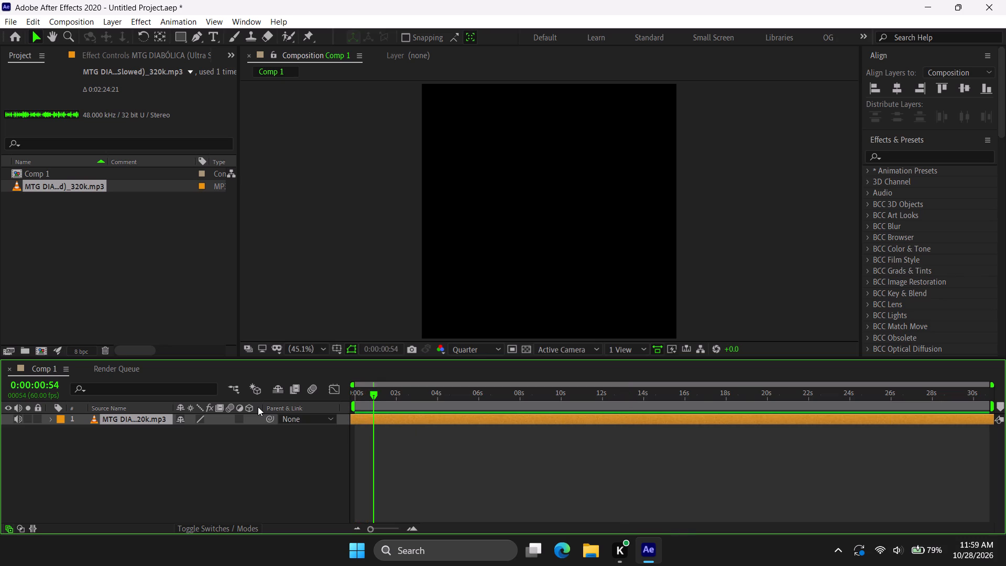
left_click_drag(429, 423, 273, 420)
key("alt+bracketleft")
Preview the passage, slide the audio layer earlier again, trim its start at 0:00:00:00, and play it back from there.
key("space")
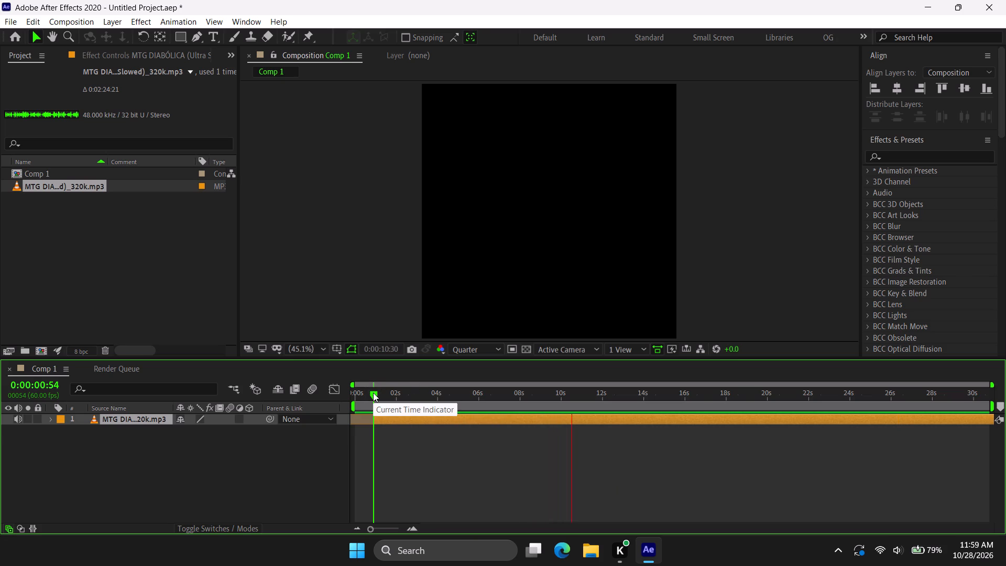
left_click_drag(373, 393, 211, 417)
left_click_drag(419, 420, 127, 443)
key("alt+bracketleft")
key("space")
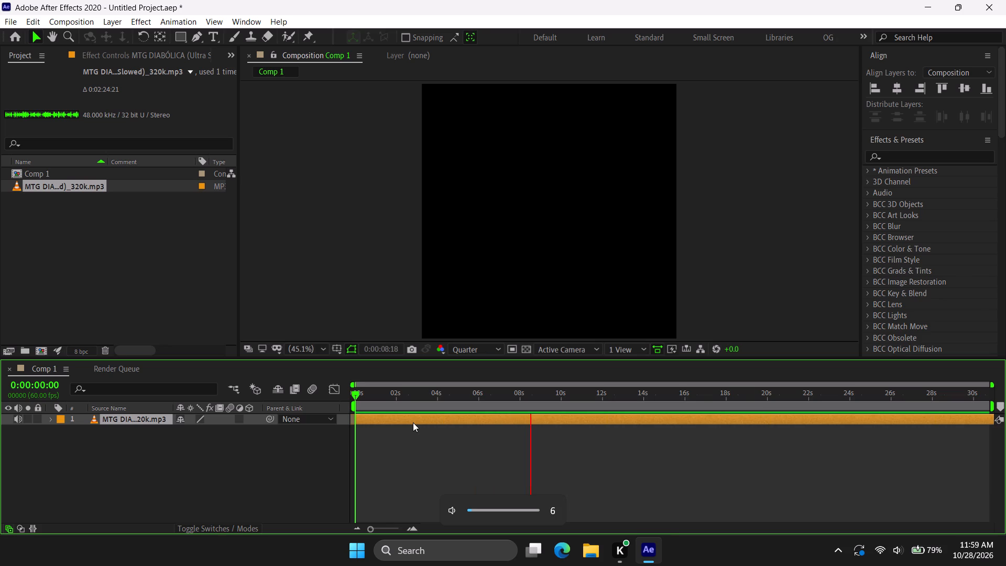
left_click_drag(378, 400, 95, 391)
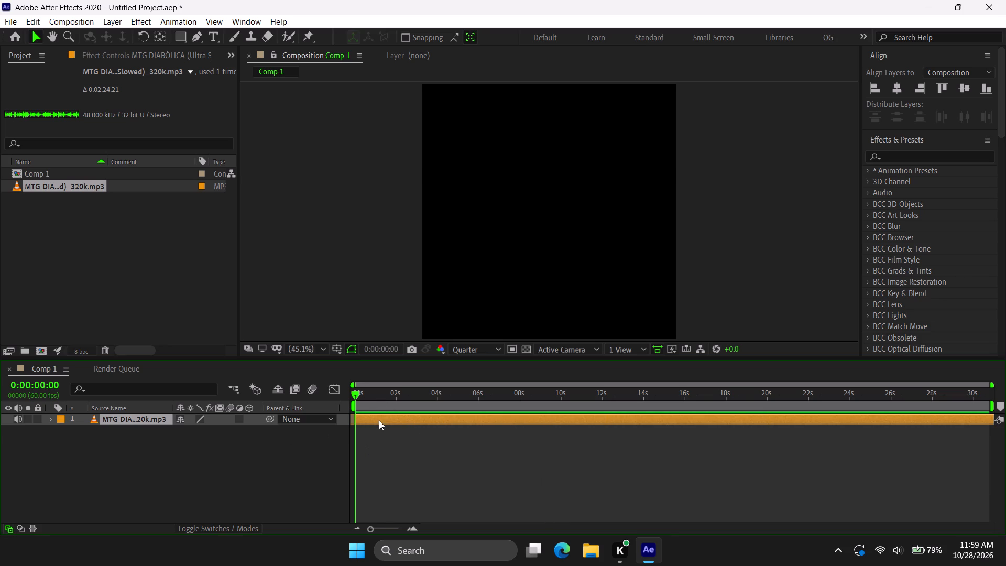
Convert the MTG DIABÓLICA song layer's audio to keyframes.
right_click(379, 420)
left_click(549, 255)
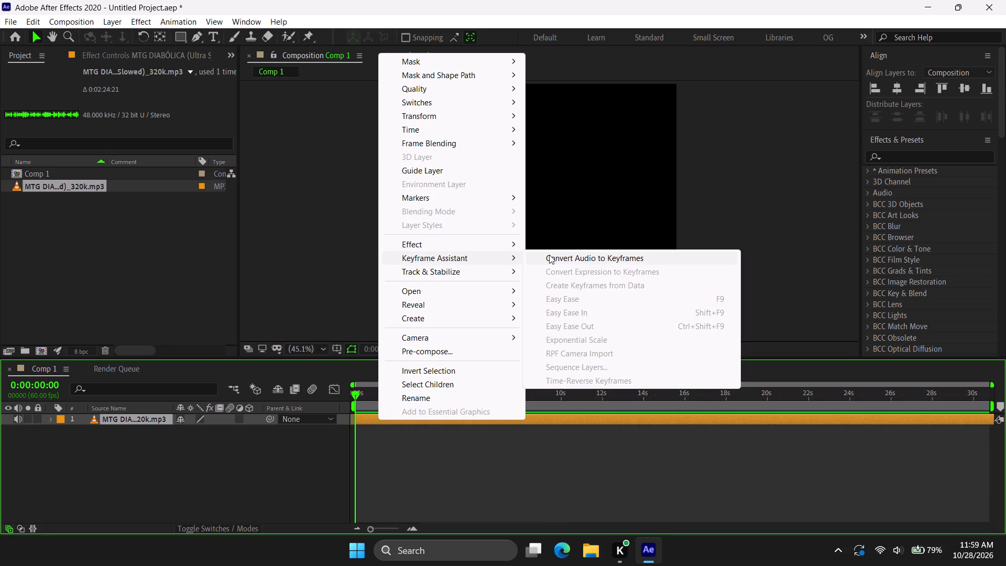
Reveal the Audio Amplitude layer's keyframes and display the Both Channels slider curve in the Graph Editor.
key("u")
left_click(371, 421)
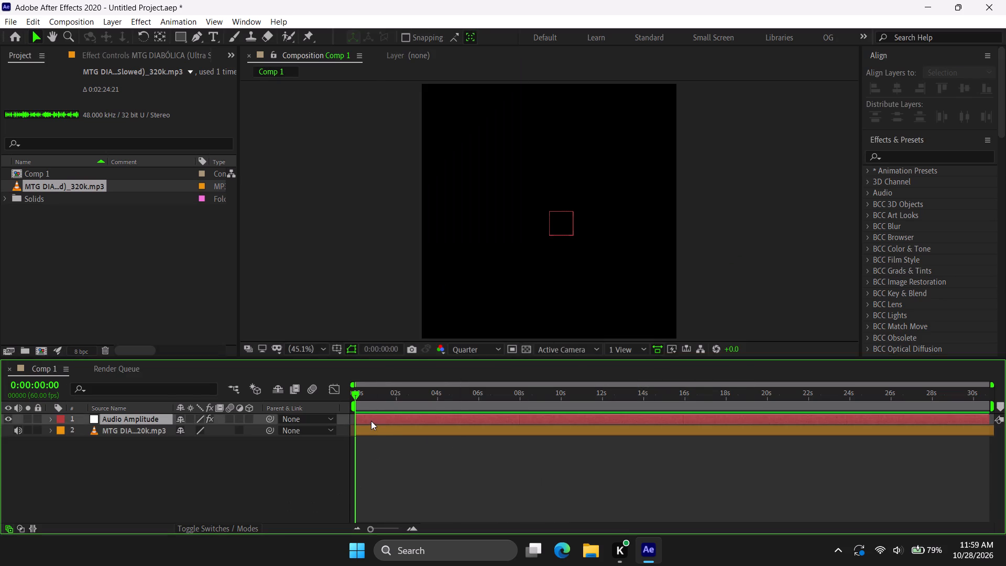
key("u")
left_click(127, 476)
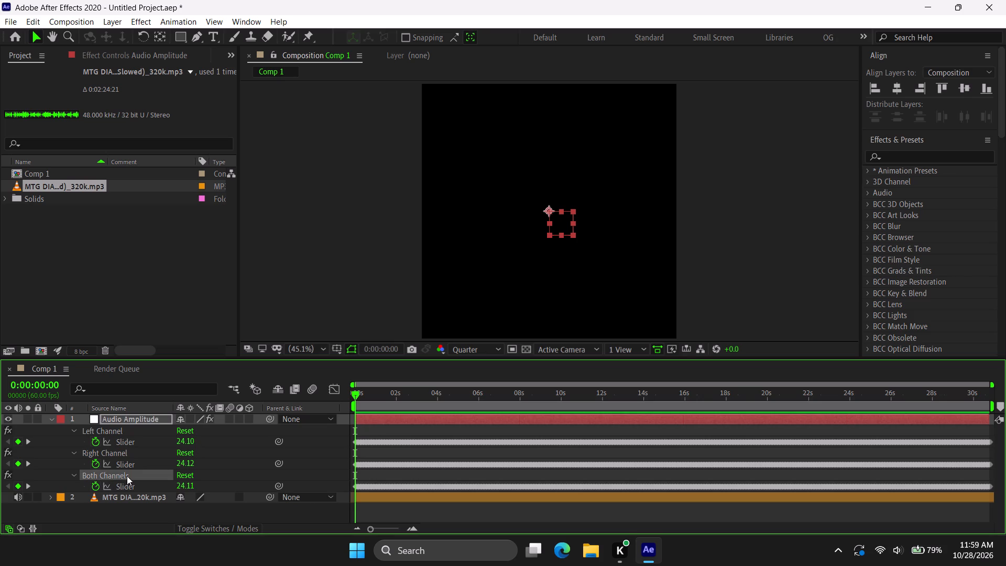
left_click(130, 485)
left_click(336, 382)
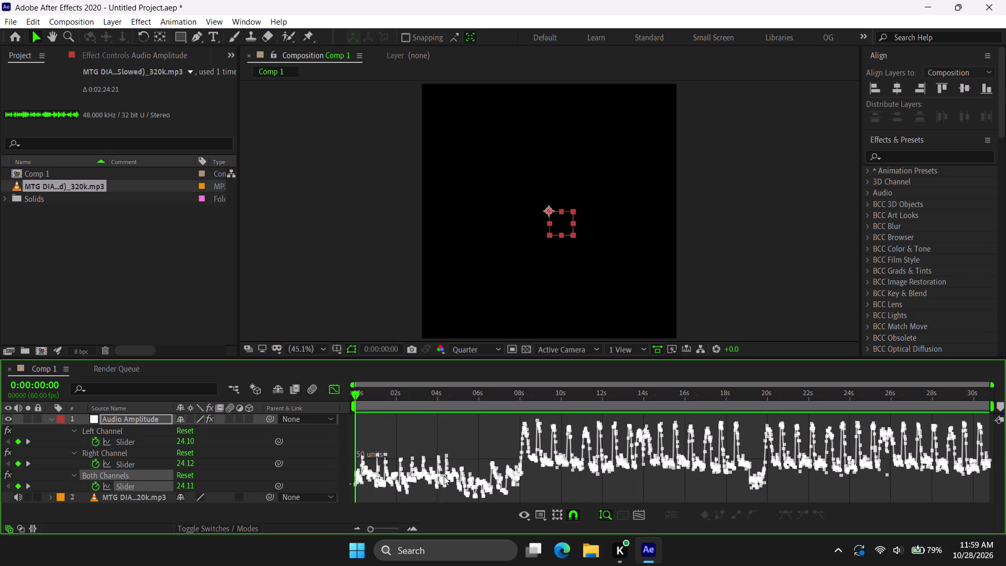
Add composition markers 1 to 3 on the first amplitude peaks at 0:00:08:12, 0:00:08:52 and 0:00:09:39.
left_click_drag(511, 383, 516, 388)
left_click_drag(516, 388, 528, 391)
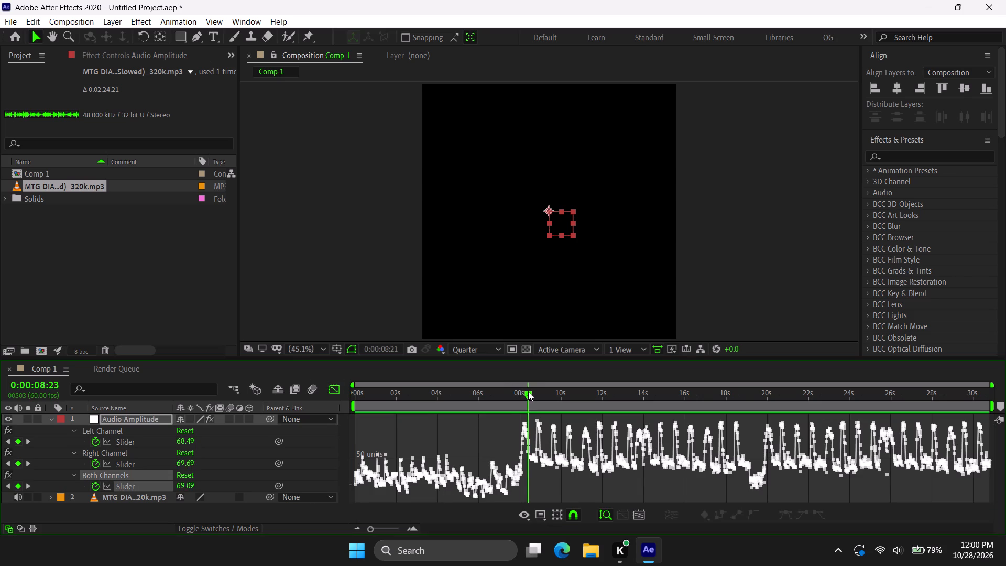
left_click_drag(528, 391, 524, 391)
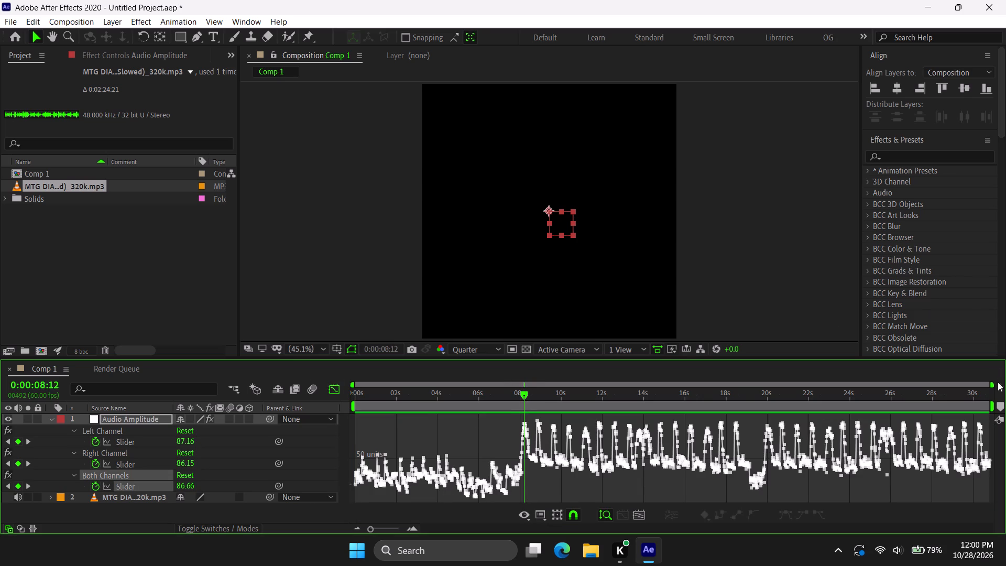
left_click(1001, 405)
left_click(537, 397)
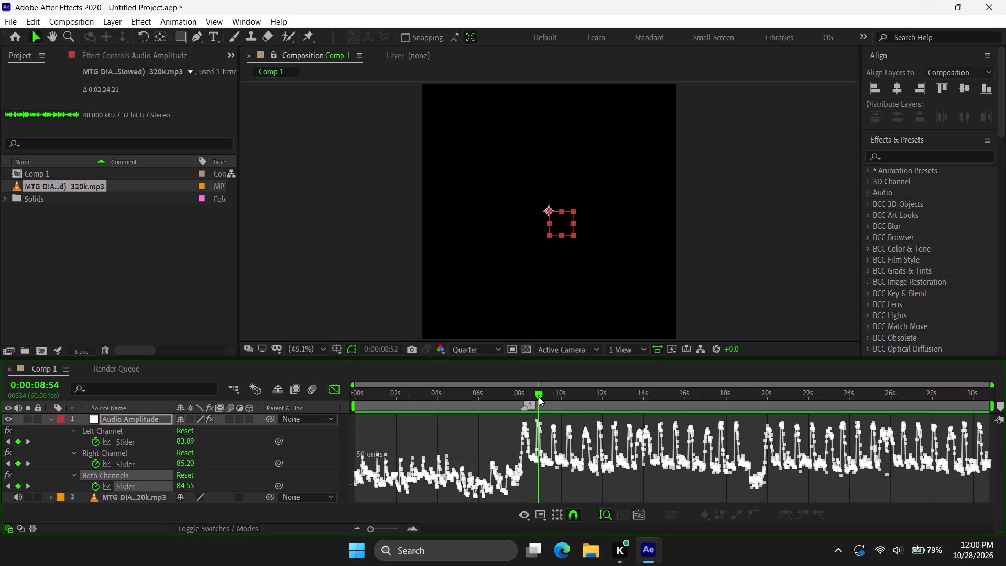
left_click(1003, 405)
left_click_drag(543, 394, 554, 394)
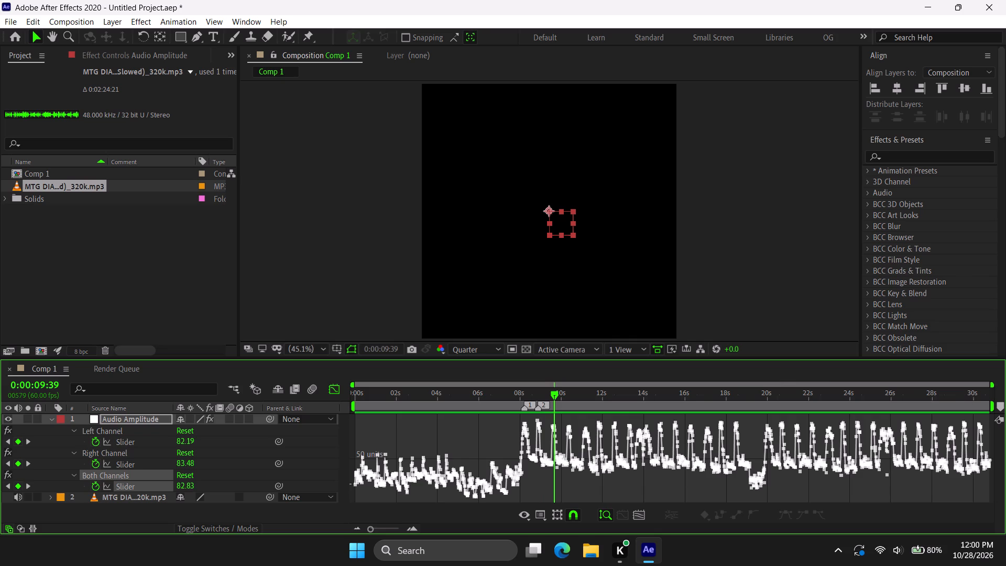
left_click(1004, 409)
Add composition markers 4 to 6 on the following amplitude peaks at 0:00:10:23, 0:00:11:11 and 0:00:11:49.
left_click_drag(547, 388, 565, 390)
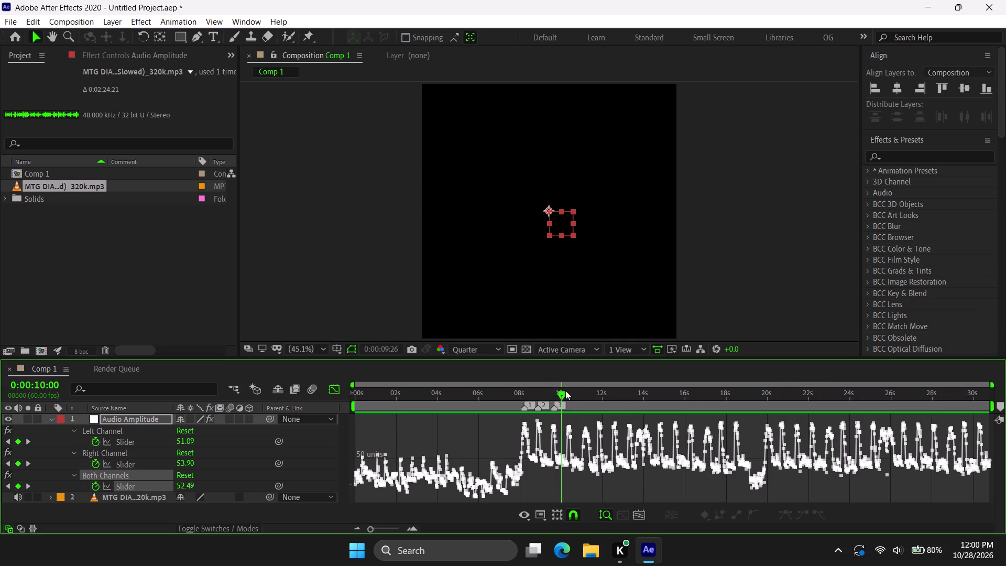
left_click_drag(565, 390, 567, 390)
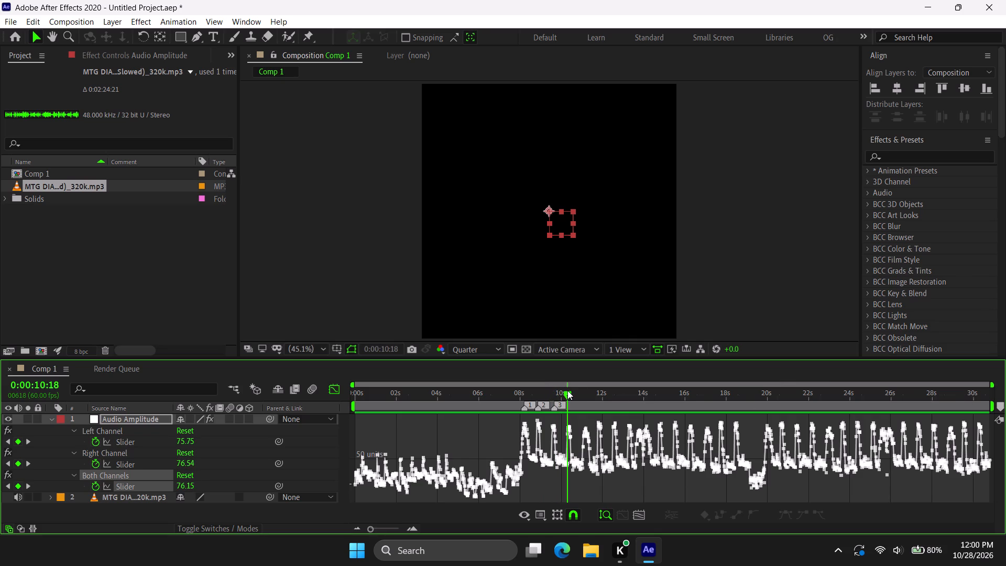
left_click_drag(567, 390, 569, 391)
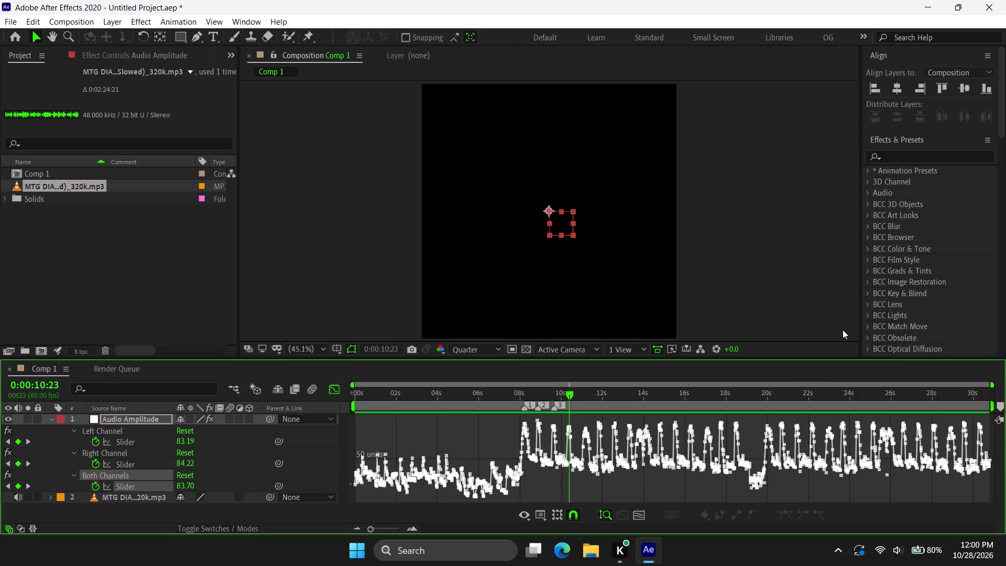
left_click(1000, 405)
left_click(589, 398)
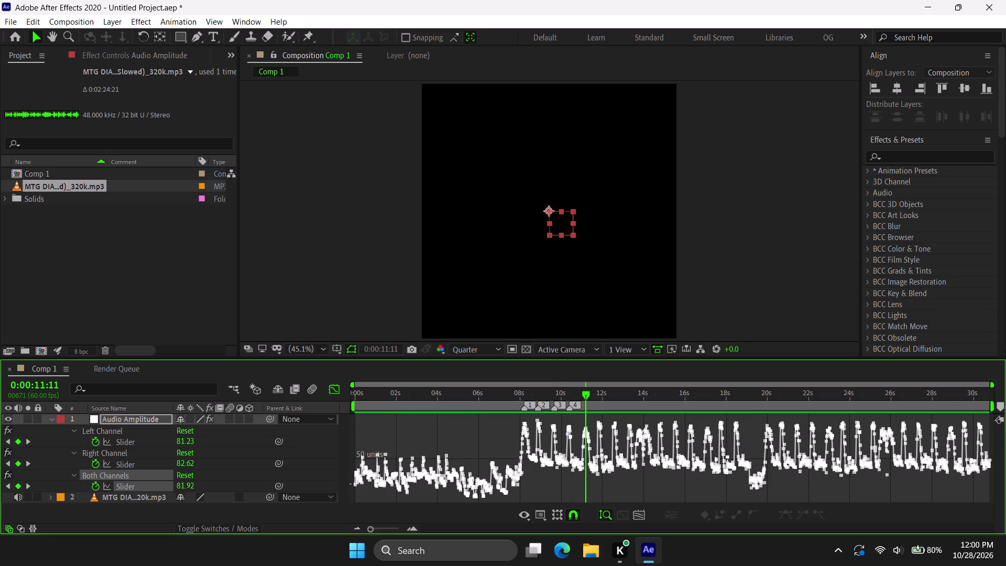
left_click(999, 406)
left_click_drag(595, 402, 599, 398)
left_click(996, 405)
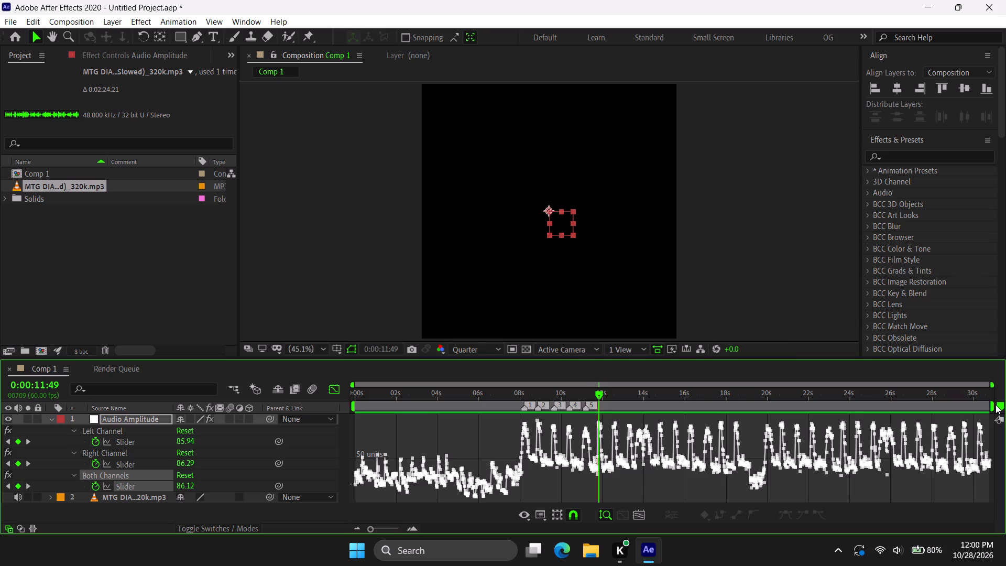
Add composition markers 7 and 8 on the following amplitude peaks at 0:00:12:37 and 0:00:13:21.
left_click_drag(604, 398, 613, 398)
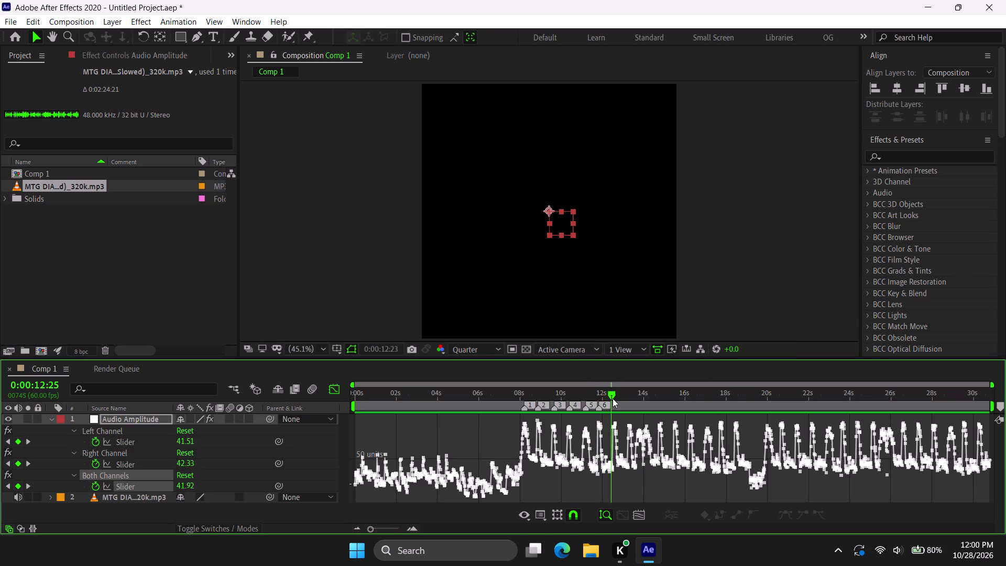
left_click_drag(613, 398, 615, 398)
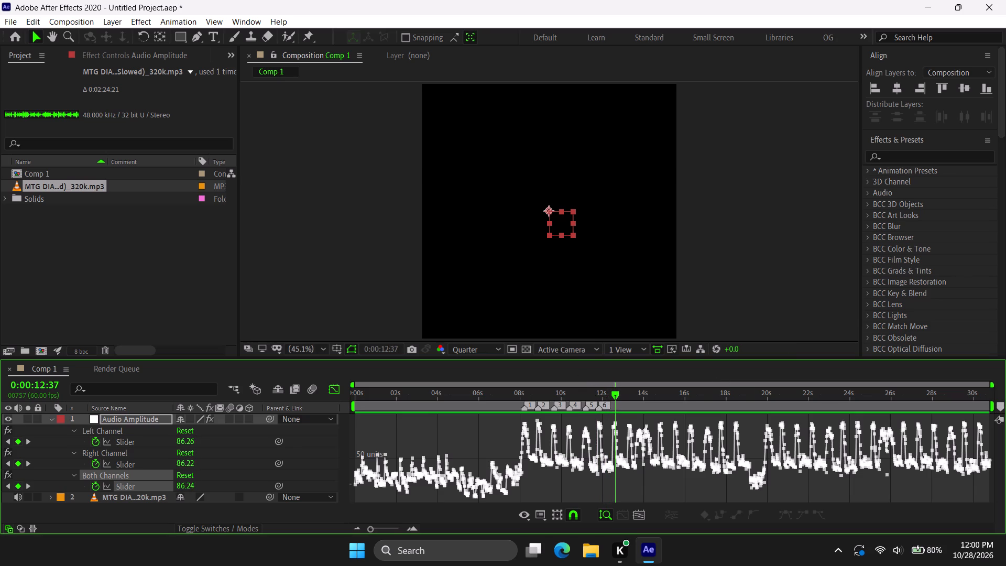
left_click(1005, 408)
left_click(1001, 408)
left_click_drag(622, 398, 627, 394)
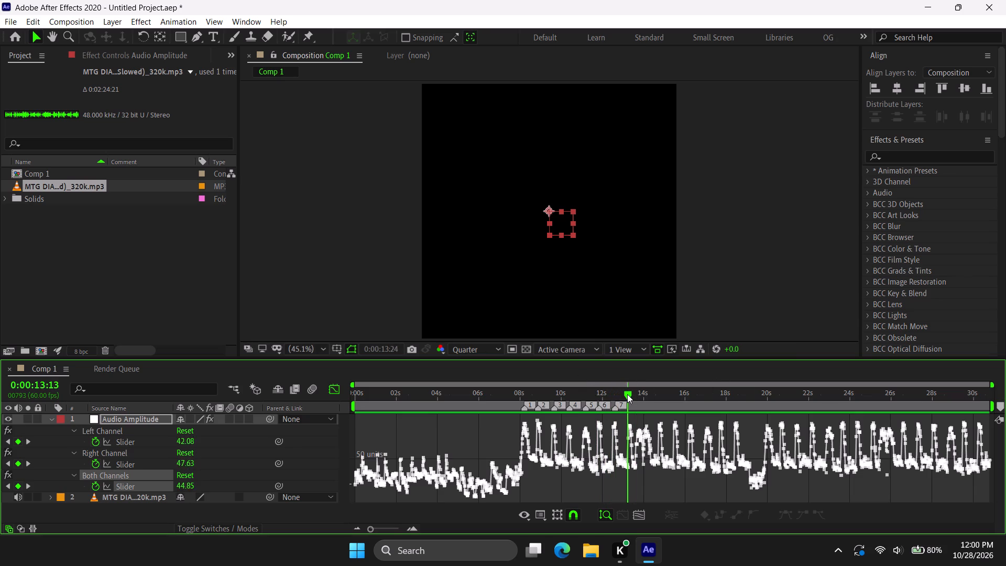
left_click_drag(627, 394, 630, 394)
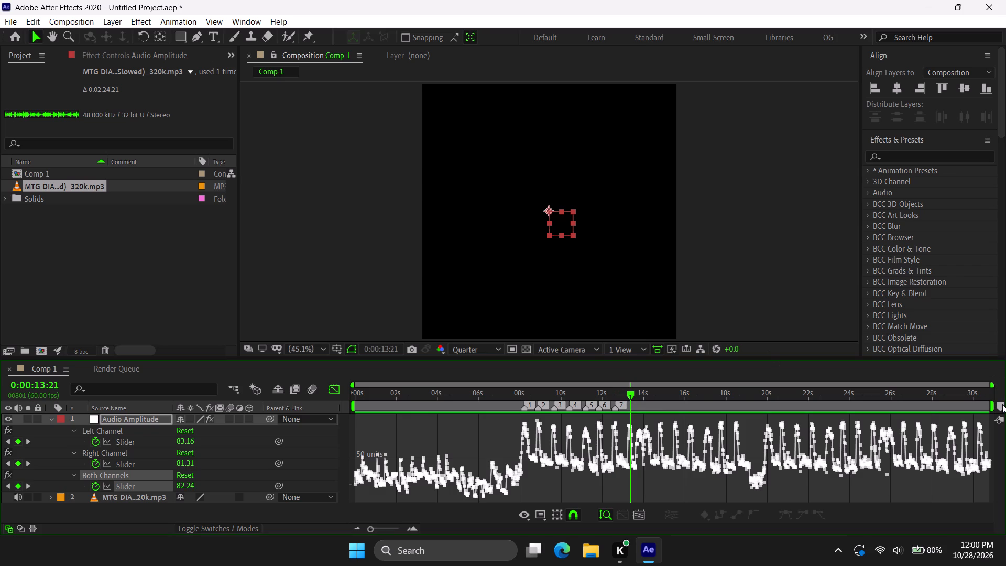
left_click(1002, 404)
Return to 0:00:00:00, leave the Graph Editor and delete the Audio Amplitude layer.
left_click_drag(643, 392, 125, 413)
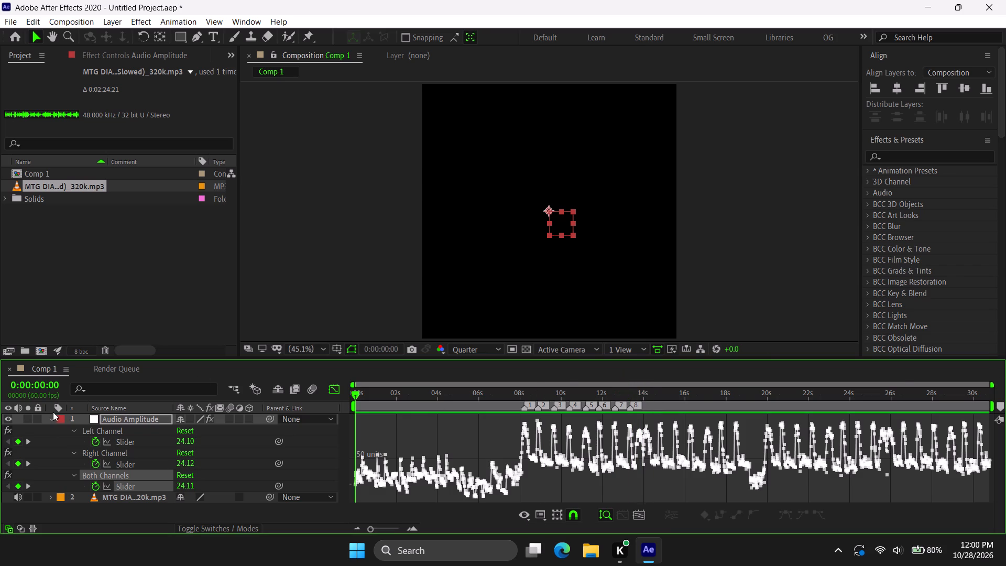
left_click(54, 422)
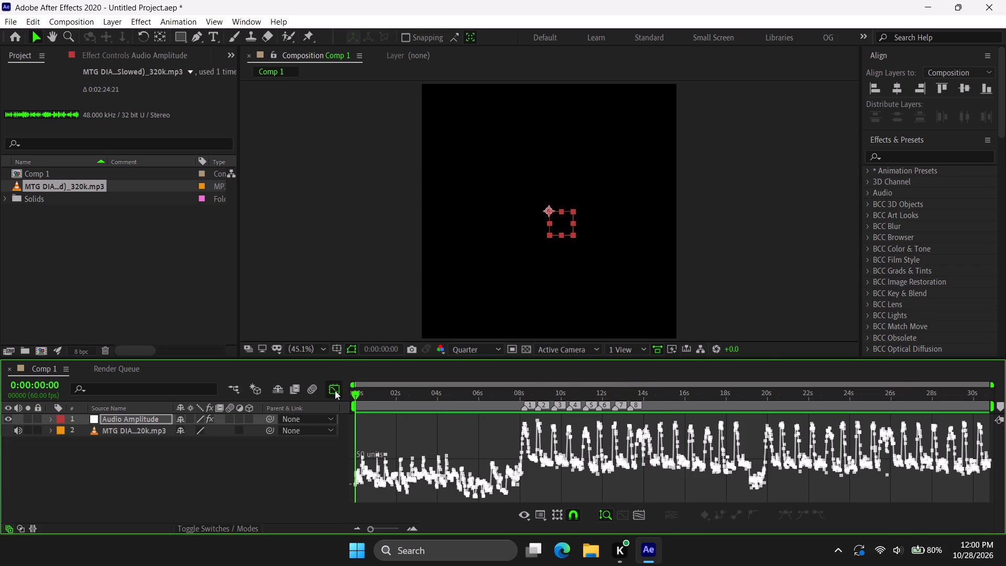
left_click(335, 390)
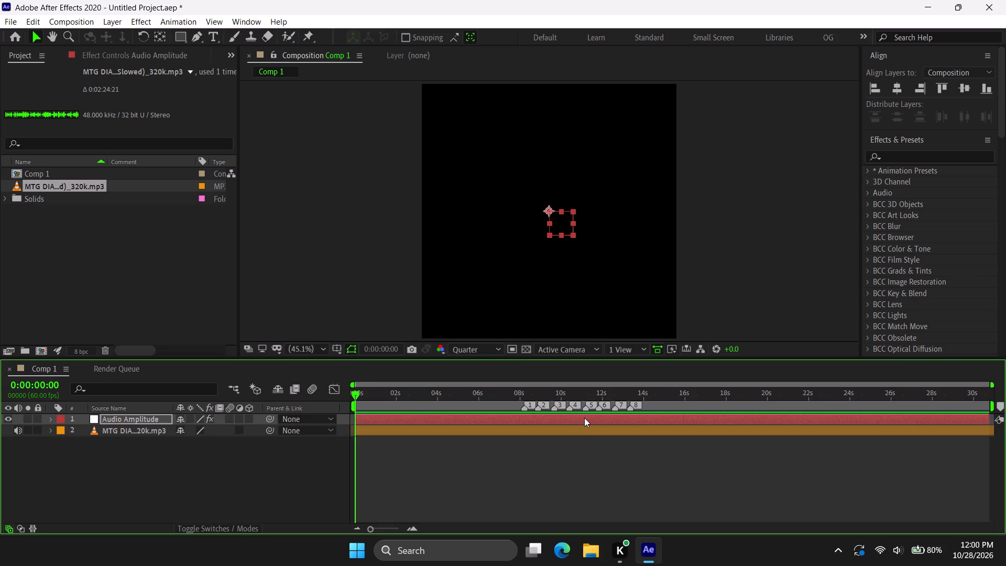
key("Delete")
left_click(532, 419)
key("Delete")
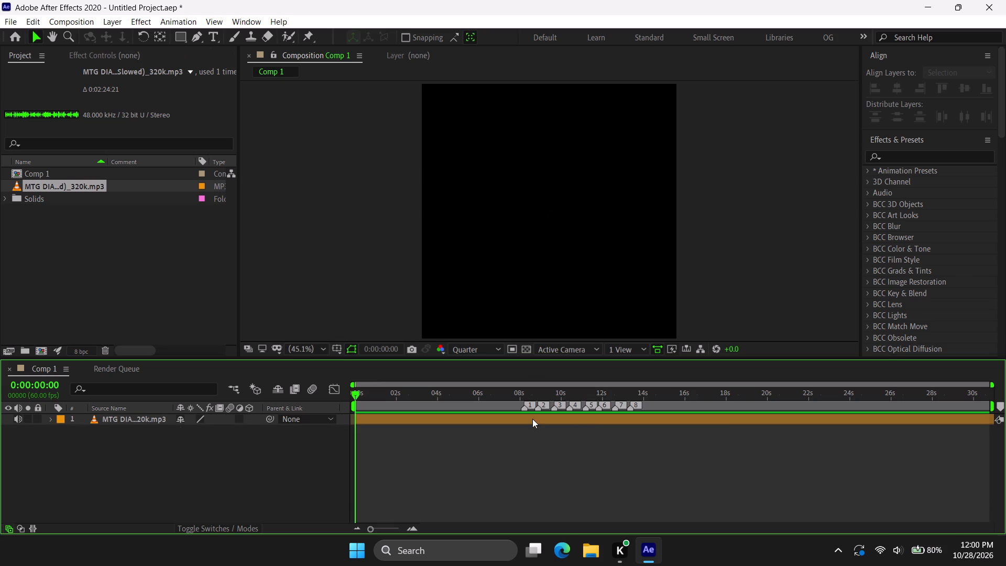
Add a layer marker to the song layer at 0:00:08:12, exactly on composition marker 1.
left_click(524, 396)
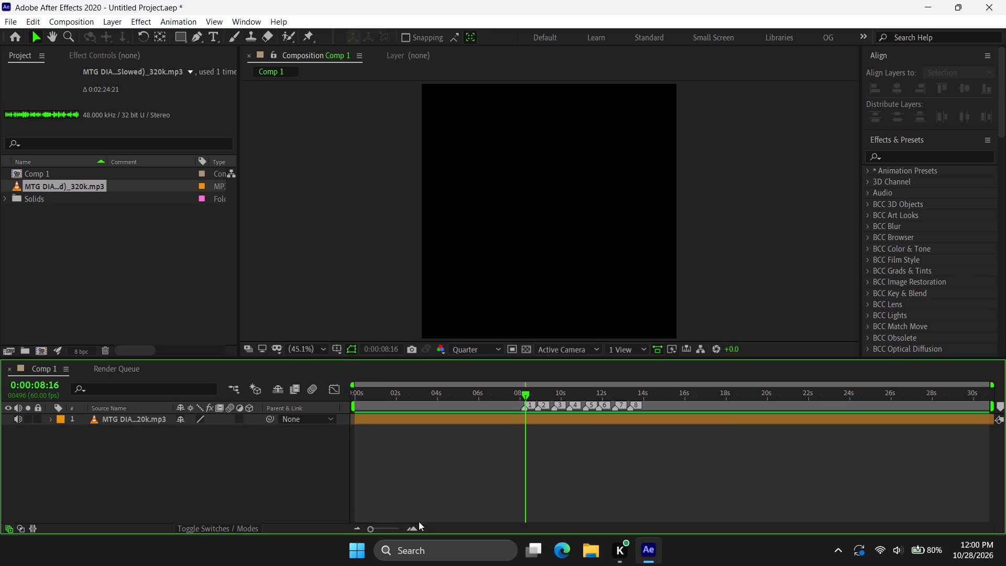
triple_click(407, 529)
key("shift+Page_Up")
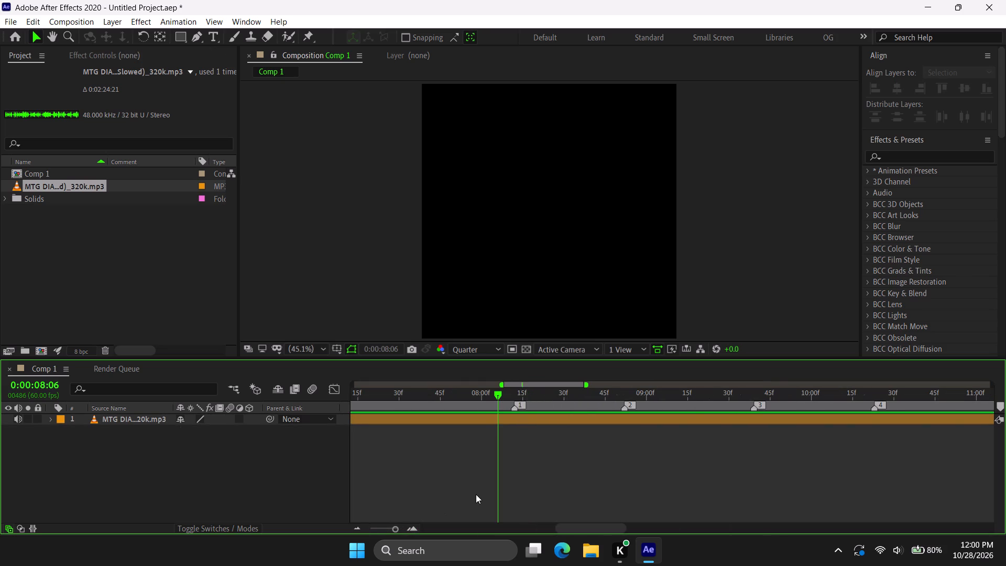
key("ctrl+Right")
key("ctrl+Right")
key("ctrl+Right")
key("ctrl+Right")
key("ctrl+Right")
key("ctrl+Right")
key("ctrl+Right")
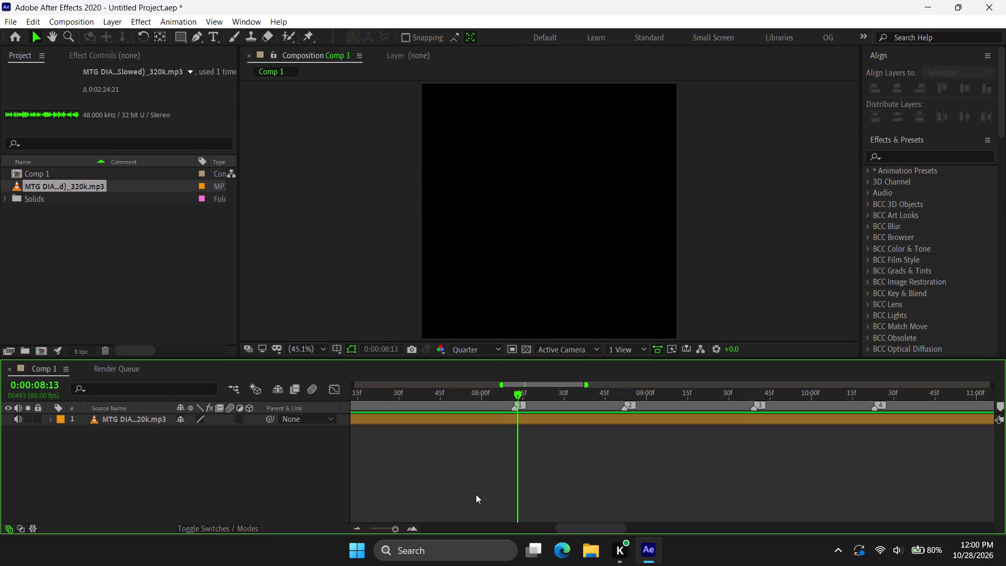
key("ctrl+Left")
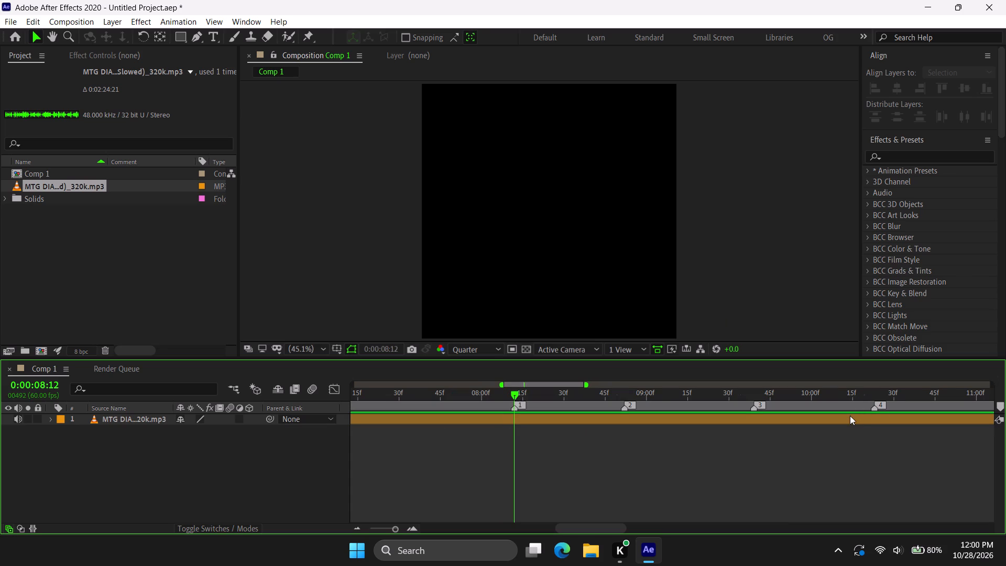
left_click(850, 416)
key("asterisk")
Add a layer marker to the song layer at 0:00:08:52, on composition marker 2.
key("shift+Page_Down")
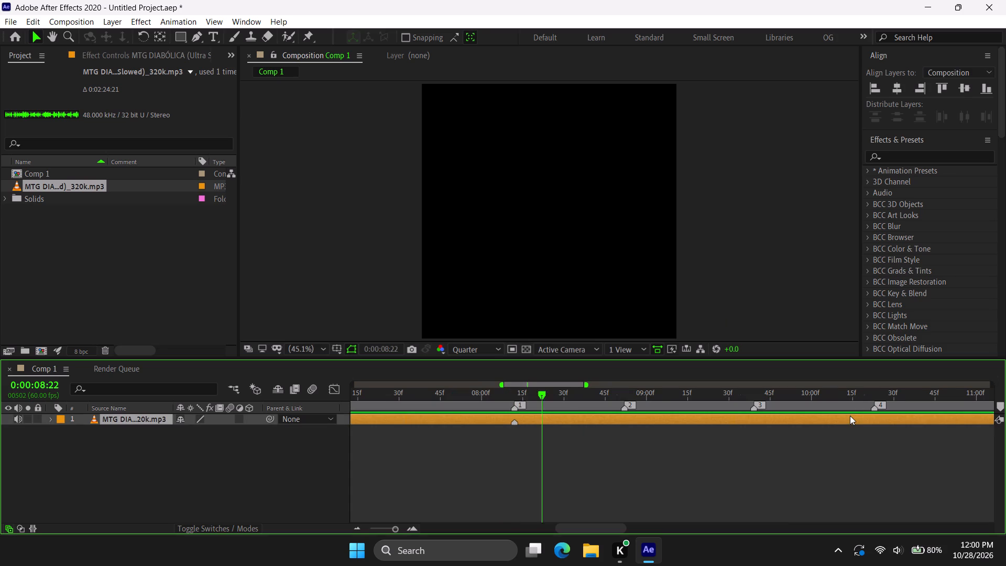
key("shift+Page_Down")
key("shift+Page_Down")
key("shift+Page_Down")
key("ctrl+Right")
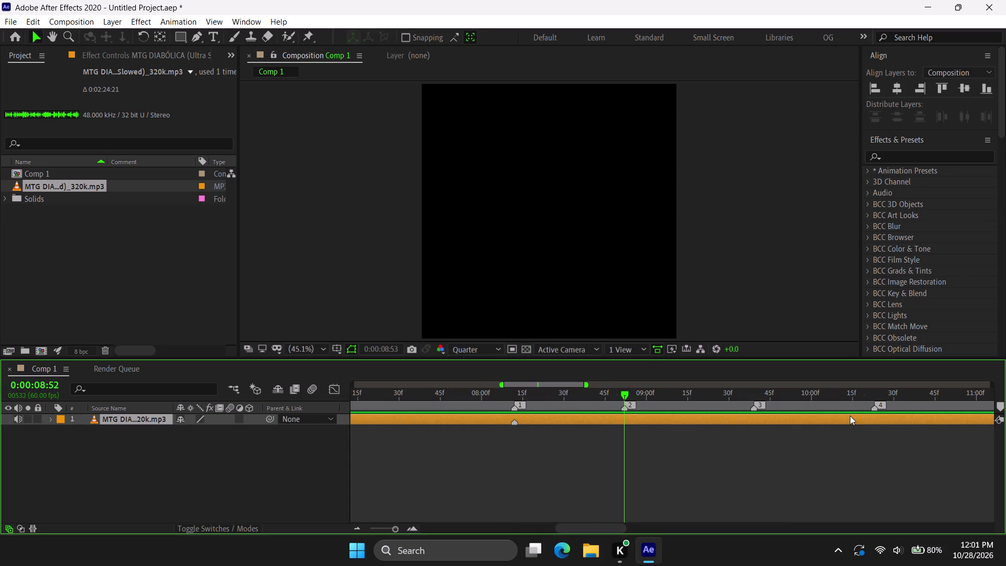
key("ctrl+Left")
key("asterisk")
Add a layer marker to the song layer at 0:00:09:39, on composition marker 3.
key("shift+Page_Down")
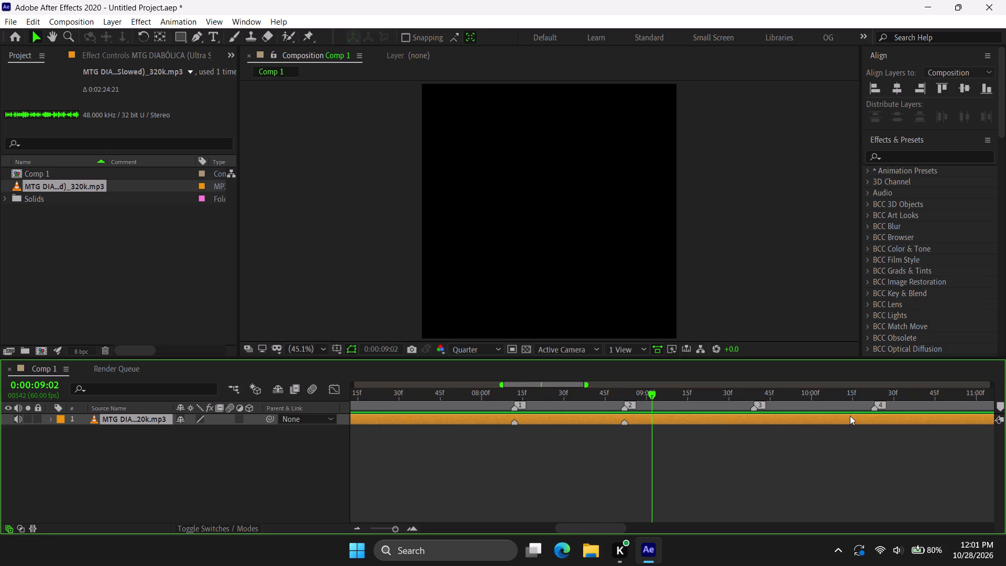
key("shift+Page_Down")
key("shift+Page_Down")
key("shift+Page_Down")
key("shift+Page_Down")
key("ctrl+Left")
key("ctrl+Left")
key("ctrl+Left")
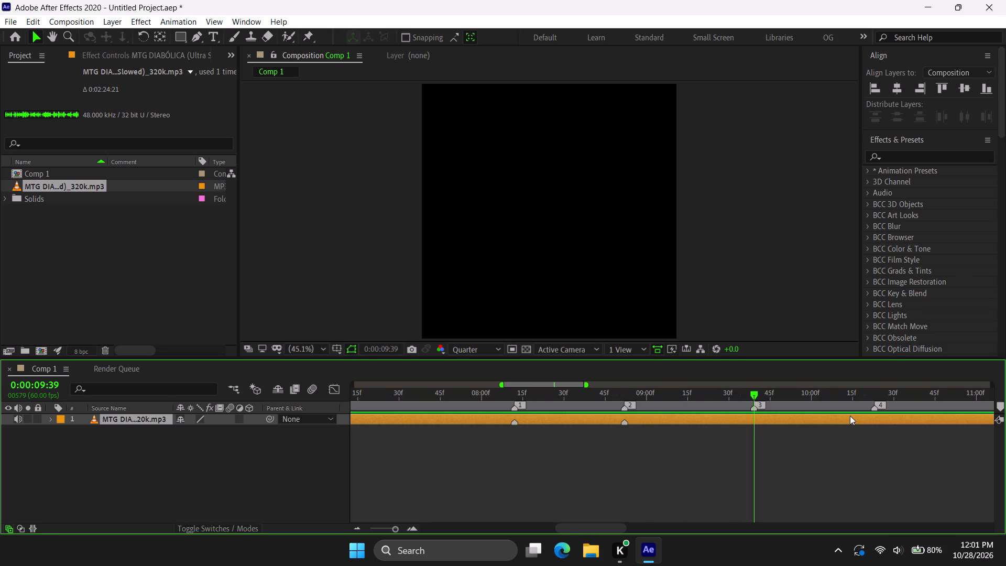
key("asterisk")
Add a layer marker to the song layer at 0:00:10:23, exactly on composition marker 4.
scroll(850, 416, "left", 1)
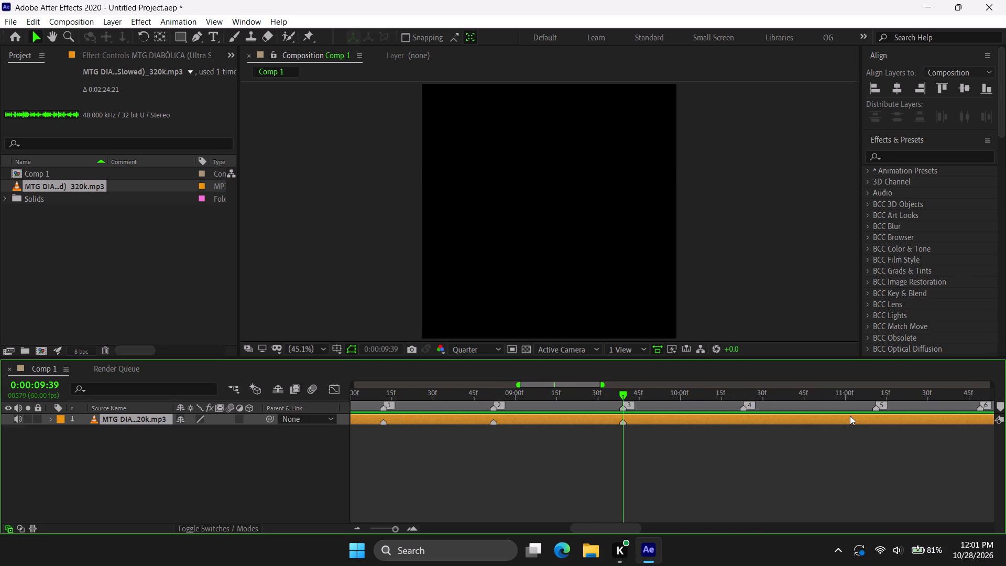
key("shift+Page_Down")
key("shift+Page_Down")
key("shift+Page_Down")
key("shift+Page_Down")
key("shift+Page_Down")
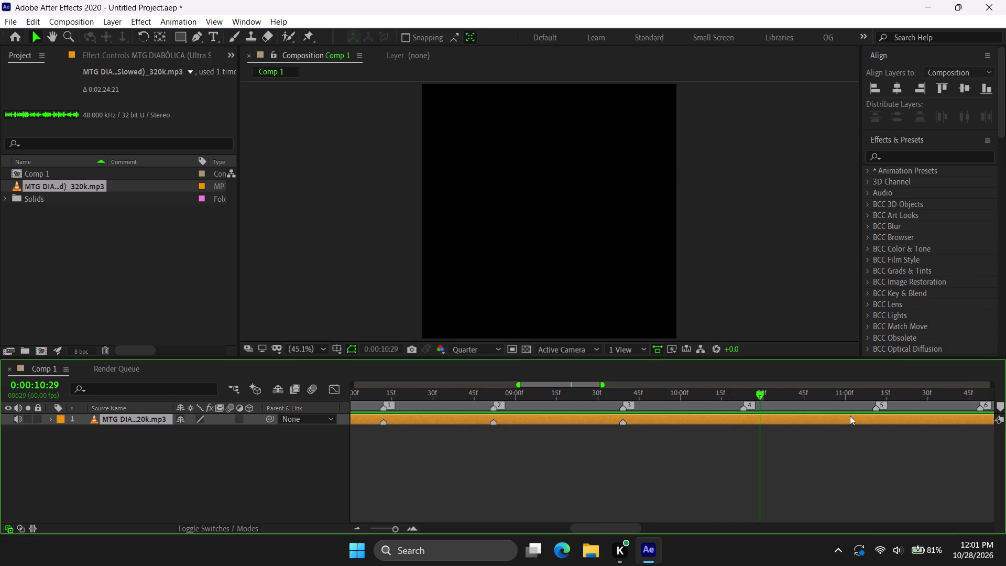
key("shift+Page_Up")
key("ctrl+Right")
key("ctrl+Right")
key("ctrl+Right")
key("ctrl+Right")
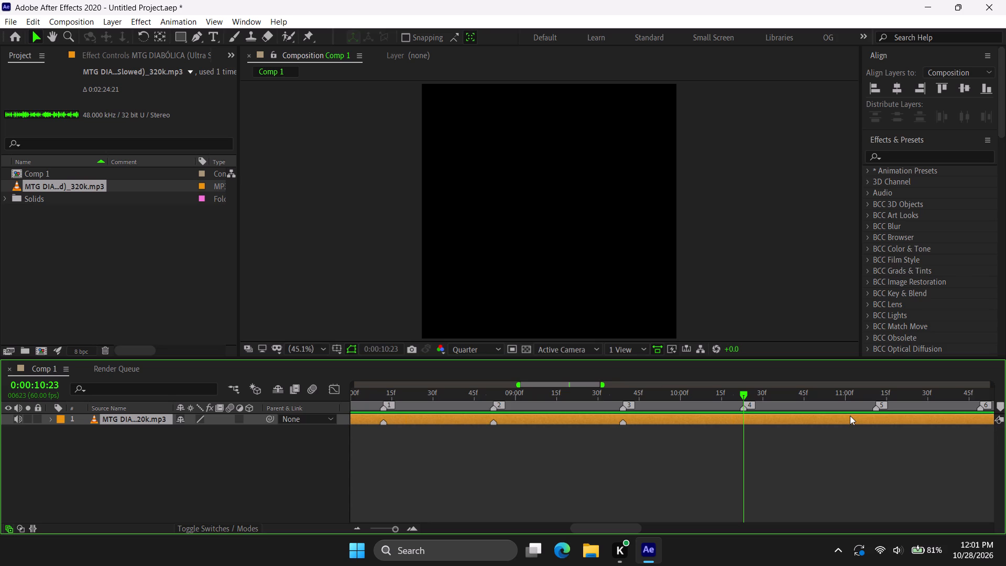
key("ctrl+Right")
key("ctrl+Left")
key("asterisk")
Add a layer marker to the song layer at 0:00:11:11, exactly on composition marker 5.
scroll(823, 431, "left", 1)
key("shift+Page_Down")
key("shift+Page_Down")
key("shift+Page_Down")
key("shift+Page_Down")
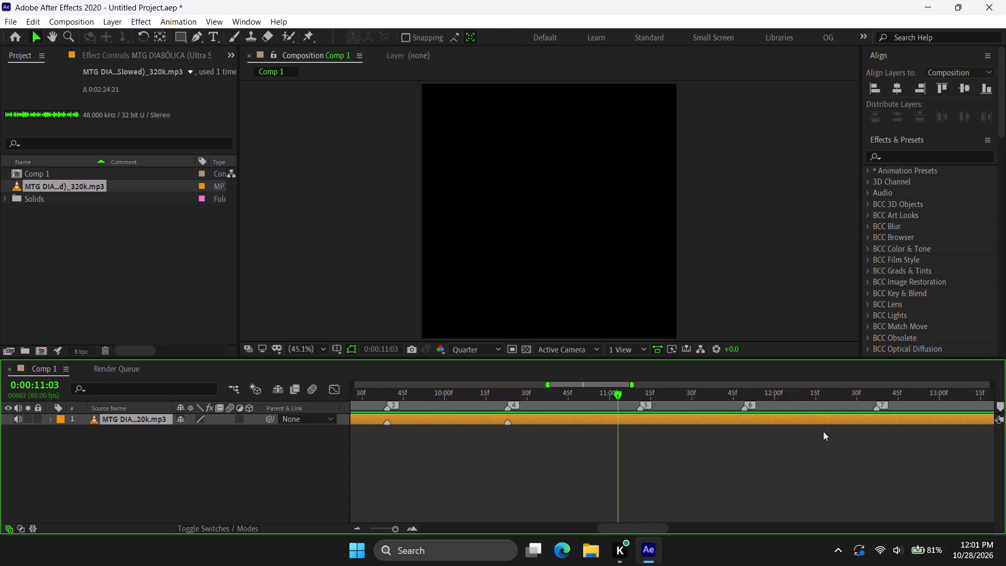
key("shift+Page_Down")
key("ctrl+Left")
key("ctrl+Left")
key("asterisk")
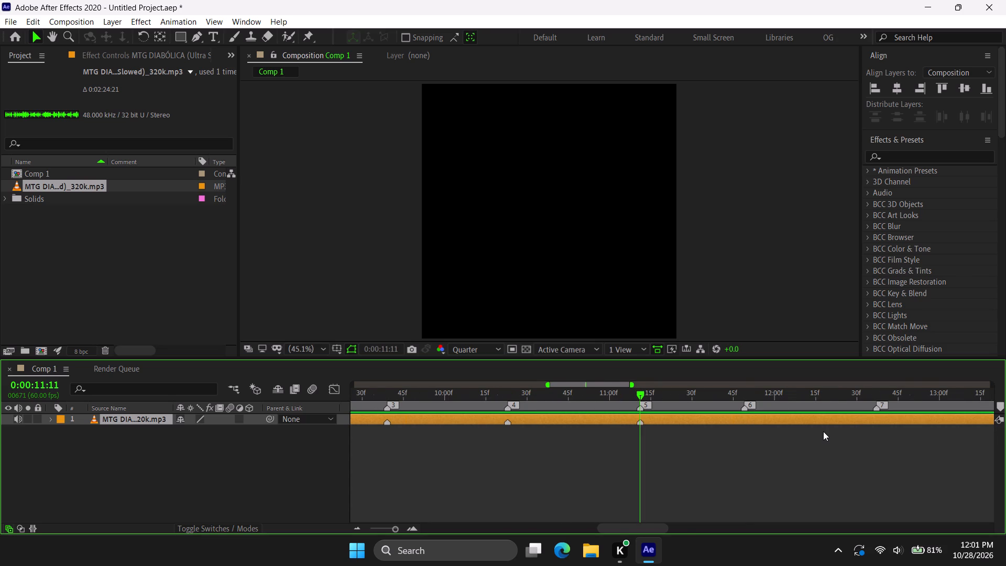
Add a layer marker to the song layer at 0:00:11:49, exactly on composition marker 6.
scroll(823, 431, "left", 1)
key("shift+Page_Down")
key("shift+Page_Down")
key("shift+Page_Down")
key("shift+Page_Down")
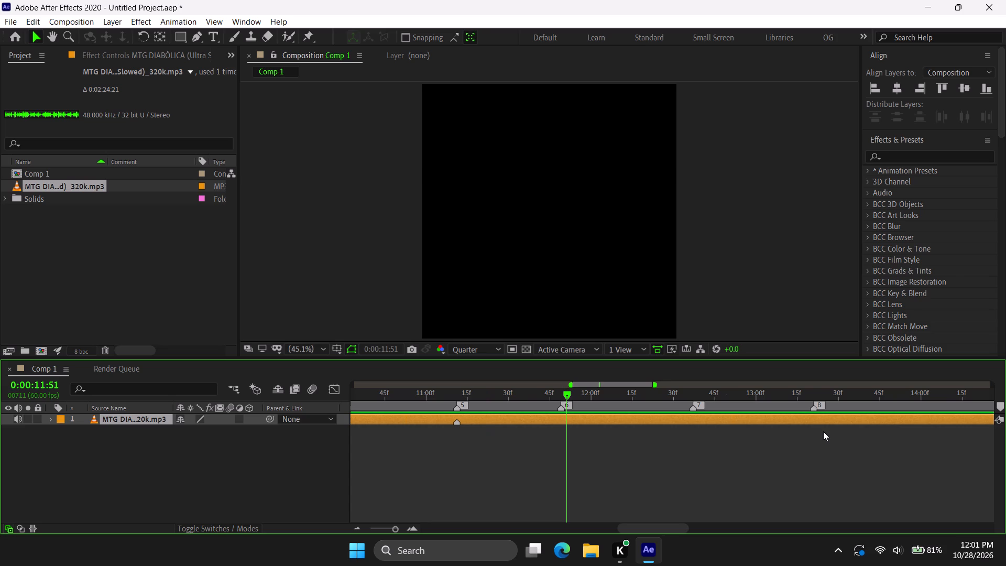
key("ctrl+Left")
key("ctrl+Left")
key("asterisk")
Add a layer marker to the song layer at 0:00:12:37, exactly on composition marker 7.
scroll(823, 431, "left", 1)
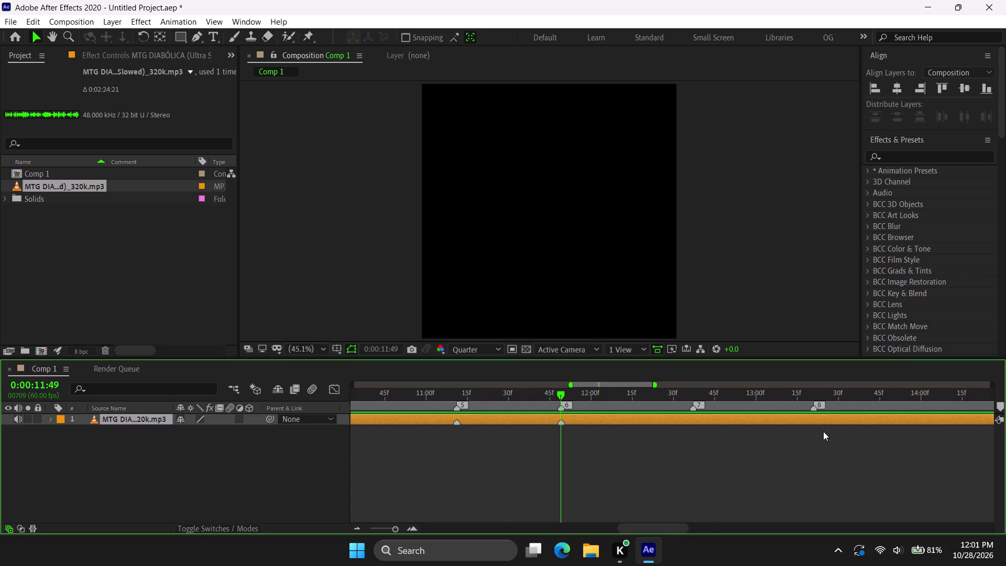
scroll(823, 431, "left", 1)
key("shift+Page_Down")
key("shift+Page_Down")
key("shift+Page_Down")
key("shift+Page_Down")
key("shift+Page_Down")
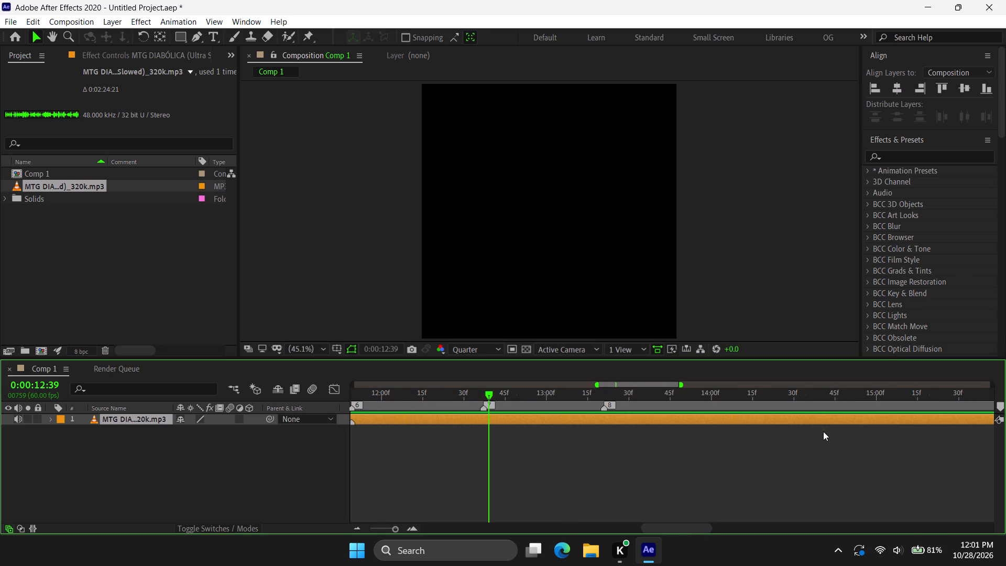
key("ctrl+Left")
key("ctrl+Left")
key("asterisk")
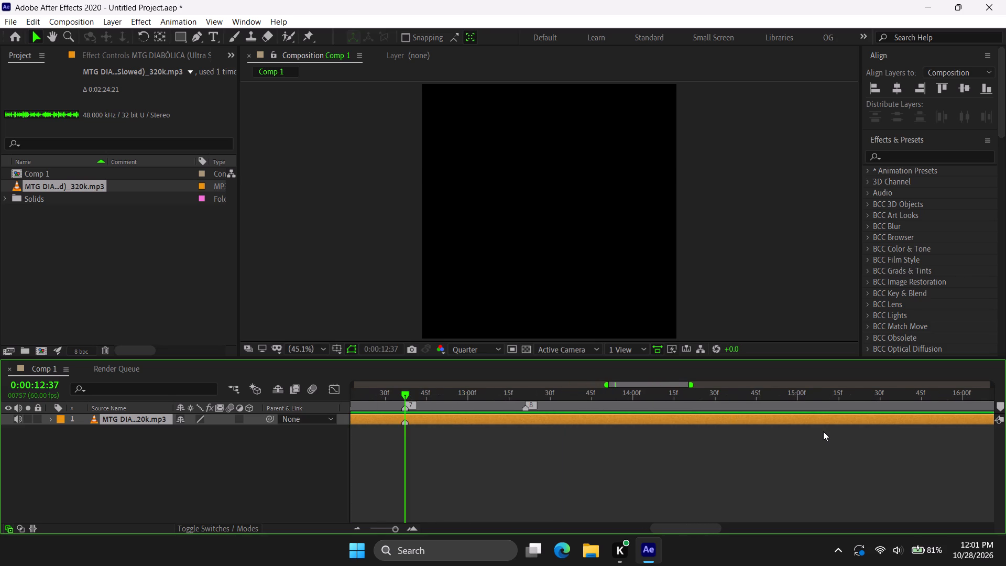
Add a layer marker to the song layer at 0:00:13:21, exactly on composition marker 8.
key("shift+Page_Down")
key("shift+Page_Down")
key("shift+Page_Down")
key("shift+Page_Down")
key("shift+Page_Down")
key("ctrl+Left")
key("ctrl+Page_Up")
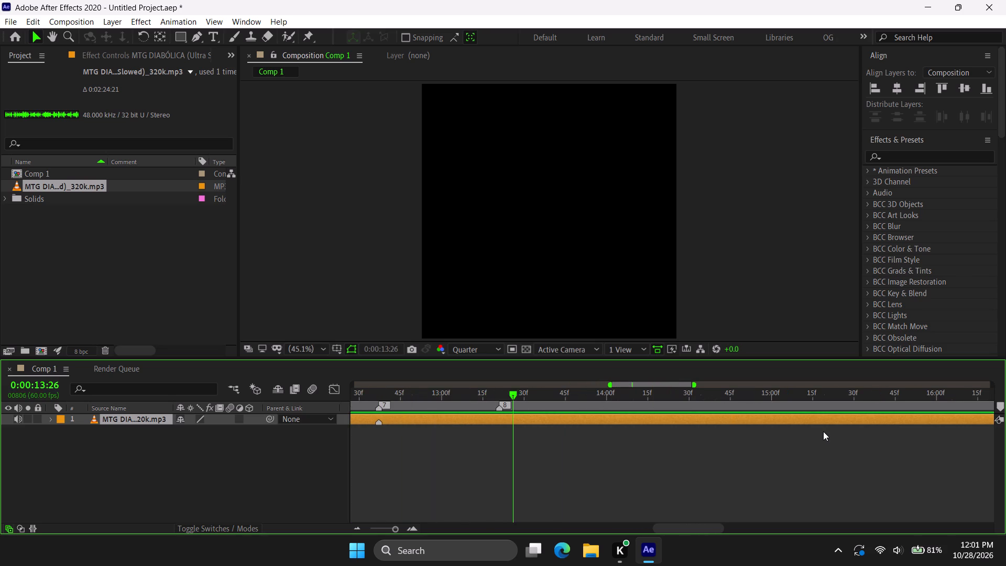
key("ctrl+Left")
key("ctrl+Left")
key("ctrl+Left")
key("ctrl+Left")
key("ctrl+Left")
key("asterisk")
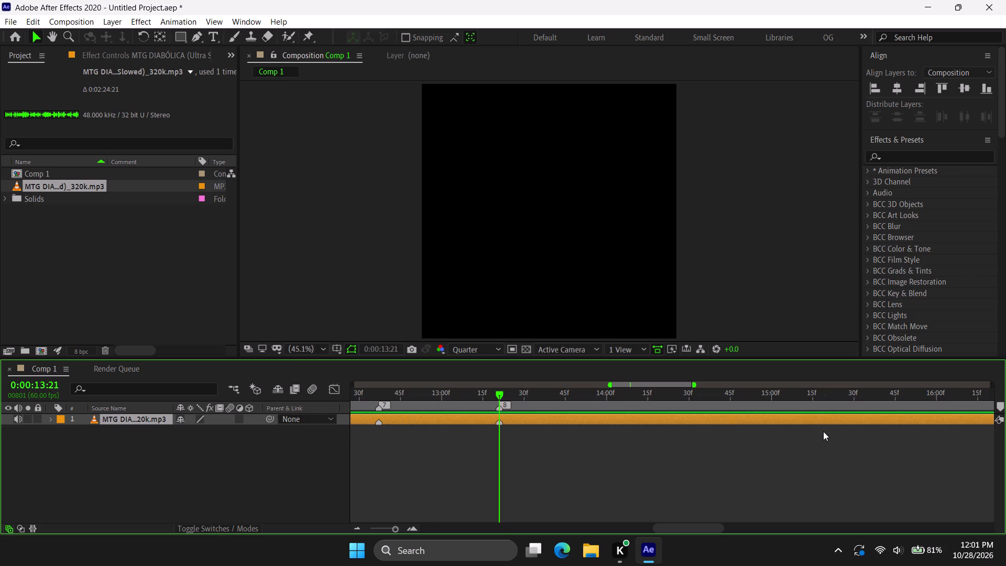
Trim the end of the song layer to the current time, 0:00:13:21, at composition marker 8.
left_click(549, 416)
key("alt+backslash")
key("alt+bracketright")
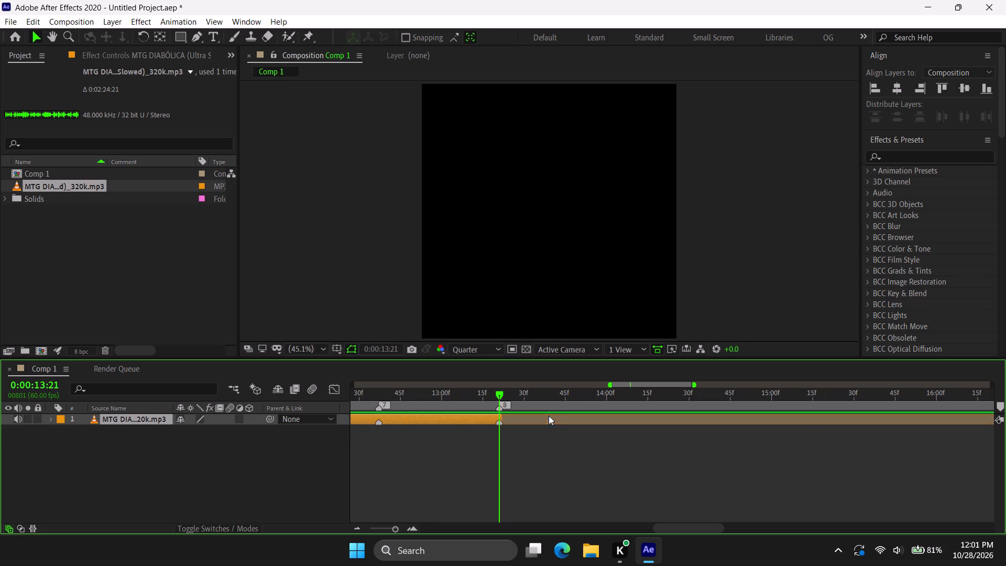
Return to 0:00:00:00 and play a preview of the trimmed song with all eight markers in view.
left_click(393, 530)
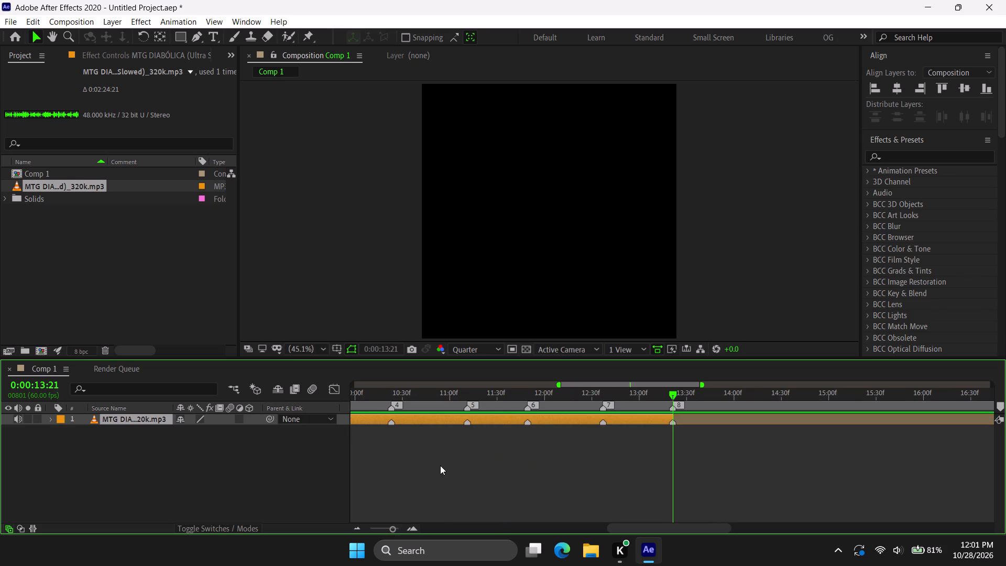
left_click_drag(460, 389, 240, 397)
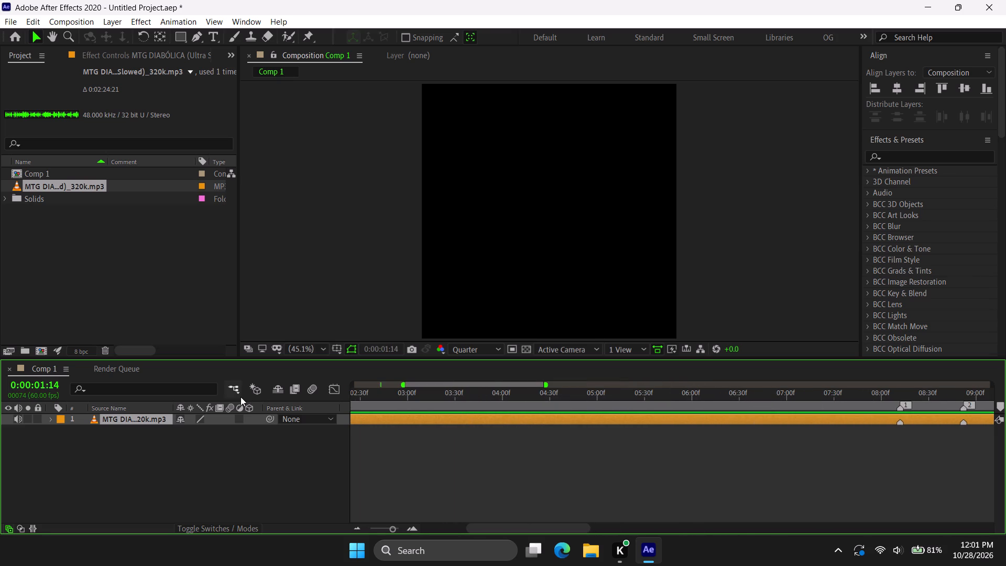
left_click(386, 525)
left_click(386, 526)
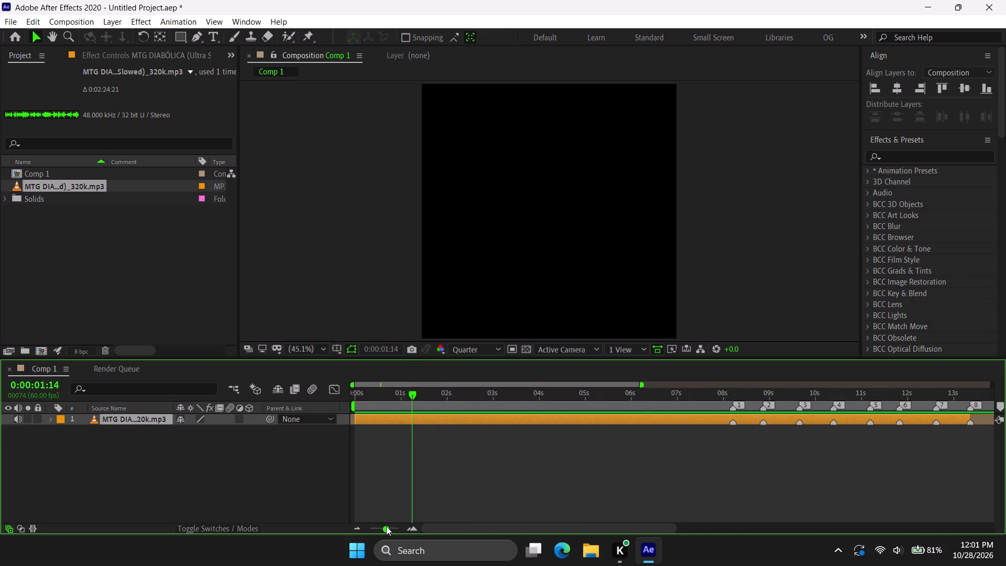
left_click_drag(403, 391, 309, 429)
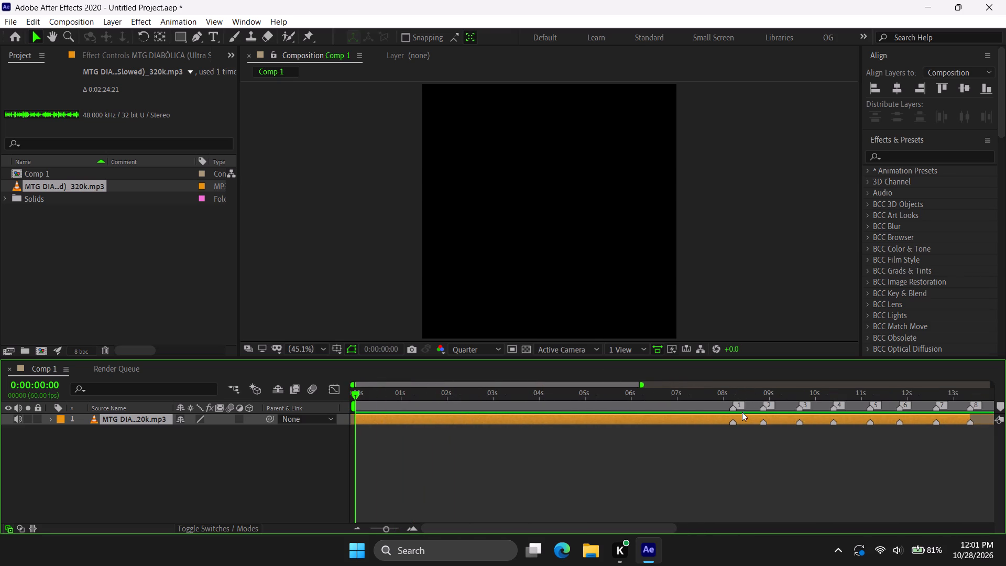
key("space")
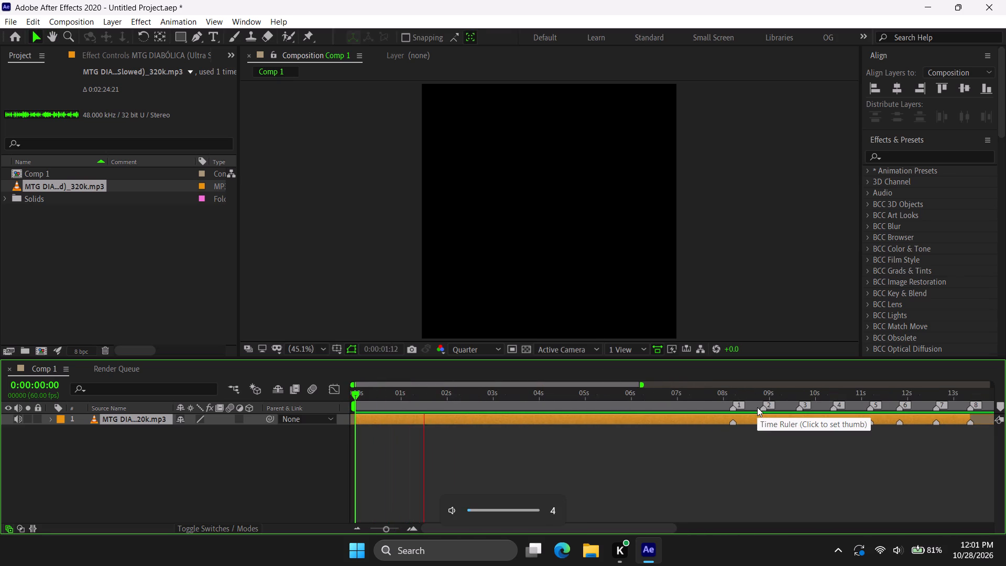
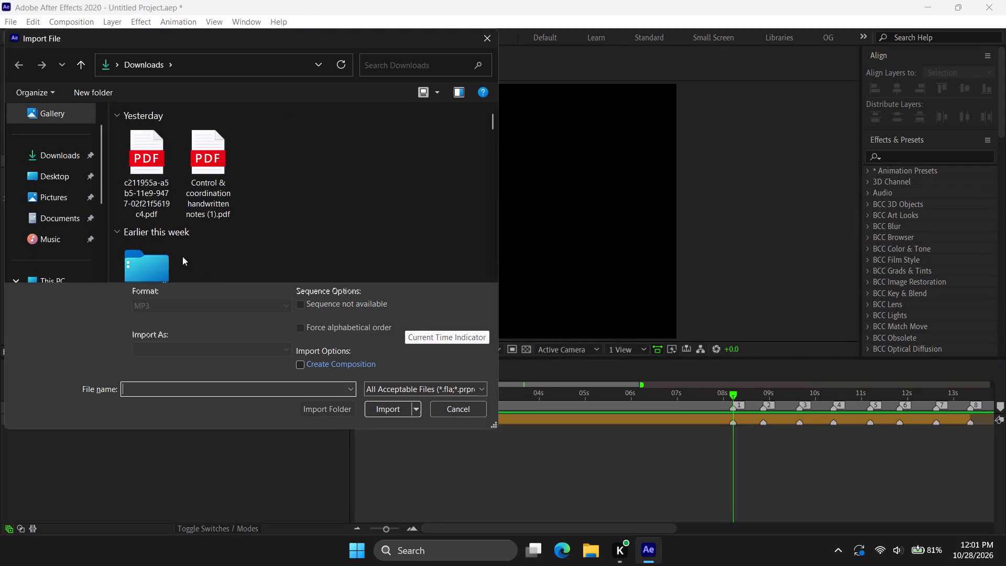
Look through the Downloads folder for video footage to import.
scroll(201, 201, "down", 5)
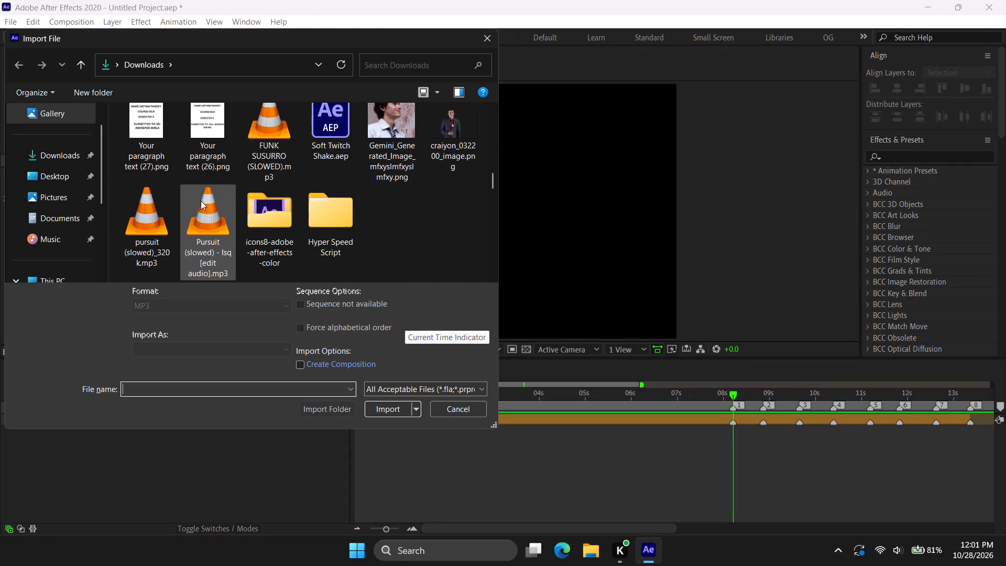
scroll(201, 201, "down", 5)
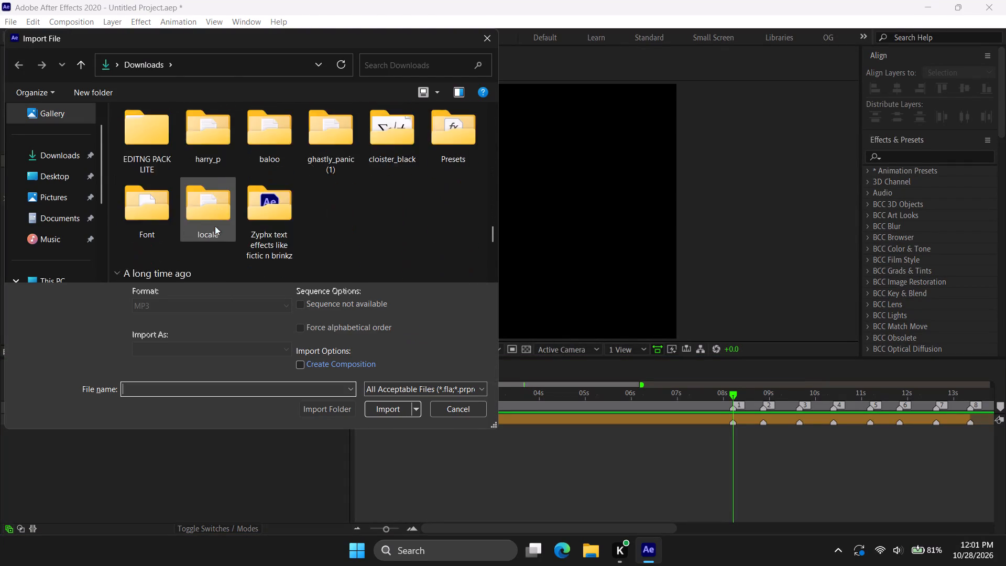
scroll(215, 226, "down", 8)
scroll(105, 186, "down", 2)
Open the arthur folder on New Volume (E:) and browse through its video clips.
left_click(67, 173)
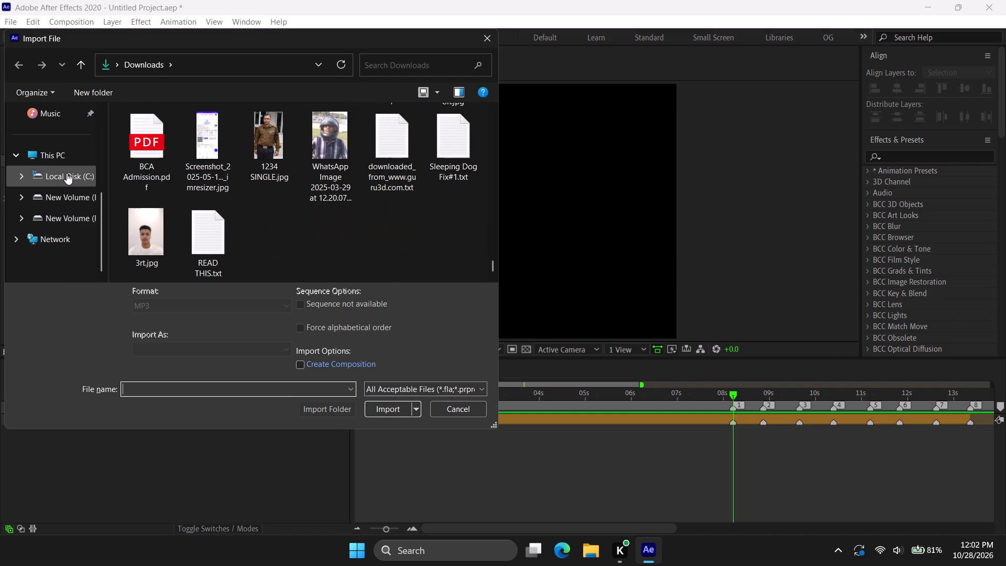
left_click(70, 193)
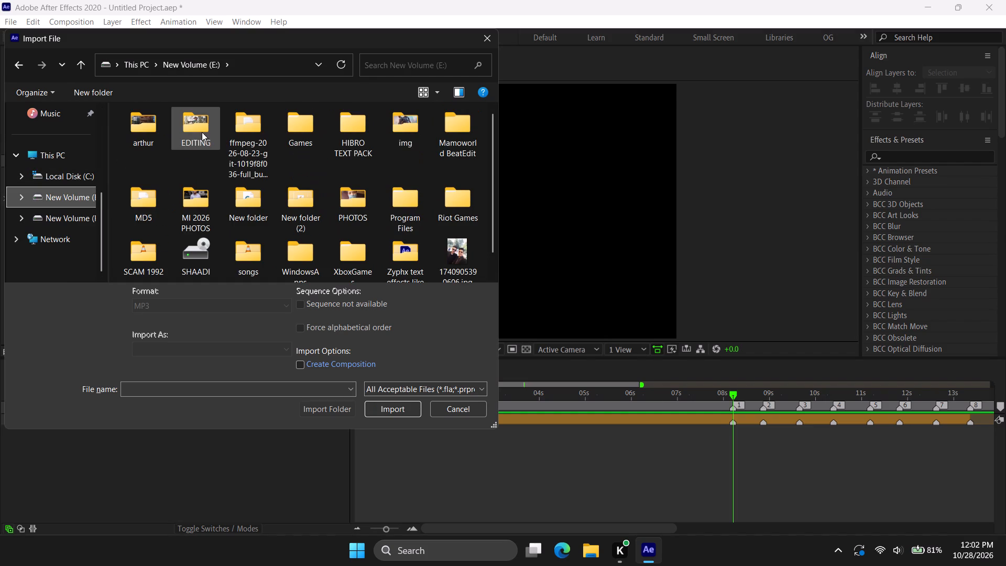
double_click(158, 124)
scroll(330, 148, "down", 3)
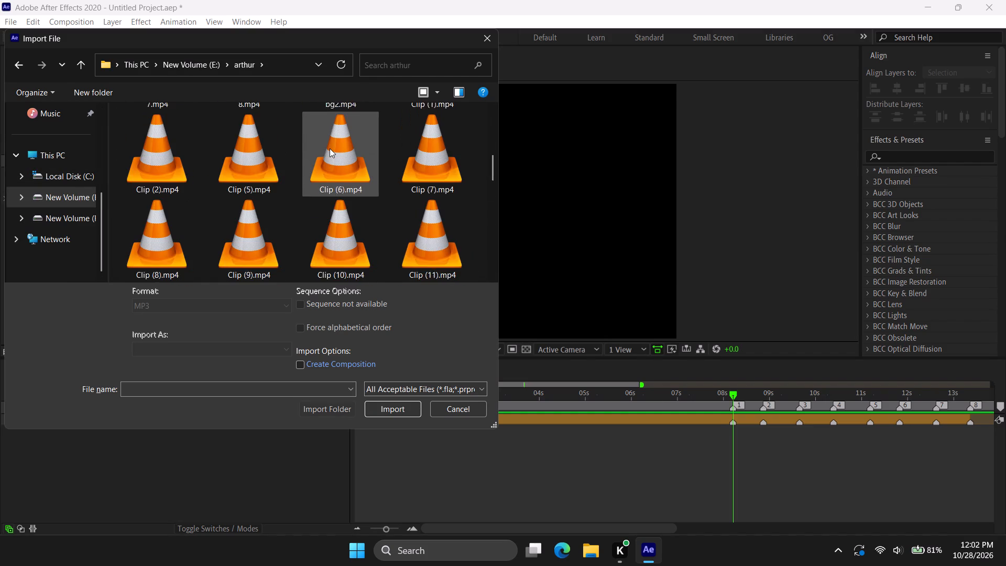
scroll(330, 148, "down", 14)
scroll(419, 219, "up", 1)
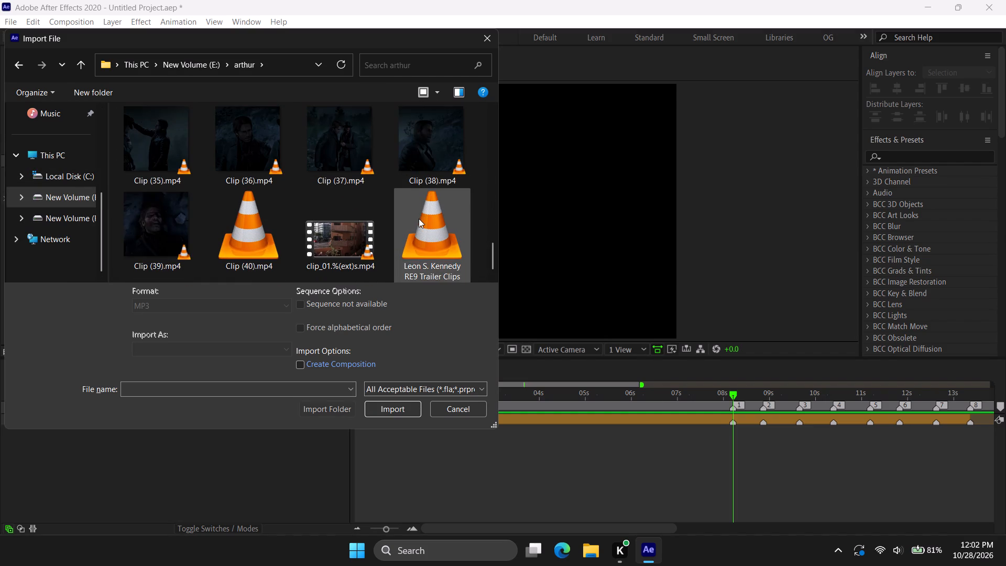
scroll(419, 219, "up", 1)
scroll(419, 219, "down", 1)
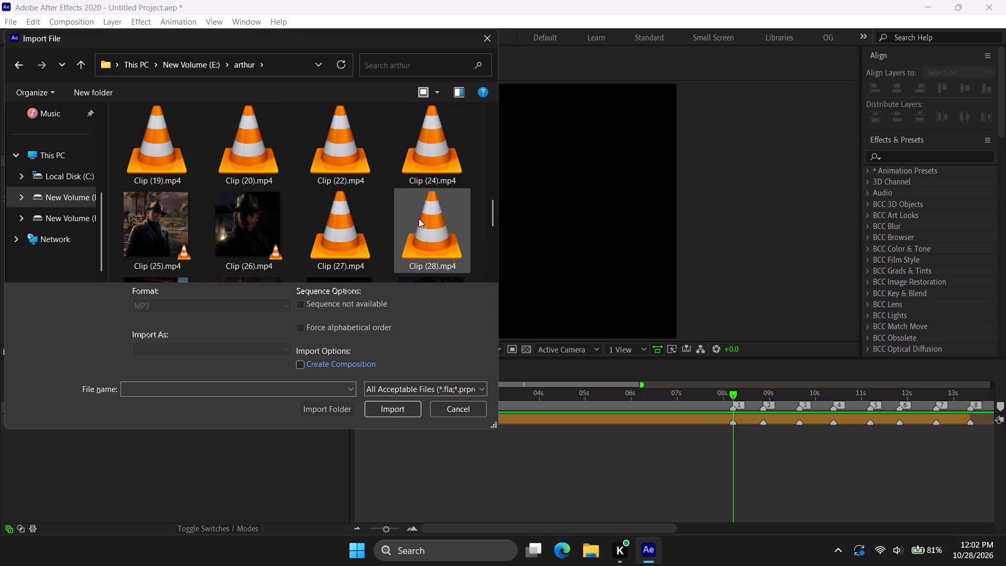
Import 1.mp4, 3.mp4, 8.mp4, Clip (10), Clip (22), Clip (25) and Clip (28).mp4 together as footage.
left_click(159, 238)
left_click(392, 215, "ctrl")
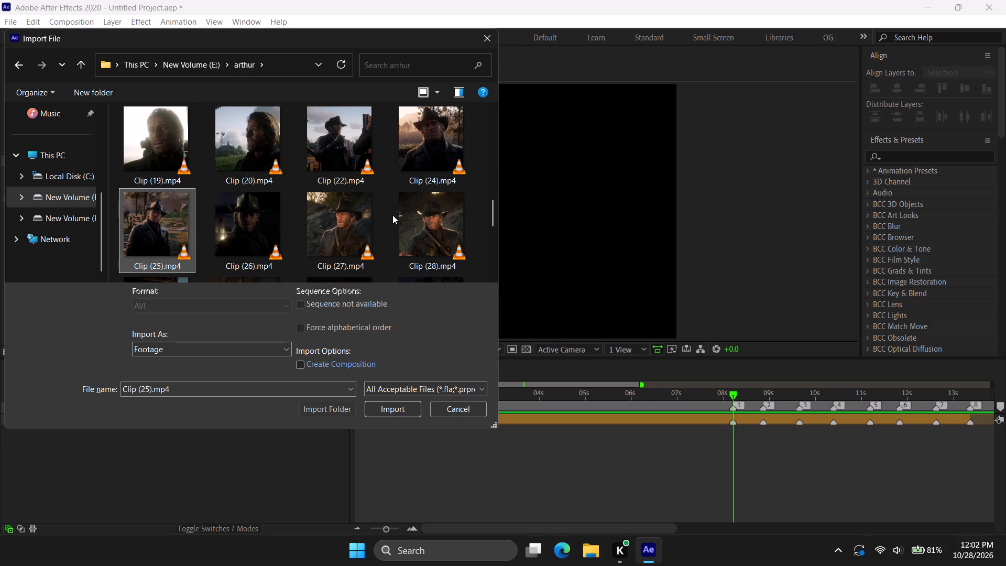
left_click(429, 219, "ctrl")
left_click(312, 129, "ctrl")
scroll(312, 129, "up", 1)
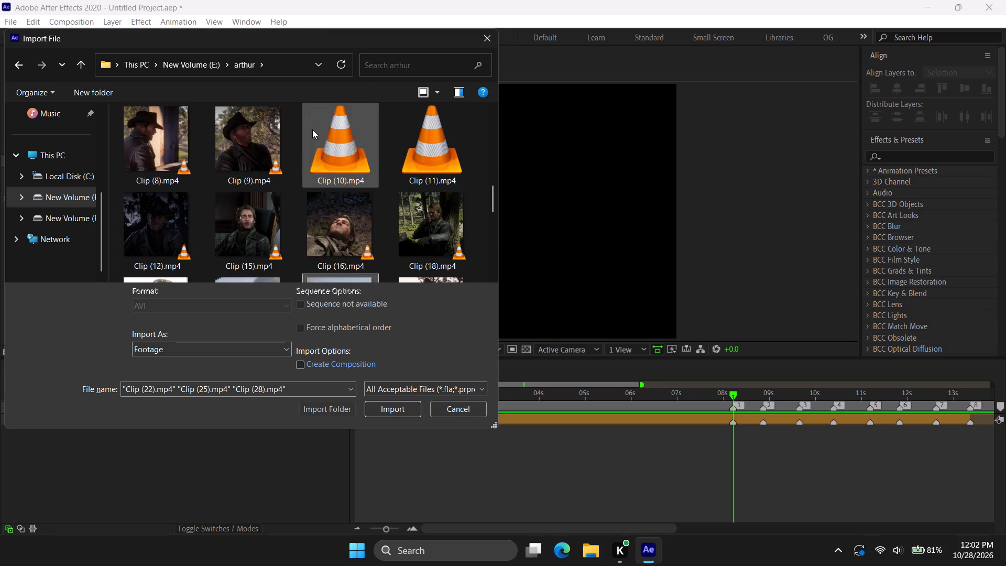
scroll(294, 153, "up", 1)
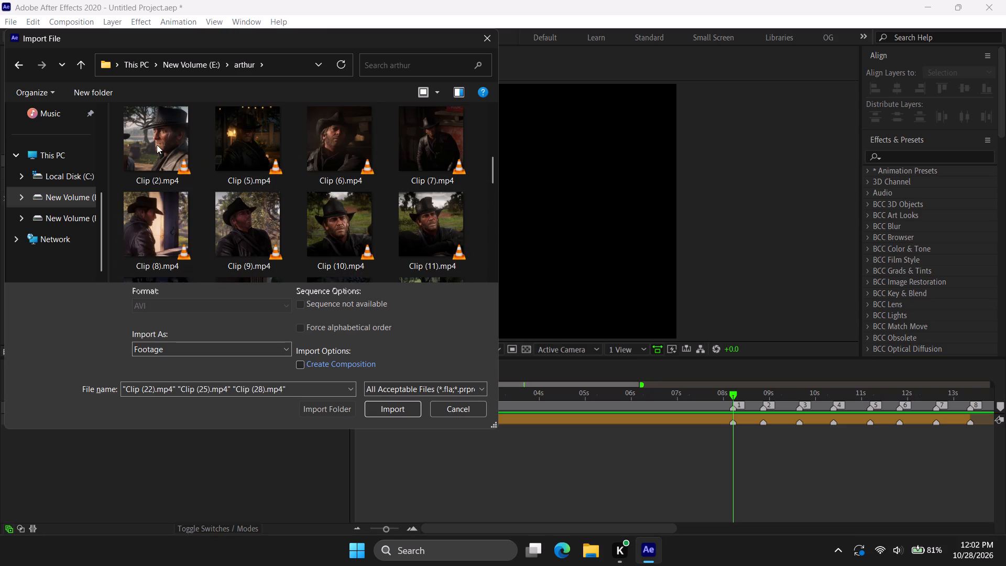
left_click(333, 230, "ctrl")
scroll(333, 230, "up", 1)
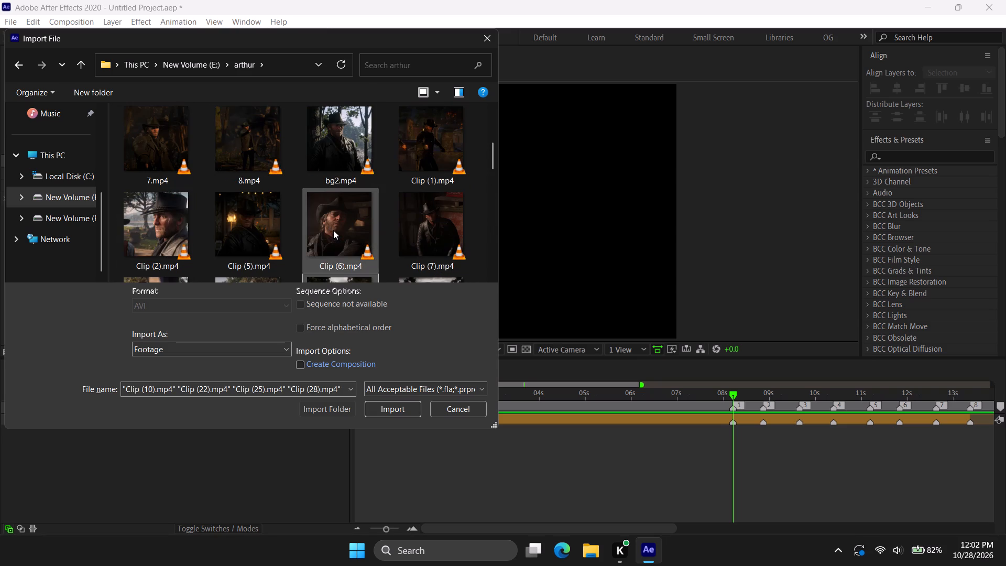
scroll(329, 187, "up", 1)
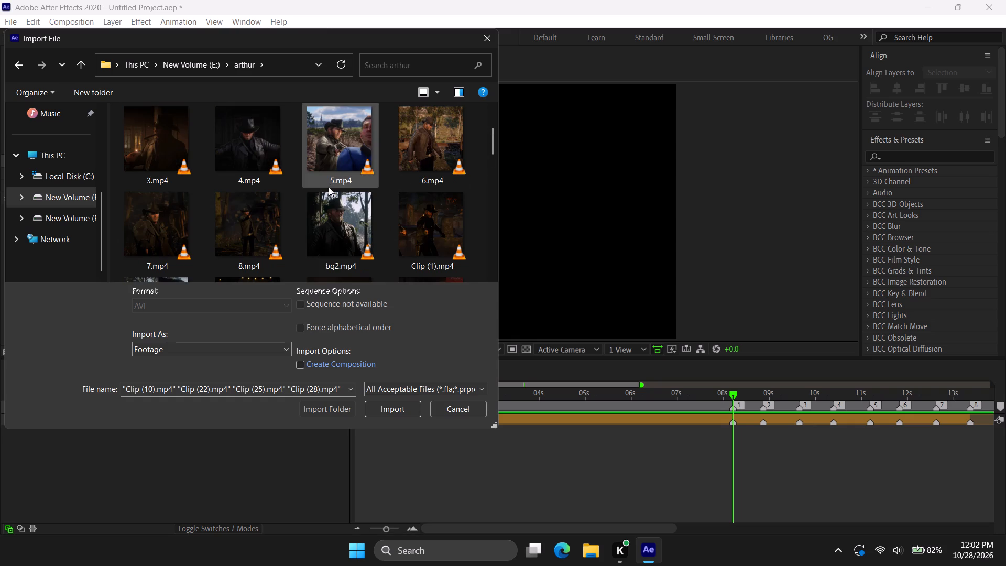
left_click(187, 150, "ctrl")
left_click(266, 233, "ctrl")
scroll(266, 233, "up", 1)
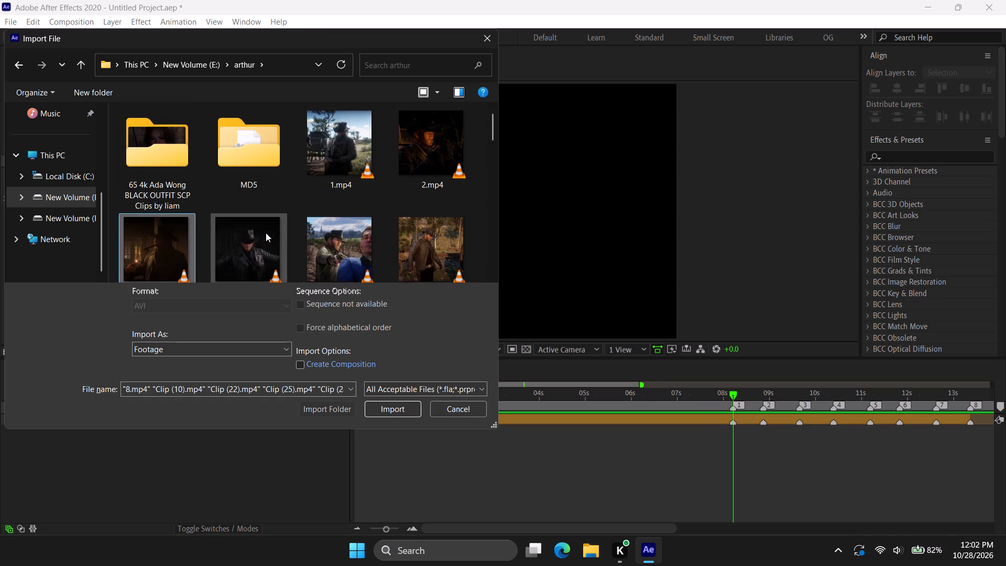
left_click(329, 159, "ctrl")
left_click(403, 400)
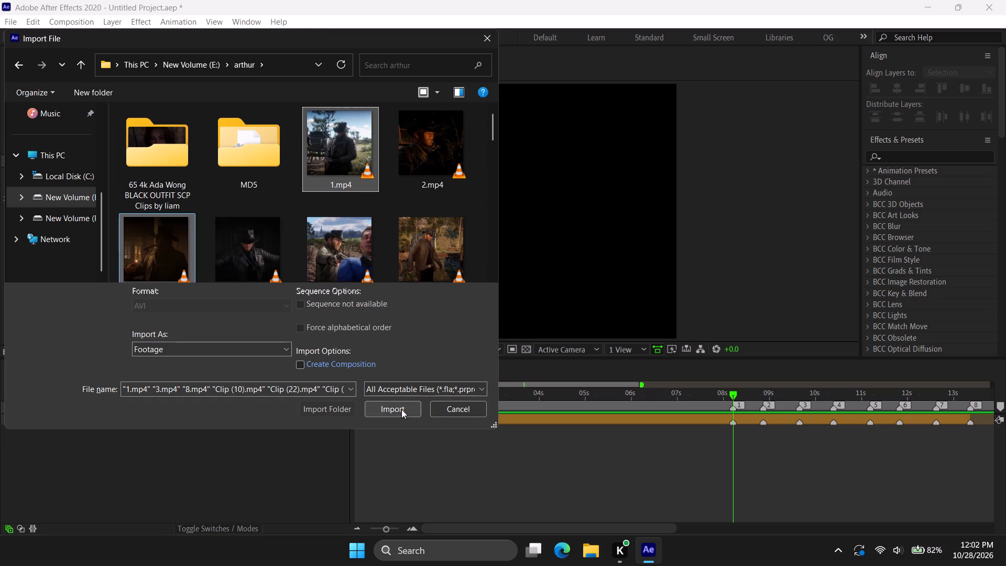
left_click(401, 409)
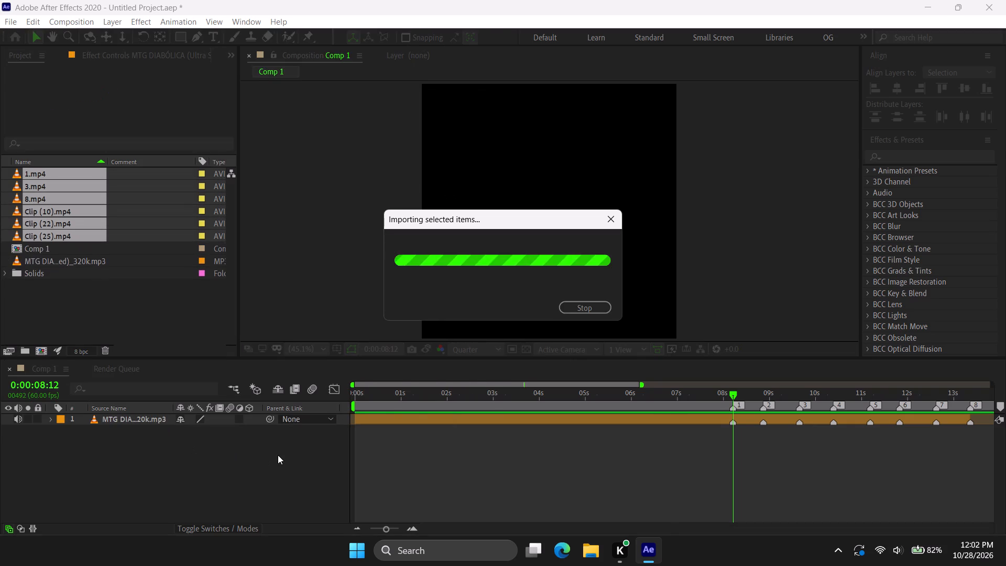
Add the seven imported clips above the song layer, starting shortly after 4 seconds, and reveal their Scale at 0:00:04:27.
left_click(272, 488)
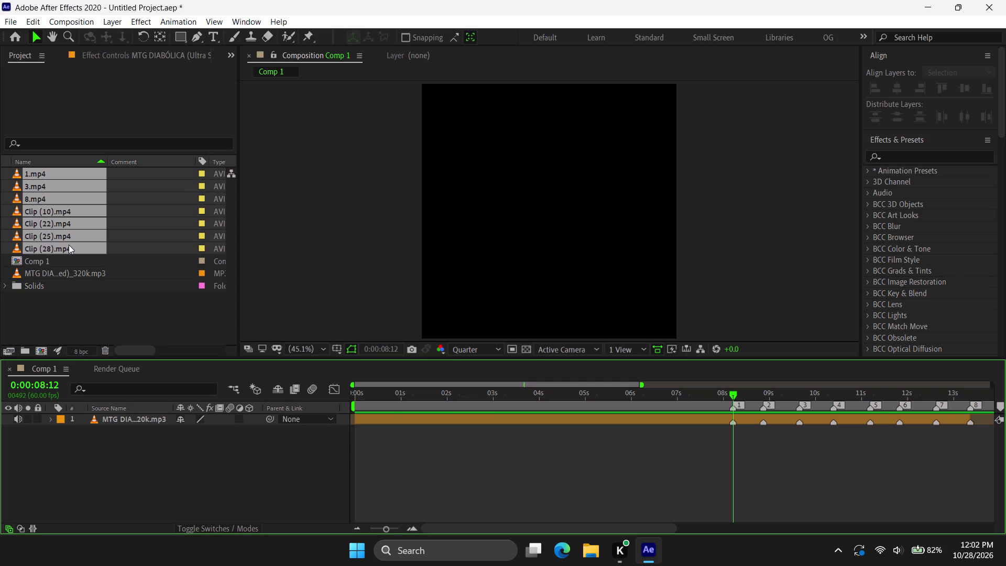
left_click_drag(69, 245, 543, 414)
left_click_drag(572, 397, 560, 392)
key("s")
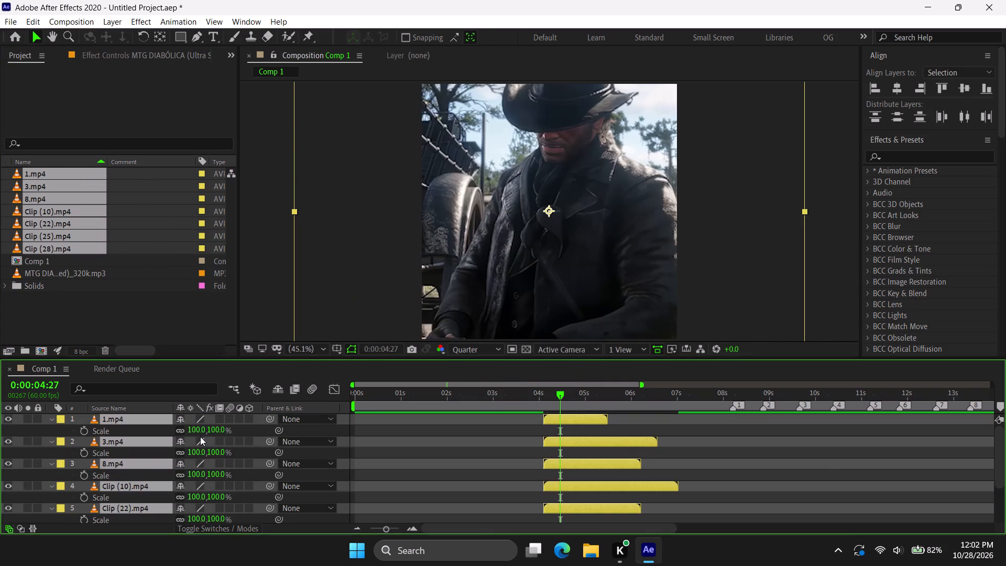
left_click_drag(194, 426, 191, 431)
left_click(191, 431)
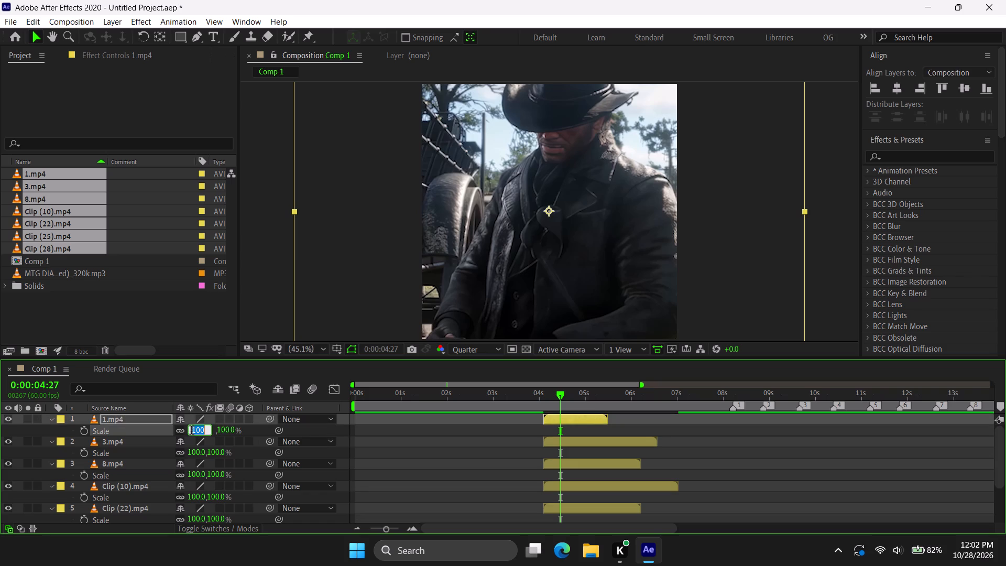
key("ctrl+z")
Select all seven clip layers and scale them down together until 1.mp4 exactly fits the square frame, then collapse their Scale properties.
scroll(301, 514, "down", 2)
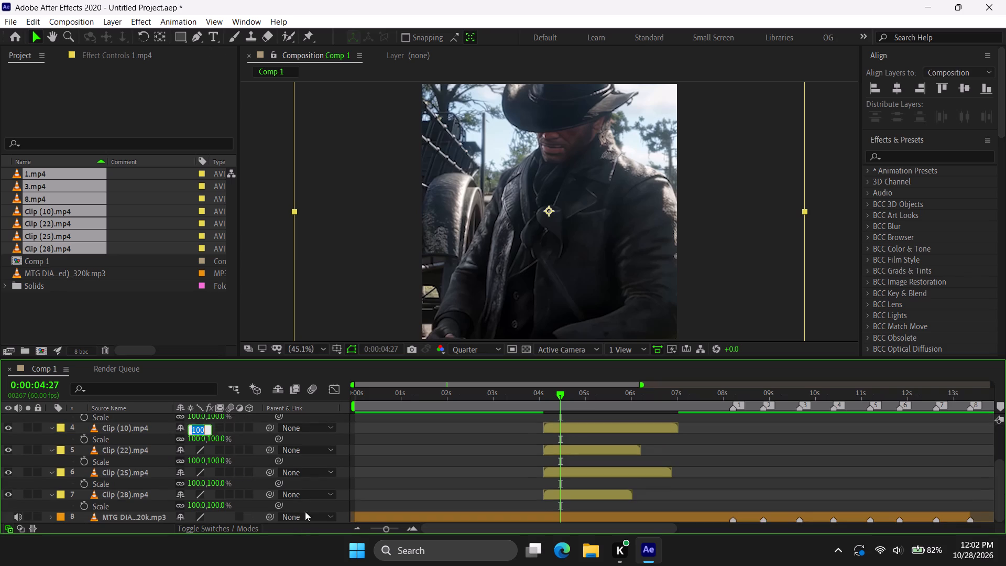
left_click_drag(344, 509, 114, 261)
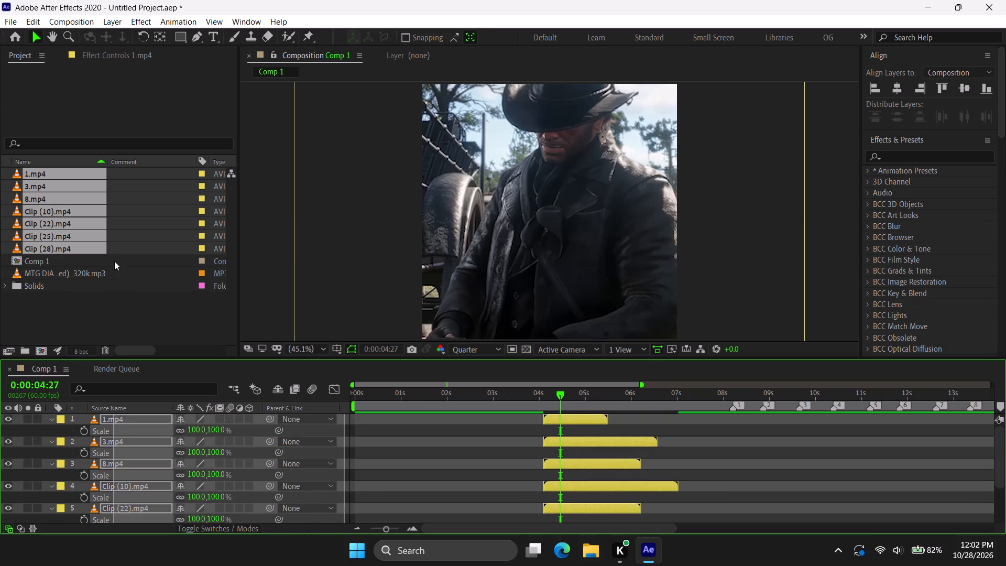
left_click_drag(201, 430, 185, 436)
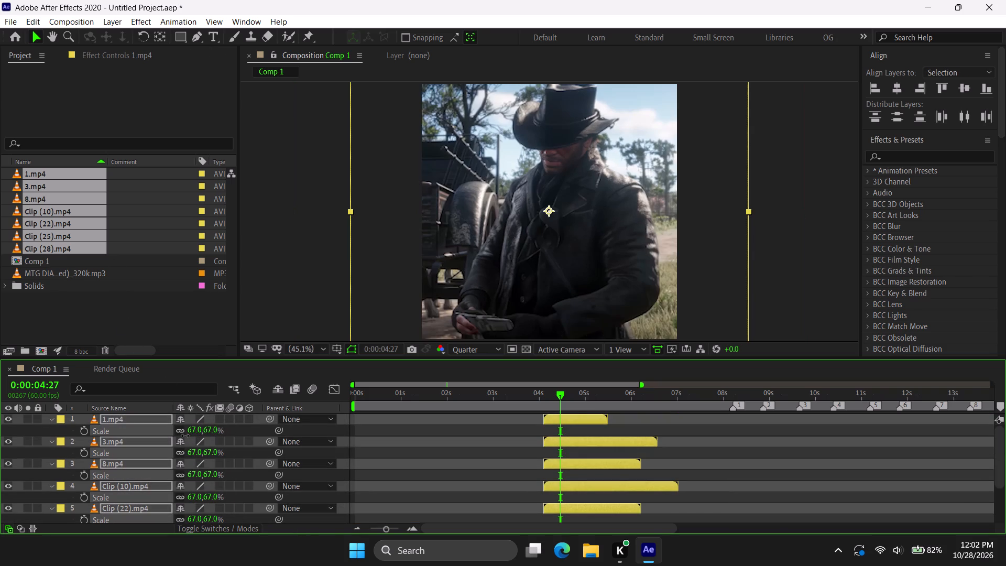
left_click_drag(185, 436, 180, 437)
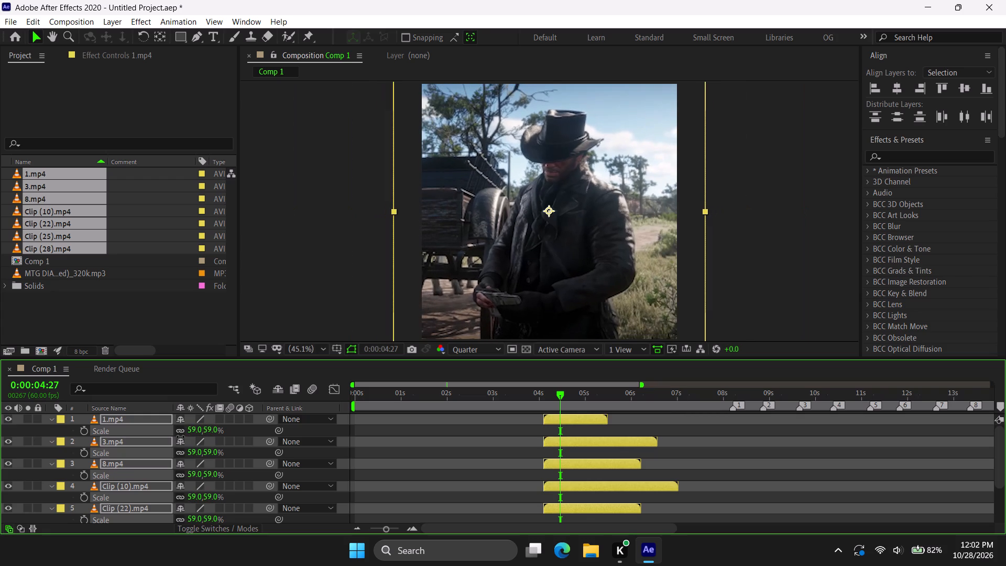
left_click_drag(180, 437, 176, 439)
key("s")
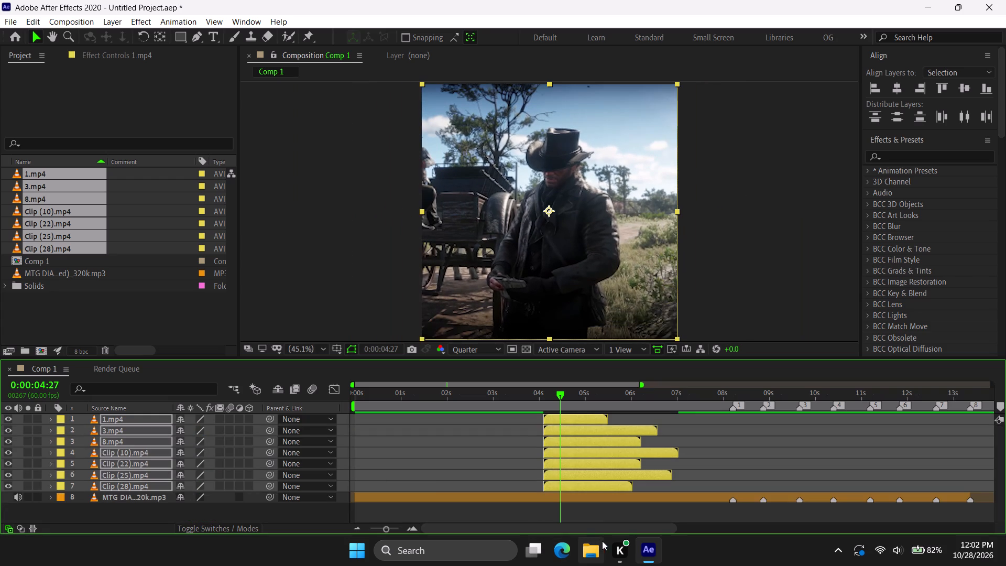
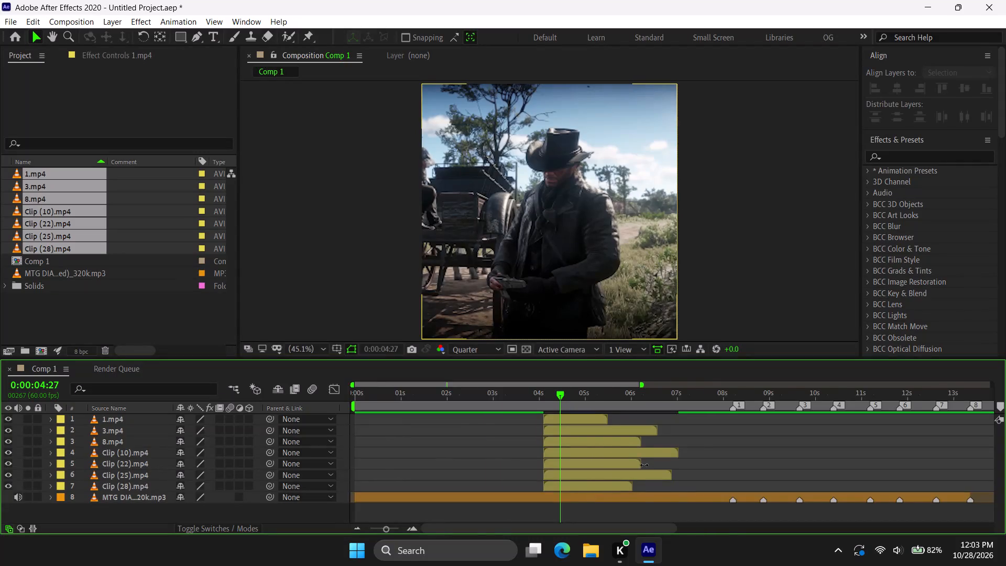
Move Clip (28).mp4 to start at beat marker 1 (0:00:08:12) and trim its end at marker 2 (0:00:08:52).
scroll(644, 465, "left", 2)
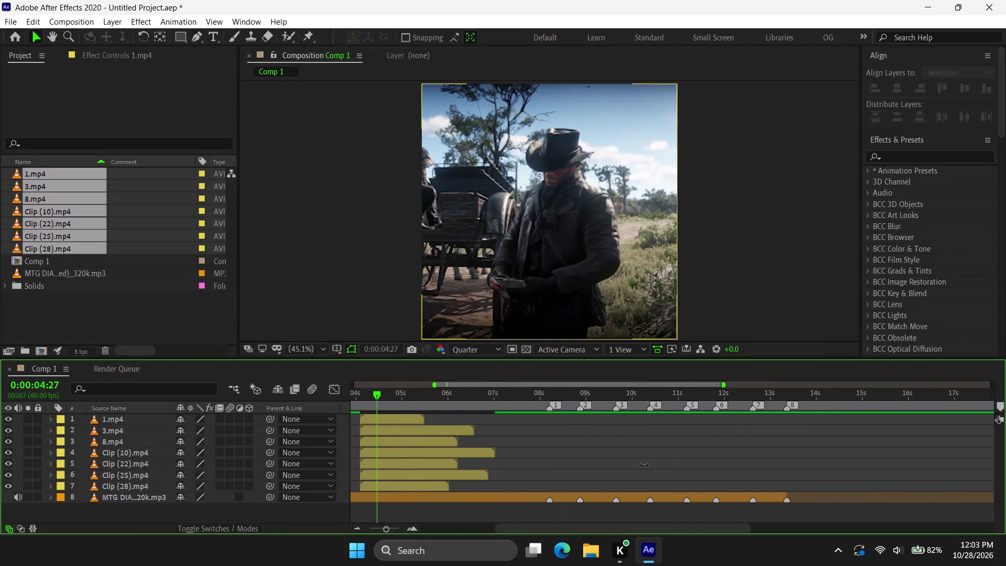
scroll(633, 463, "left", 1)
scroll(633, 463, "right", 1)
left_click(677, 395)
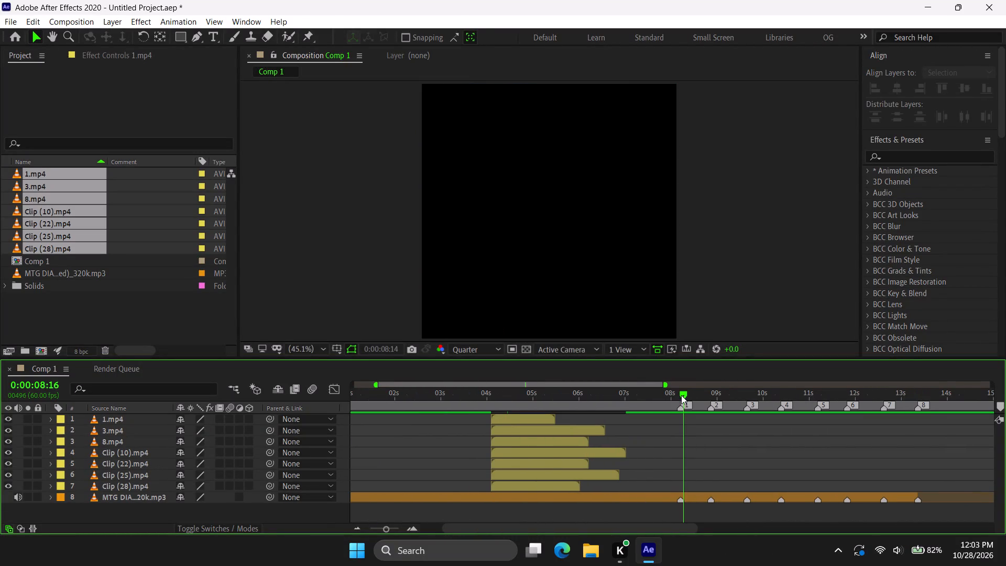
left_click(635, 501)
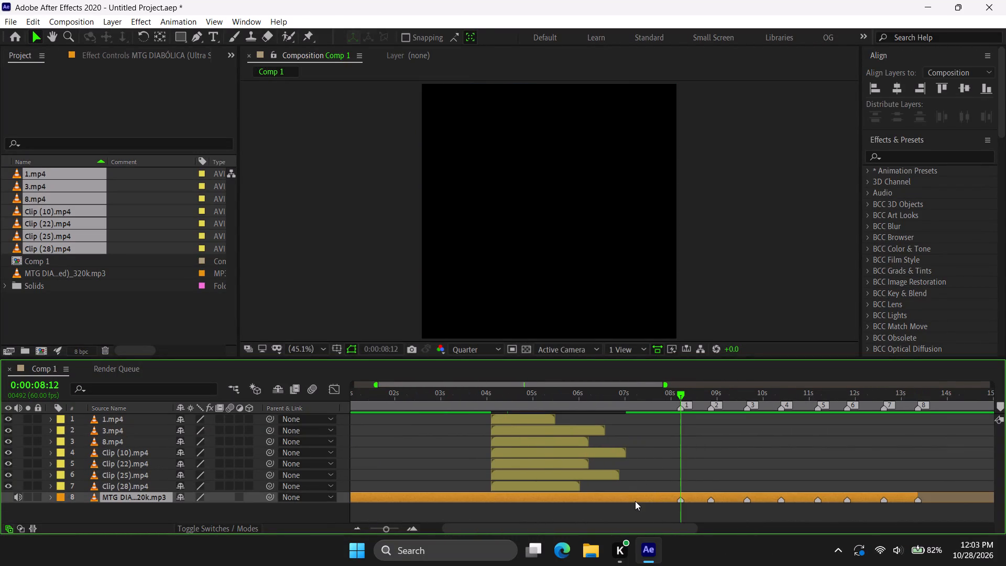
key("j")
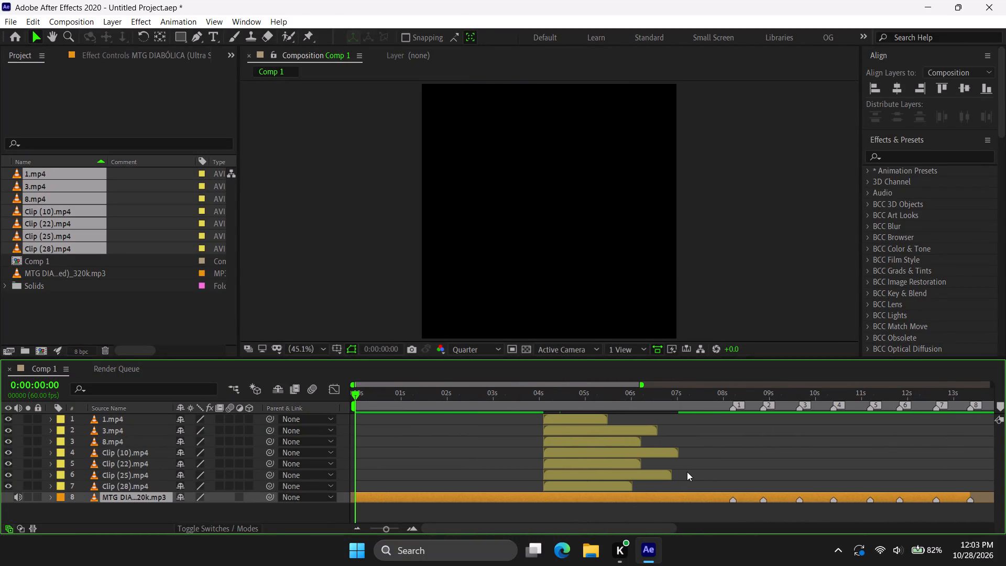
key("k")
left_click_drag(620, 483, 802, 486)
left_click_drag(794, 485, 862, 478)
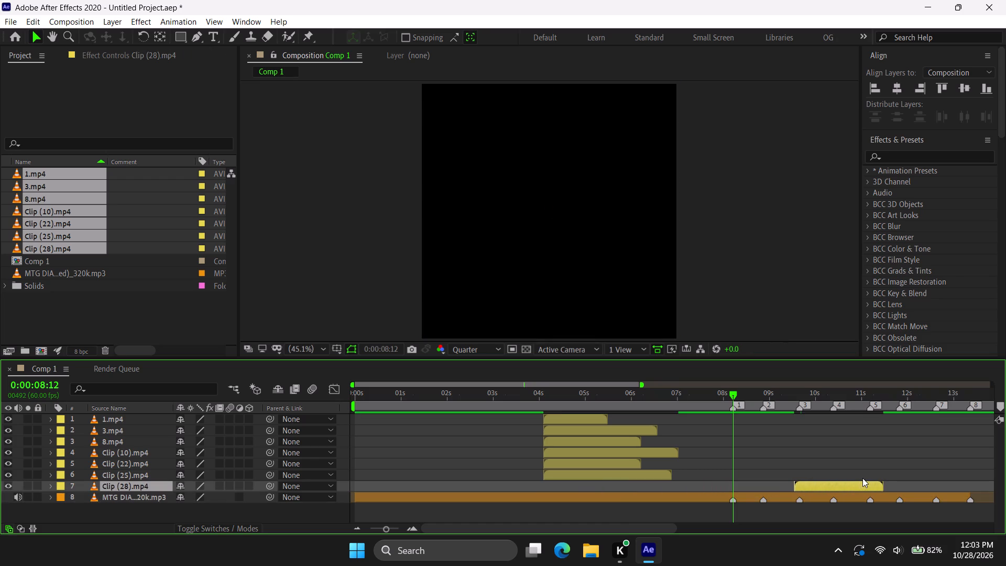
key("bracketleft")
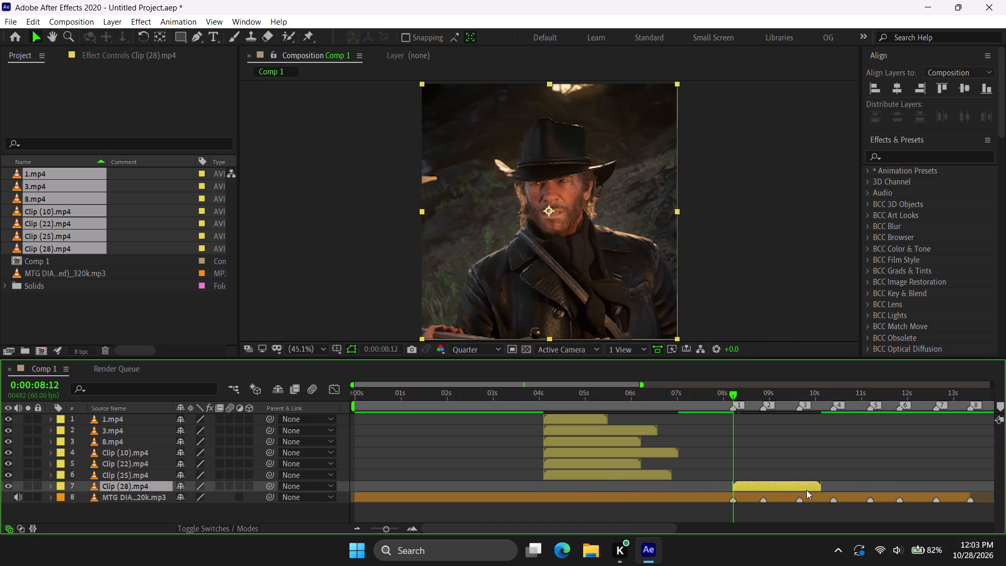
key("k")
key("alt+bracketright")
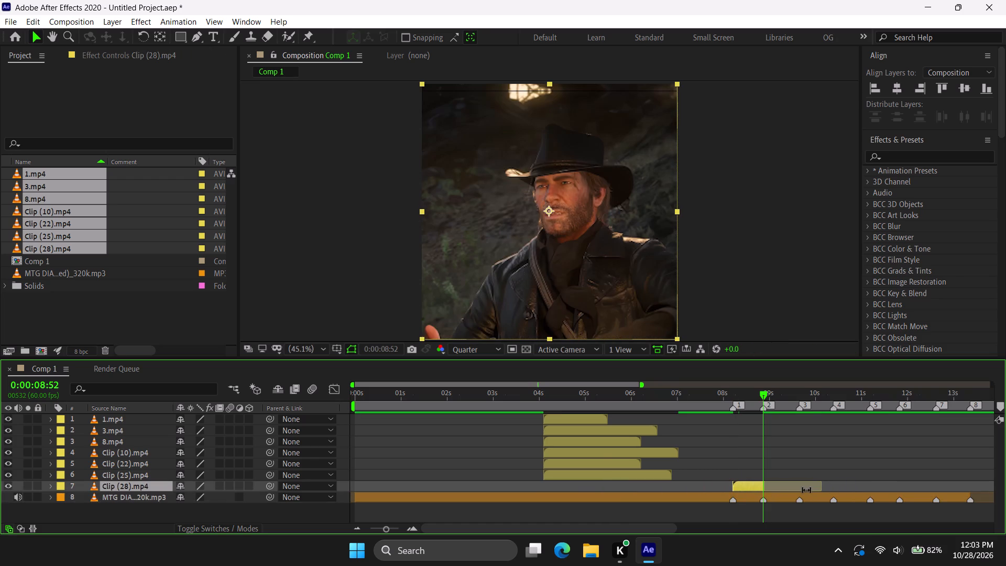
Move Clip (25).mp4 to start at beat marker 2 (0:00:08:52) and trim its end at marker 3 (0:00:09:39).
left_click_drag(598, 473, 850, 456)
key("bracketleft")
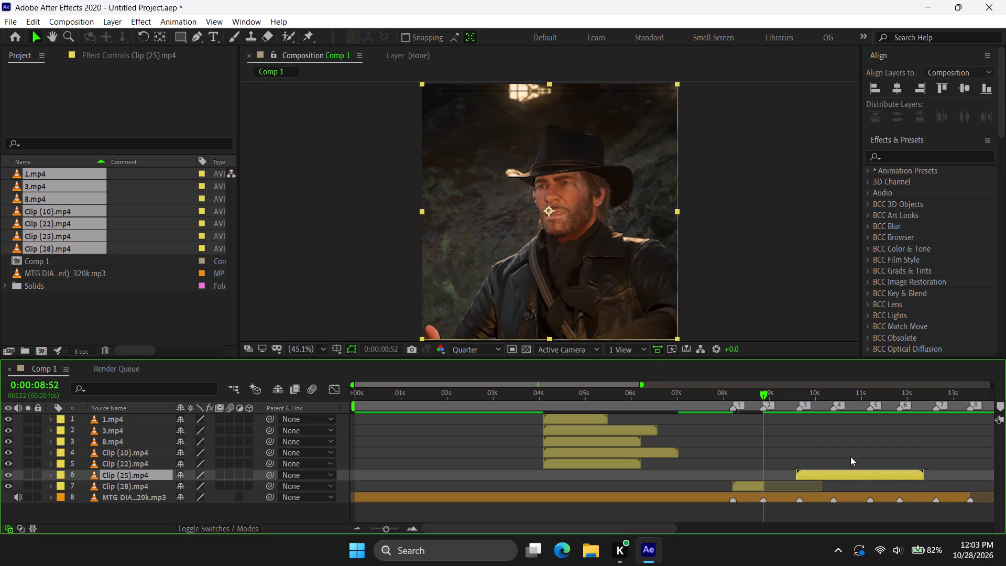
key("k")
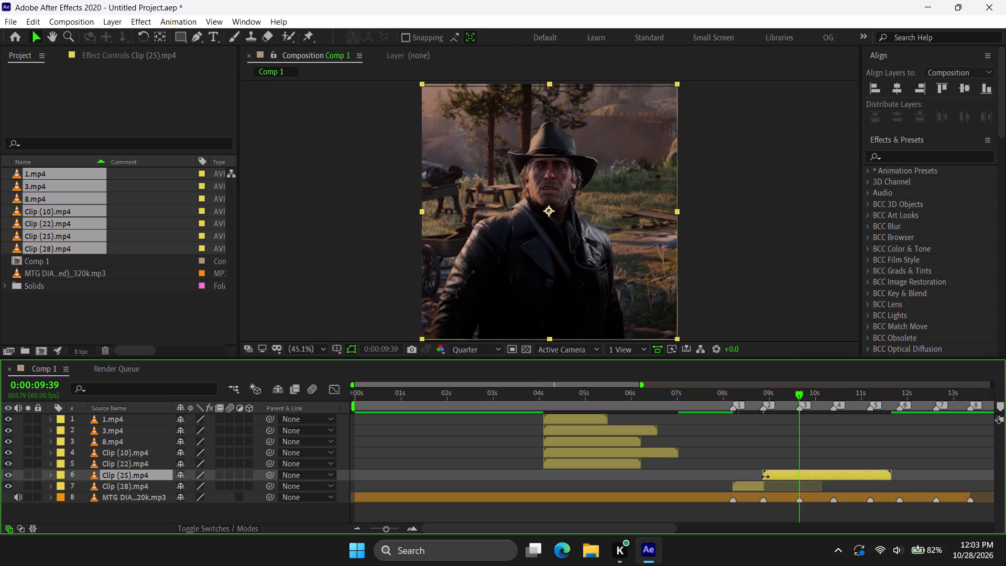
key("alt+bracketright")
Move Clip (22).mp4 to start at beat marker 3 (0:00:09:39) and trim its end at marker 4 (0:00:10:23).
left_click_drag(621, 460, 911, 444)
key("bracketleft")
scroll(911, 444, "left", 1)
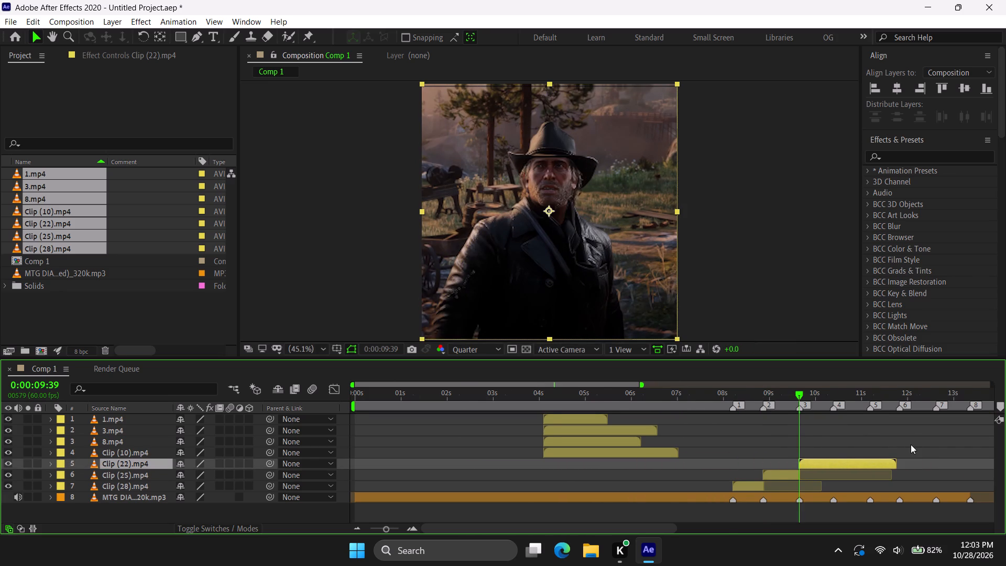
scroll(911, 444, "left", 1)
key("k")
key("alt+bracketright")
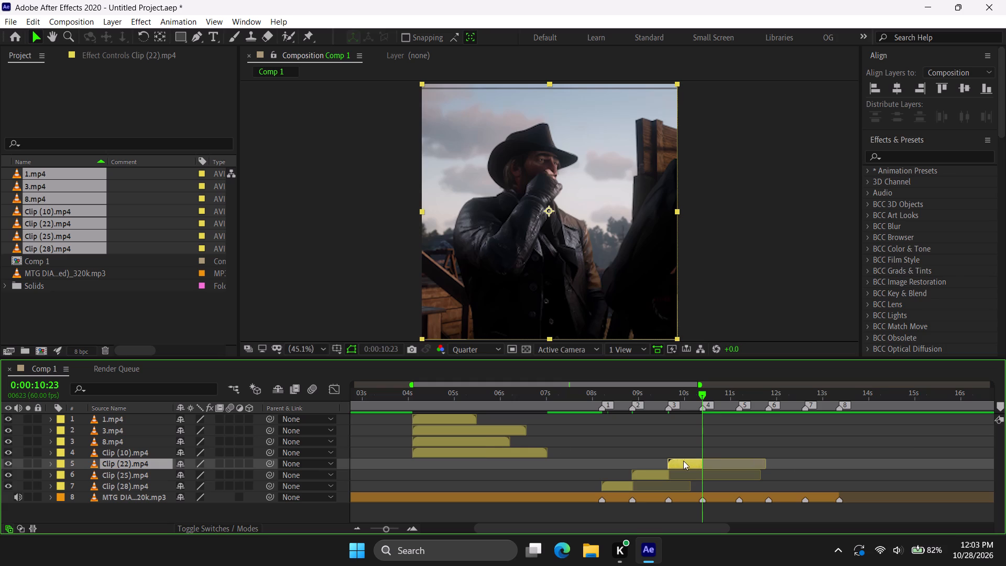
Move Clip (10).mp4 to start at beat marker 4 (0:00:10:23) and trim its end at marker 5 (0:00:11:11).
left_click_drag(484, 450, 805, 439)
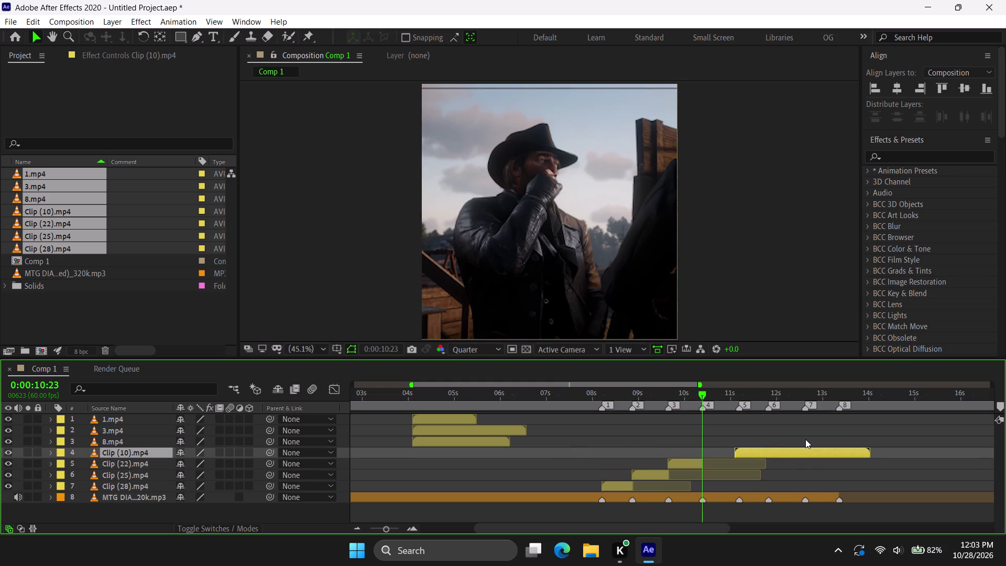
key("bracketleft")
key("k")
key("alt+bracketright")
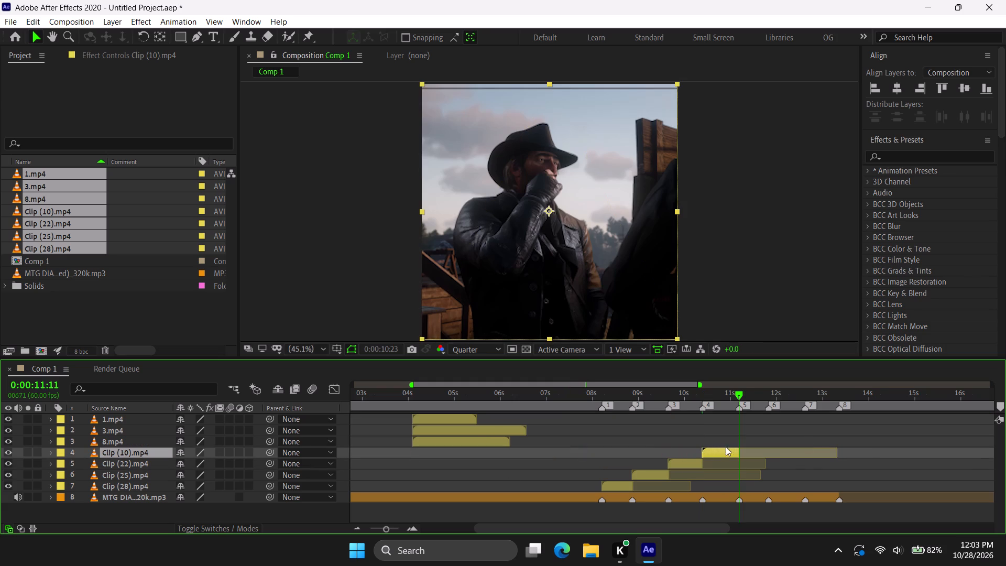
Move 8.mp4 to start at beat marker 5 (0:00:11:11) and trim its end at marker 6 (0:00:11:49).
left_click_drag(490, 440, 837, 458)
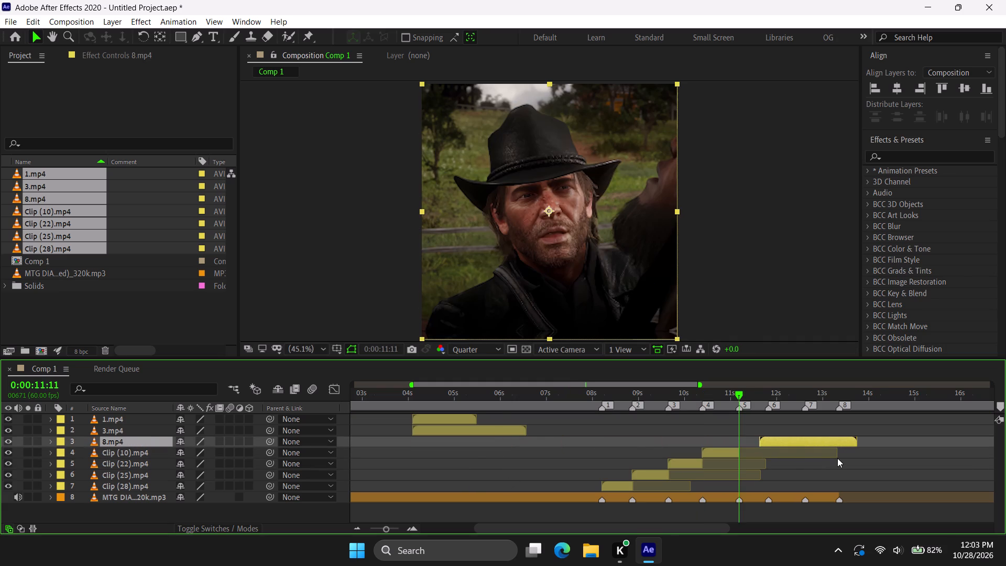
type("[]")
key("ctrl+z")
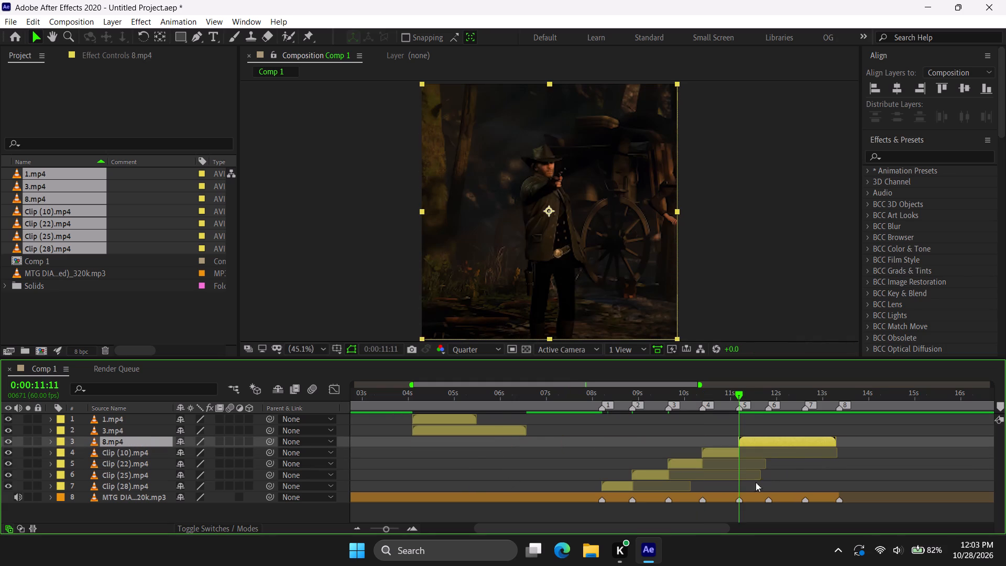
key("k")
key("alt+bracketright")
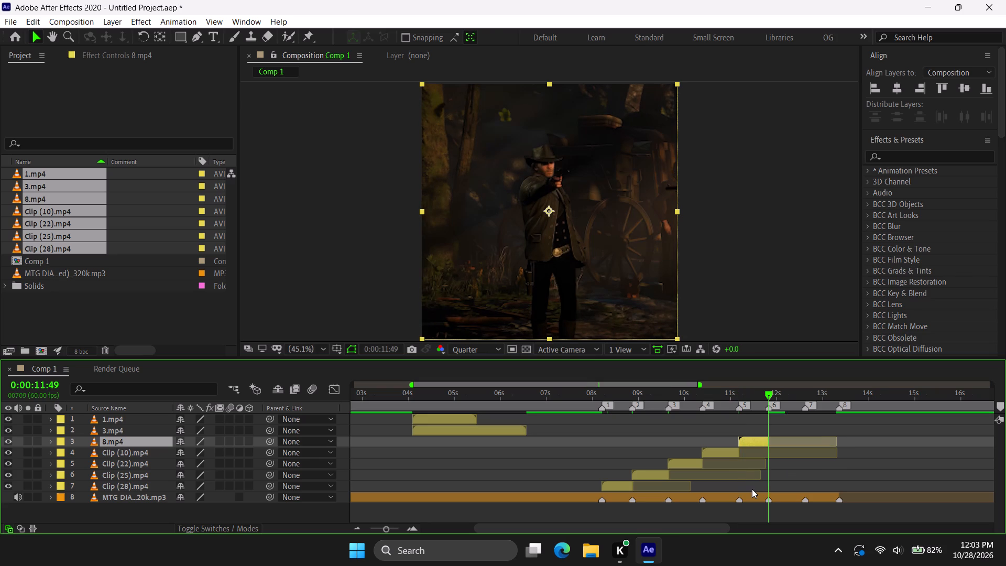
Move 3.mp4 to start at beat marker 6 (0:00:11:49) and trim its end at marker 7 (0:00:12:37).
left_click_drag(519, 428, 944, 443)
key("bracketleft")
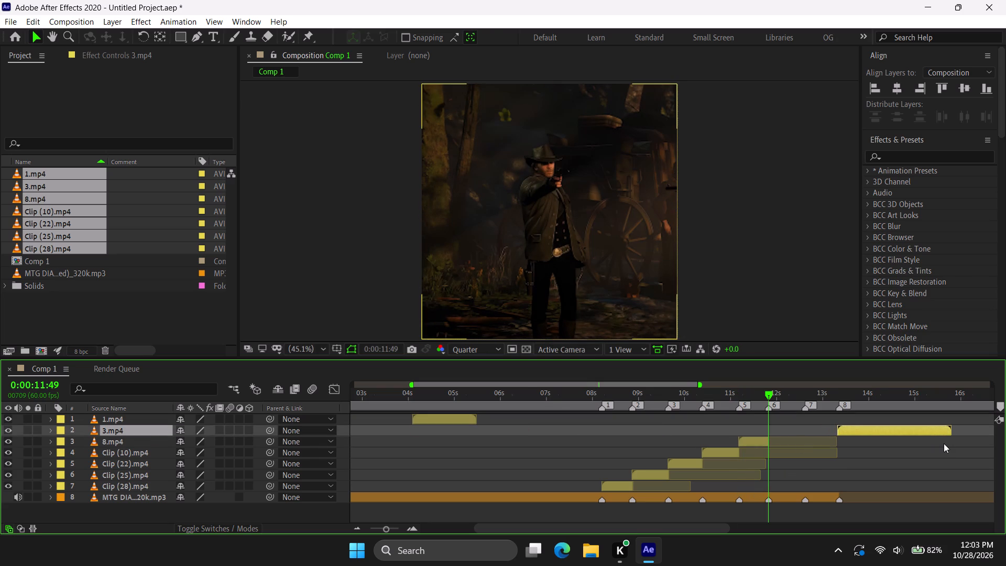
scroll(944, 443, "left", 1)
key("k")
key("alt+bracketright")
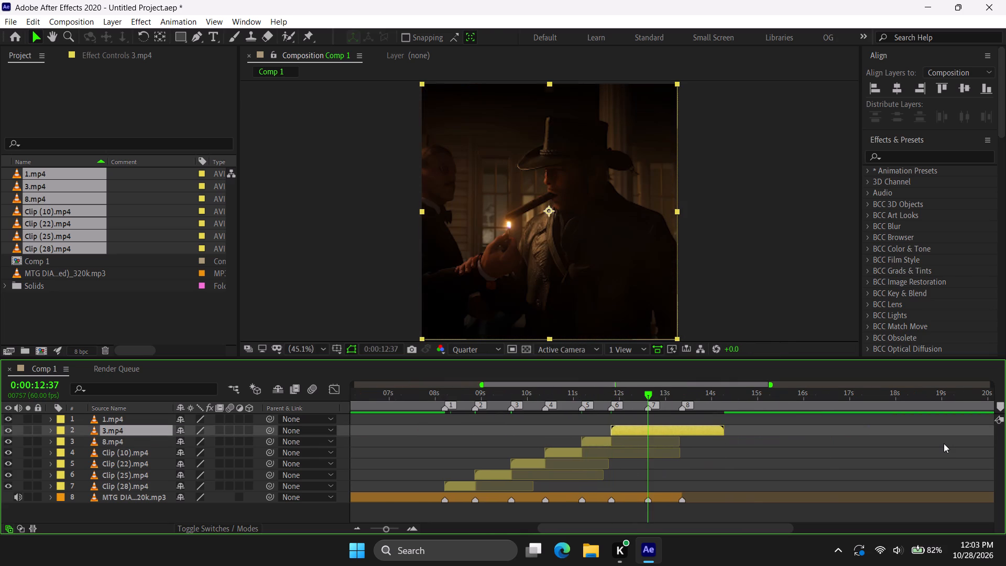
Move 1.mp4 to start at beat marker 7 (0:00:12:37) and trim its end at marker 8 (0:00:13:21).
scroll(944, 443, "up", 1)
scroll(747, 523, "up", 1)
scroll(747, 523, "right", 2)
scroll(747, 523, "up", 1)
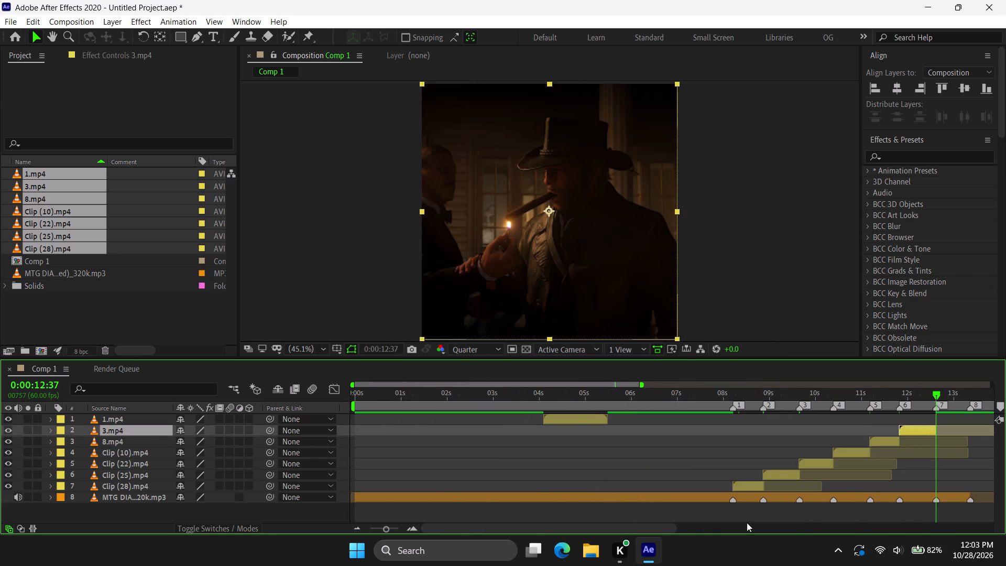
left_click_drag(586, 421, 1005, 412)
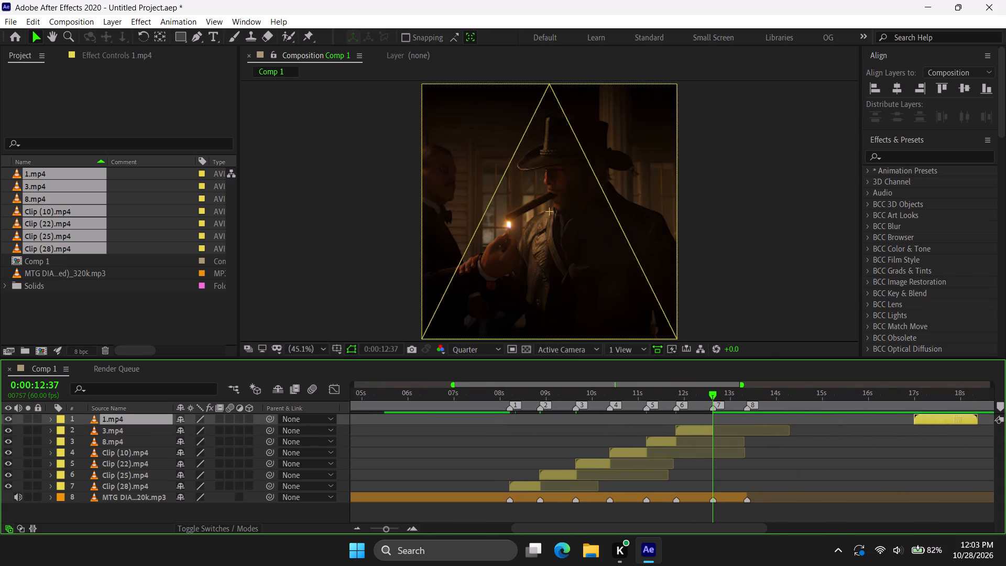
type("[k")
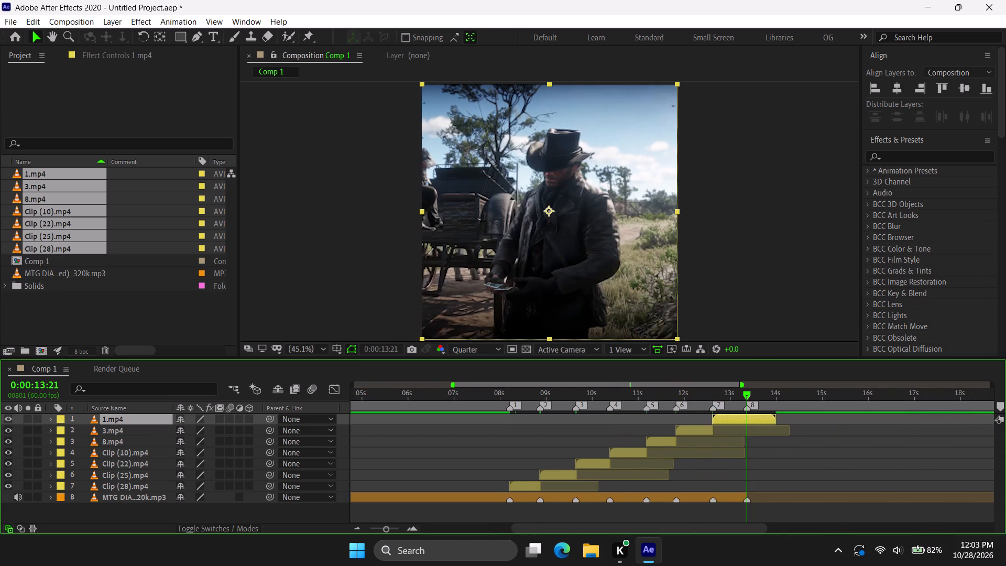
key("alt+bracketright")
Preview the opening of the composition from 0:00:00:00 and return the playhead to the start.
left_click_drag(552, 398, 150, 391)
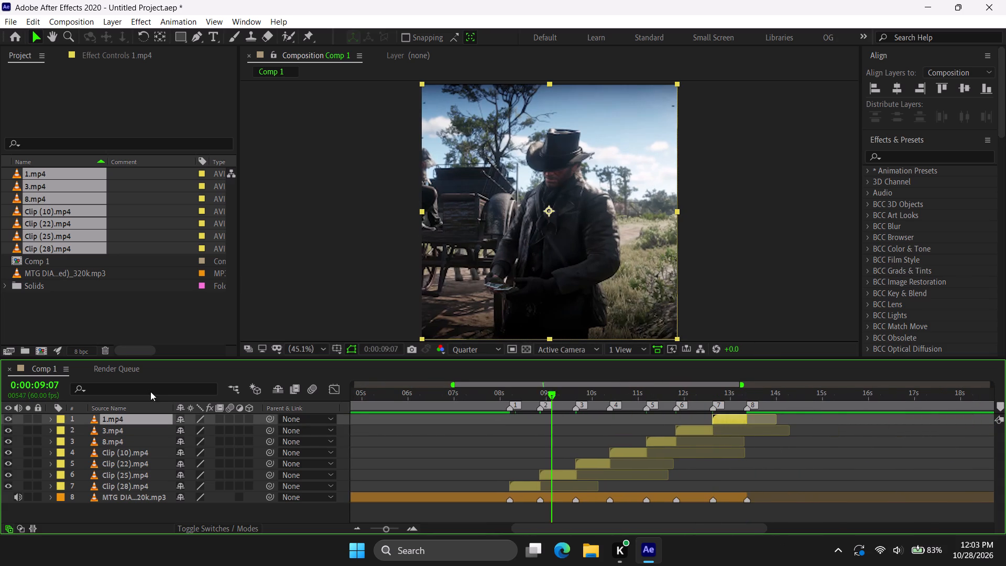
left_click_drag(150, 391, 93, 418)
key("space")
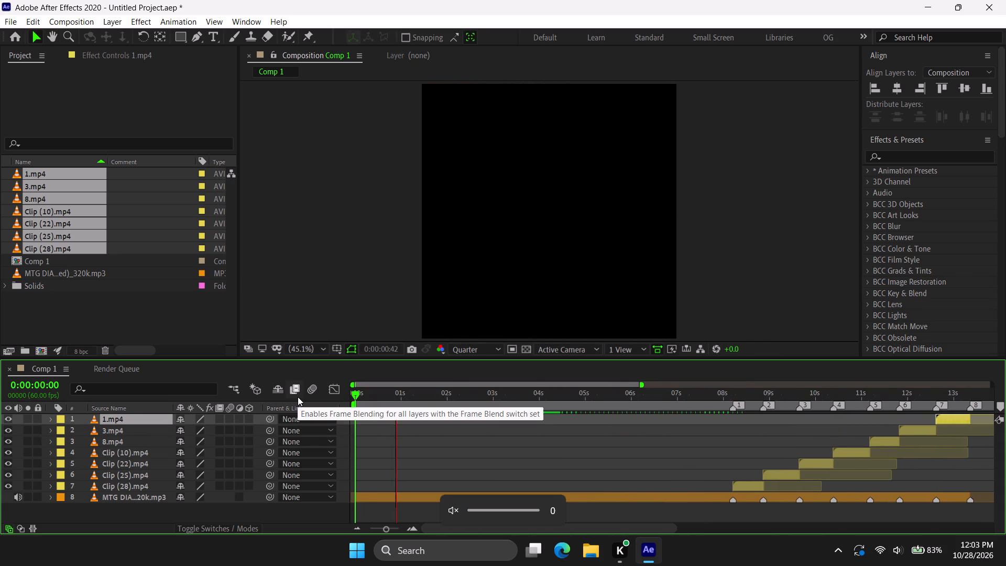
key("space")
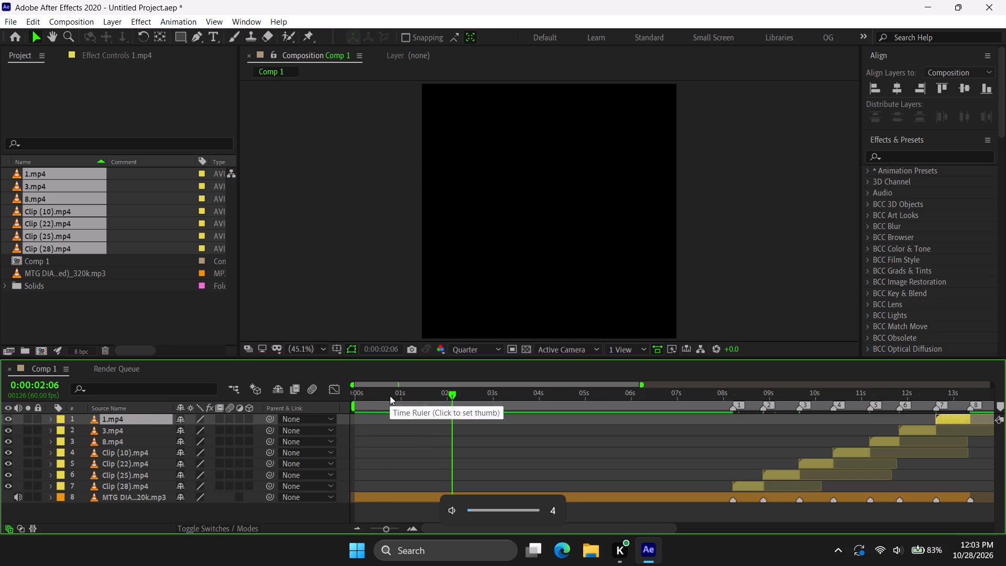
left_click_drag(390, 396, 121, 391)
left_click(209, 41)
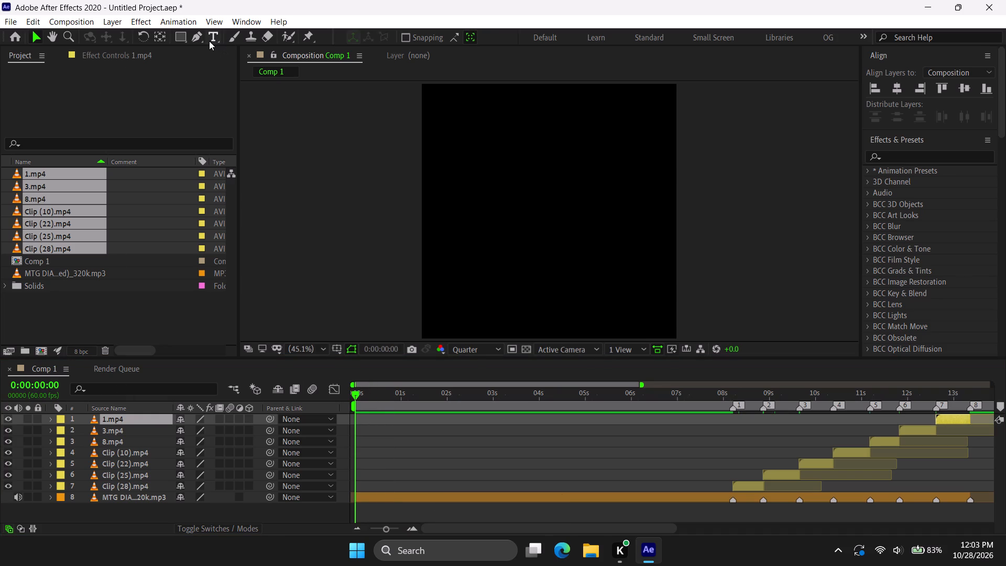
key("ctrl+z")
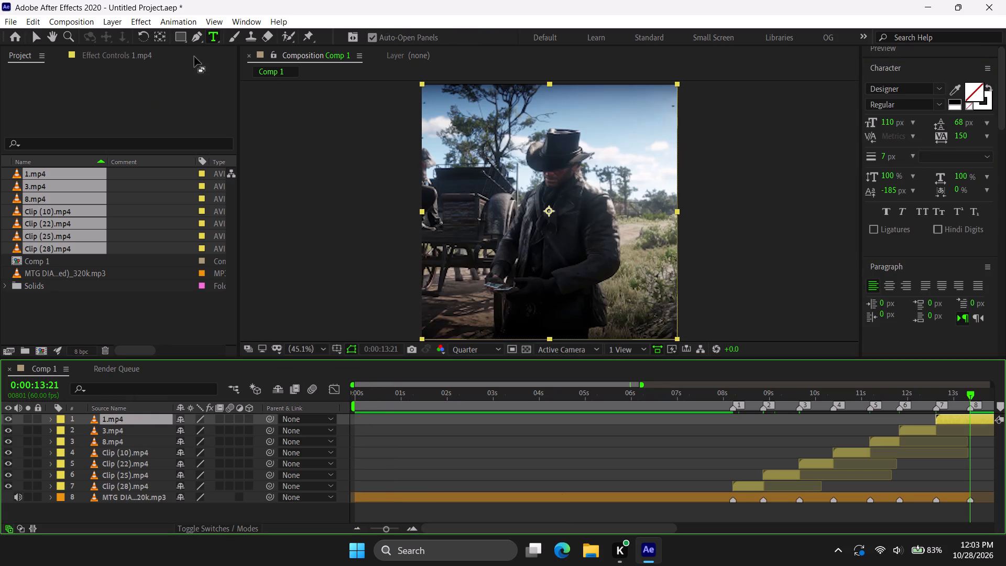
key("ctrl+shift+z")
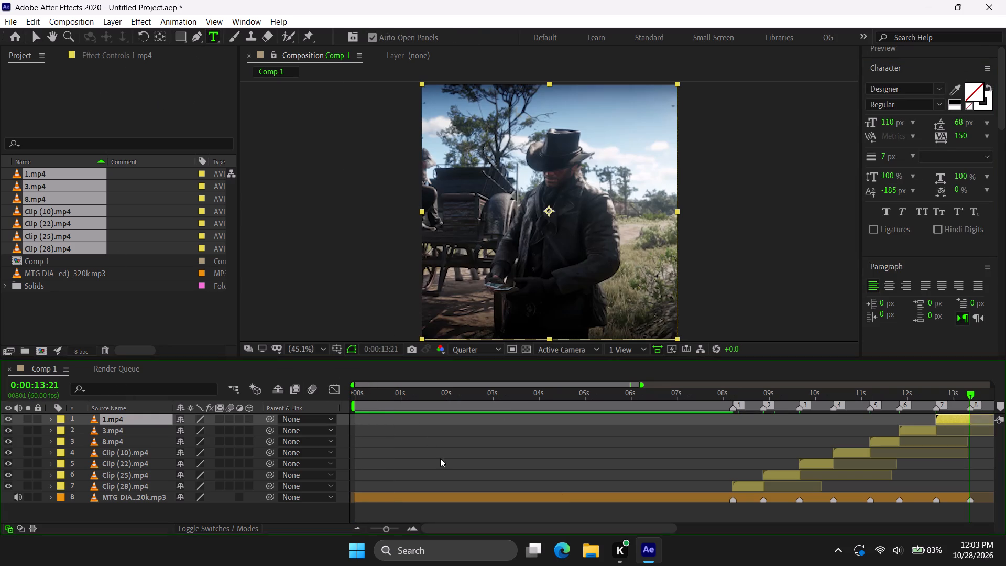
Import the Zireael Text Pack.aep project from the aeps folder inside EDITING on New Volume (E:).
left_click(453, 482)
key("ctrl+i")
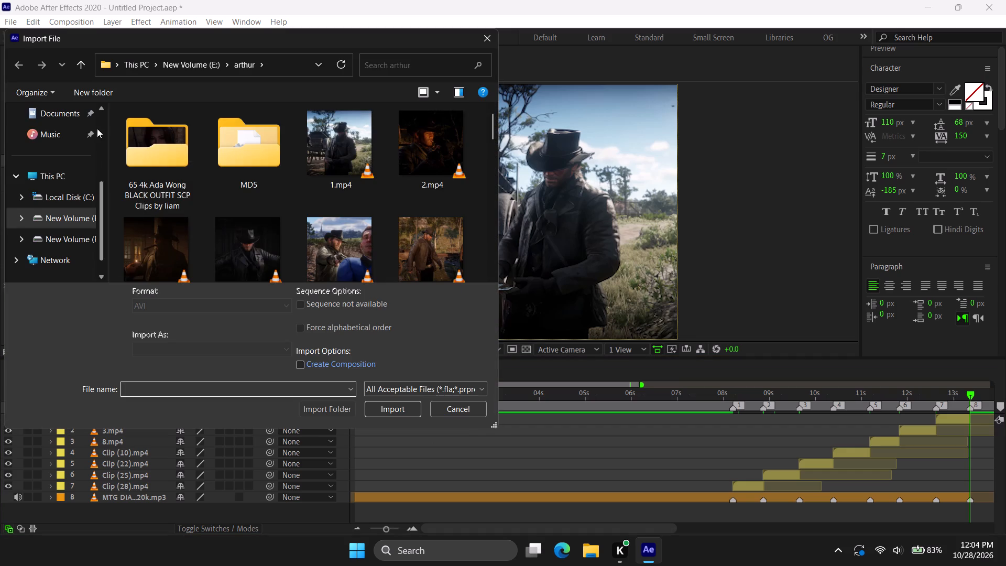
left_click(73, 216)
left_click(200, 135)
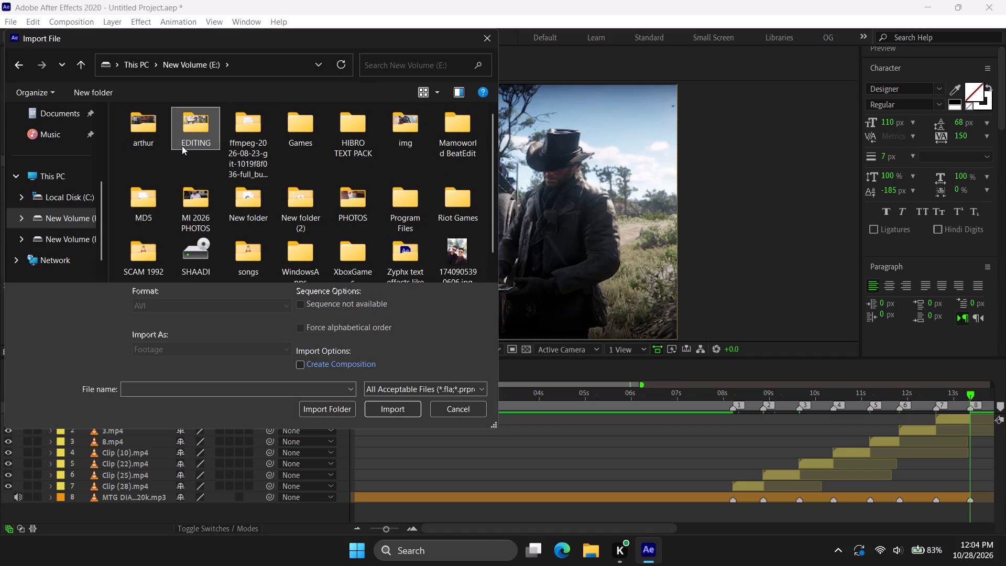
double_click(191, 113)
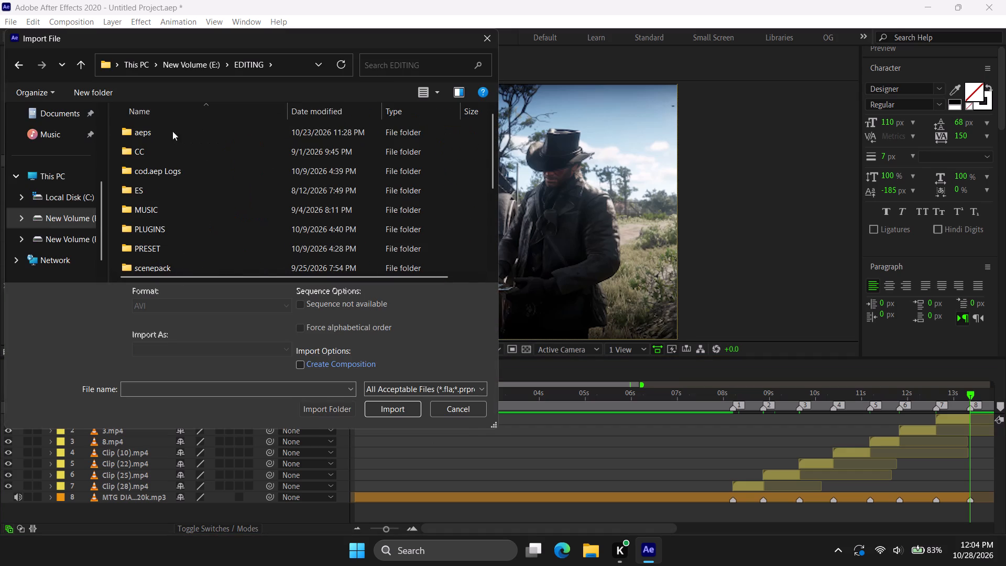
left_click_drag(164, 145, 166, 140)
double_click(171, 135)
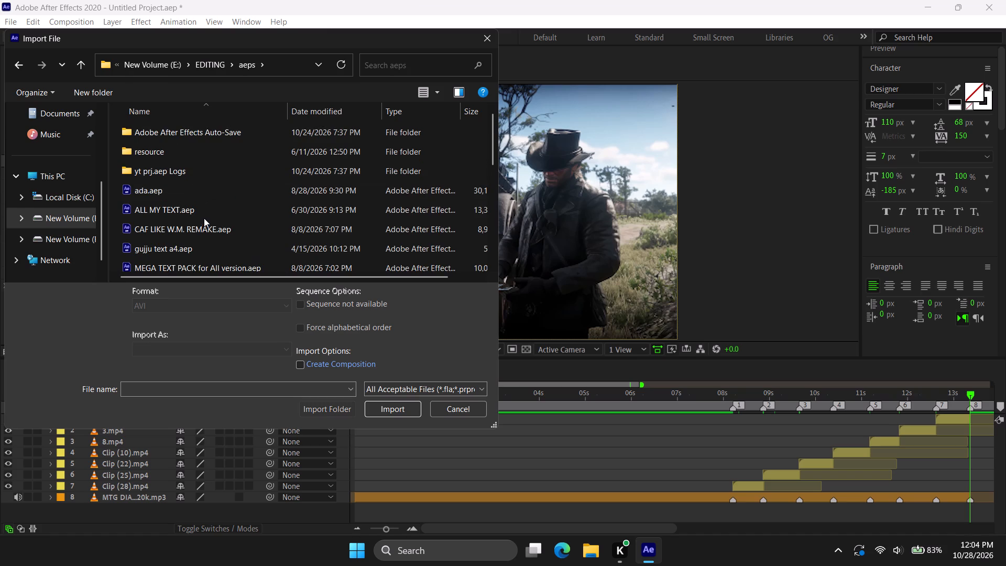
left_click(216, 208)
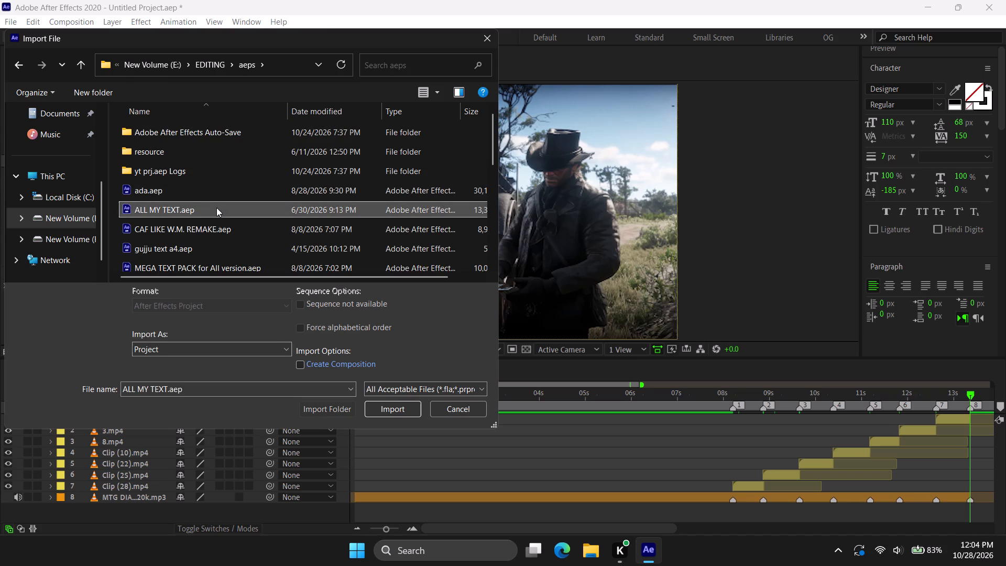
scroll(216, 208, "down", 3)
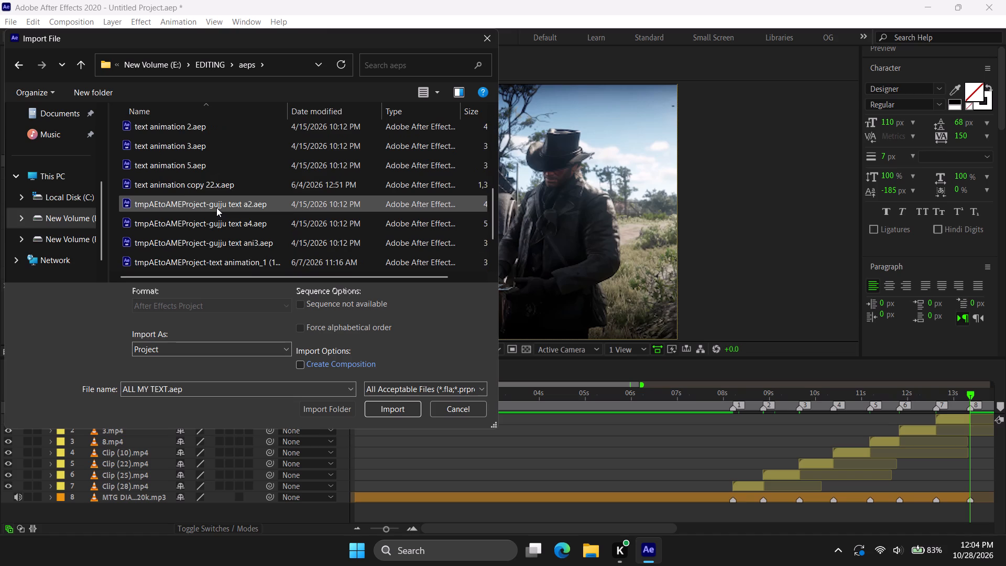
scroll(216, 208, "down", 2)
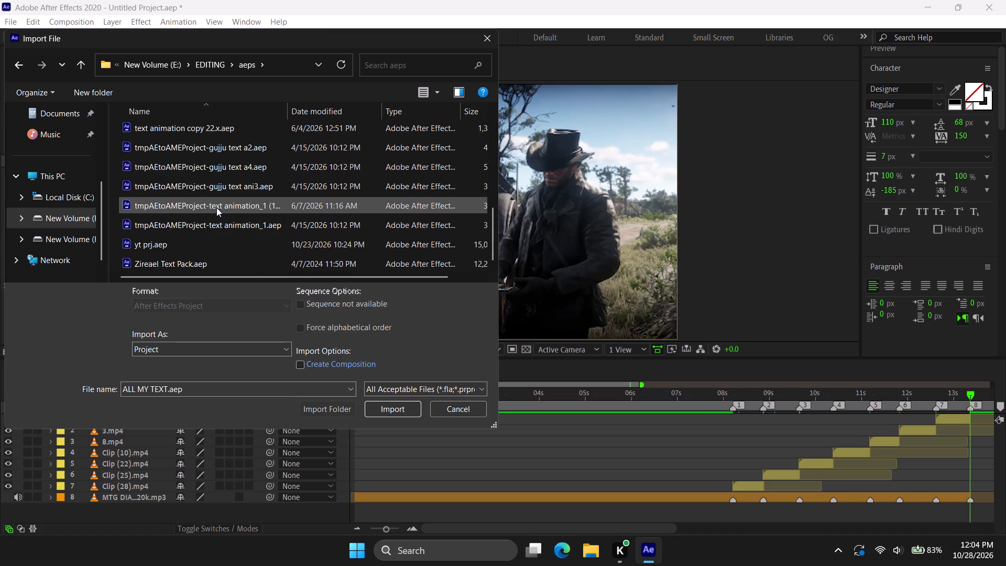
scroll(216, 208, "down", 1)
left_click(201, 258)
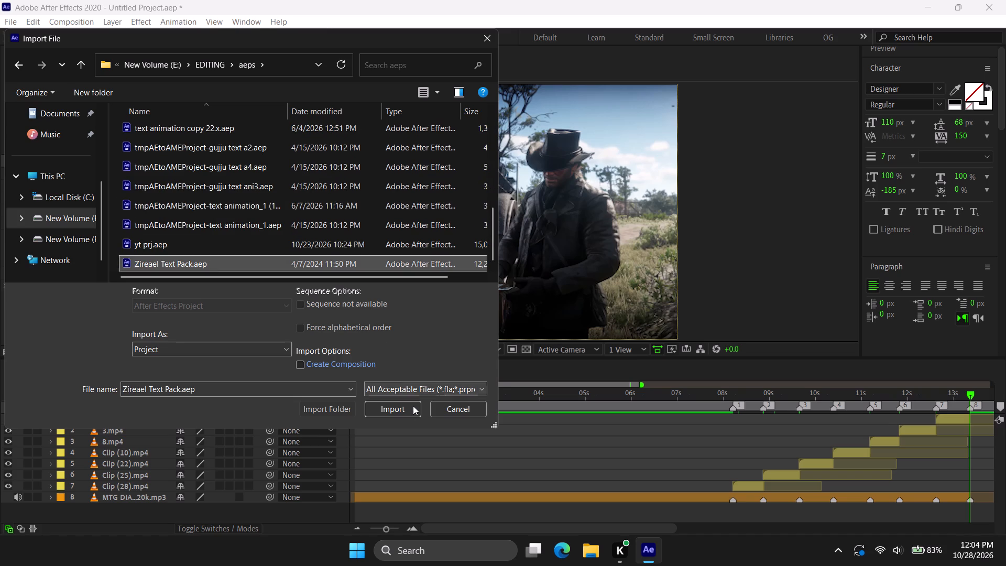
left_click(414, 412)
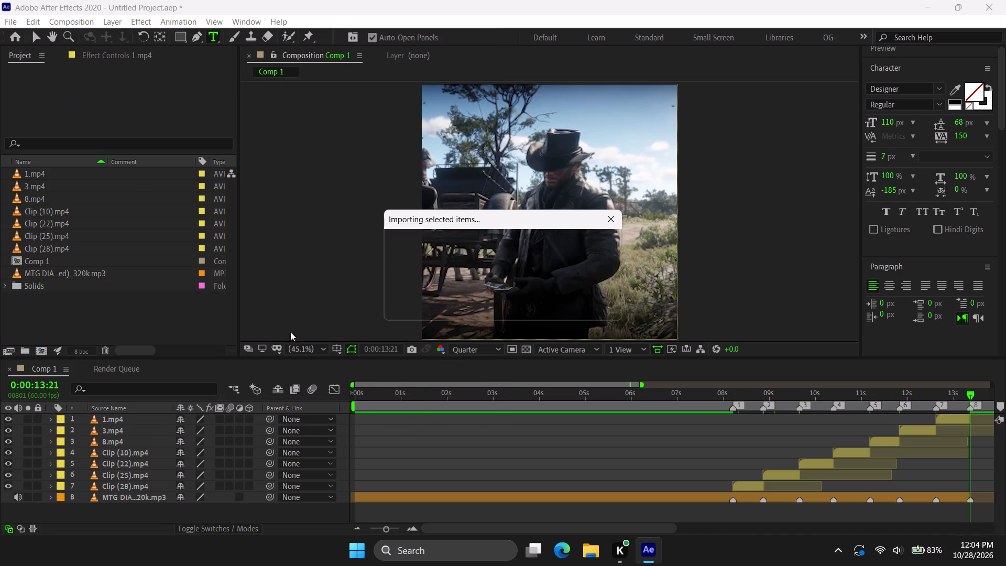
key("Return")
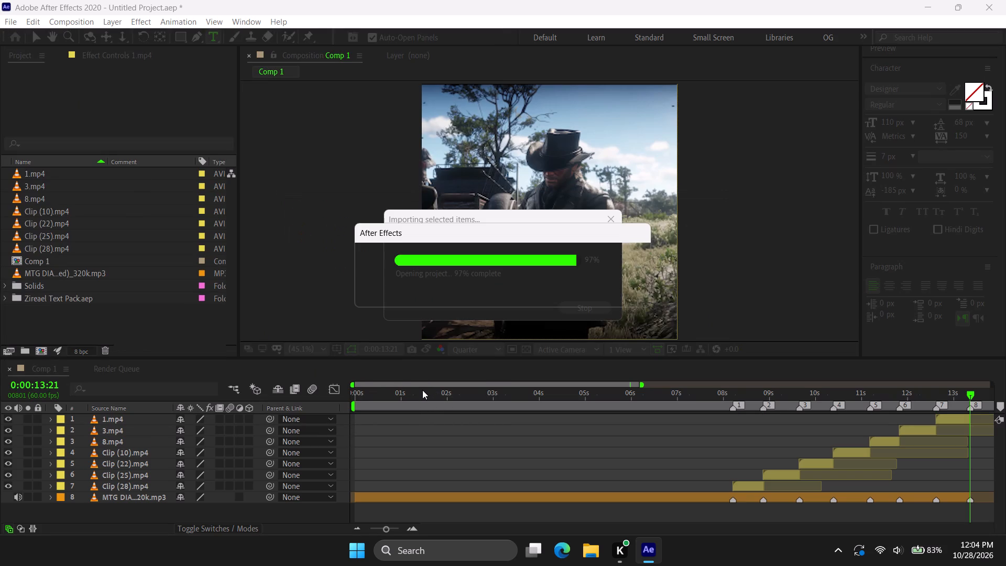
key("Return")
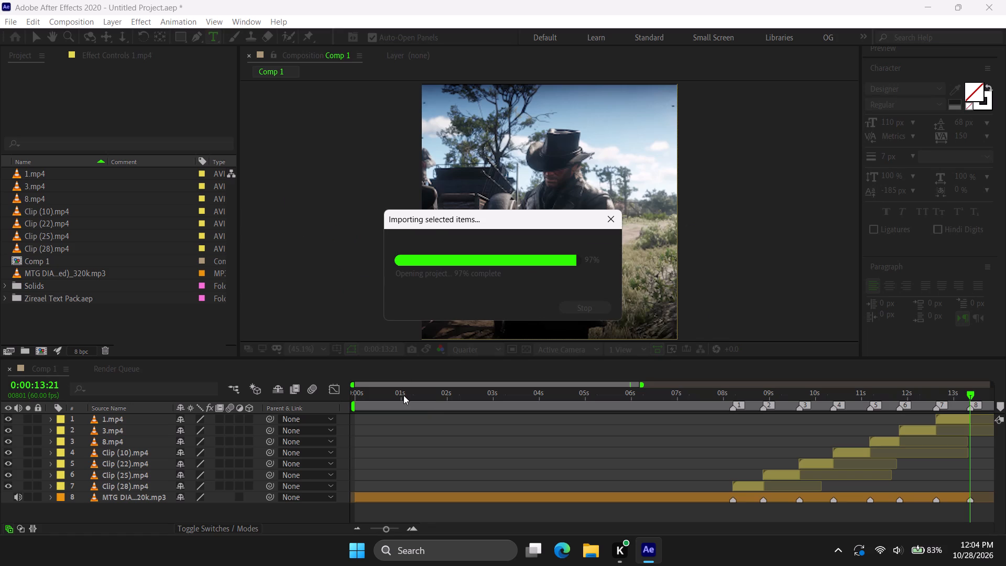
left_click_drag(403, 395, 377, 397)
triple_click(377, 397)
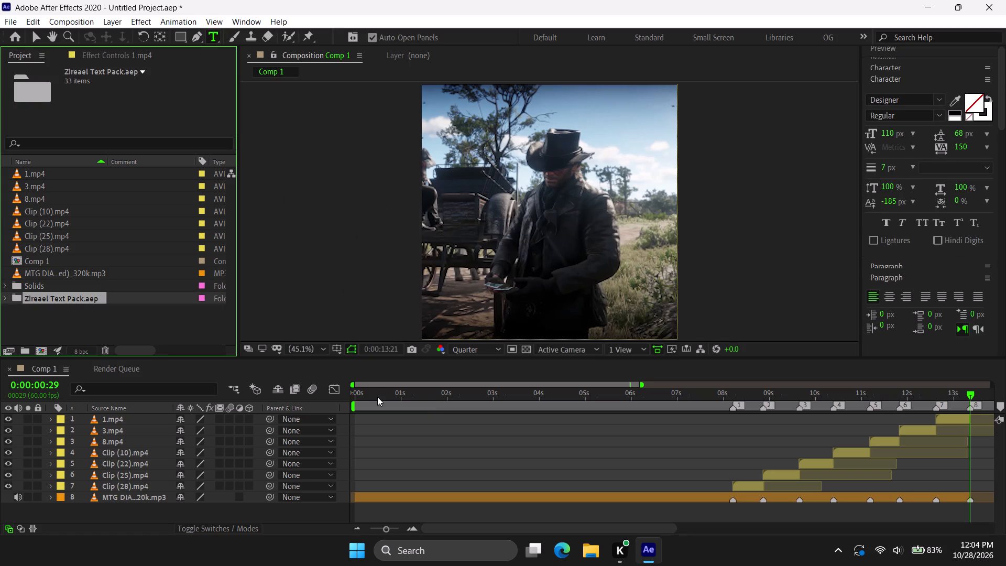
Close the Effect Controls view of 1.mp4 so only the project items remain there.
left_click(106, 57)
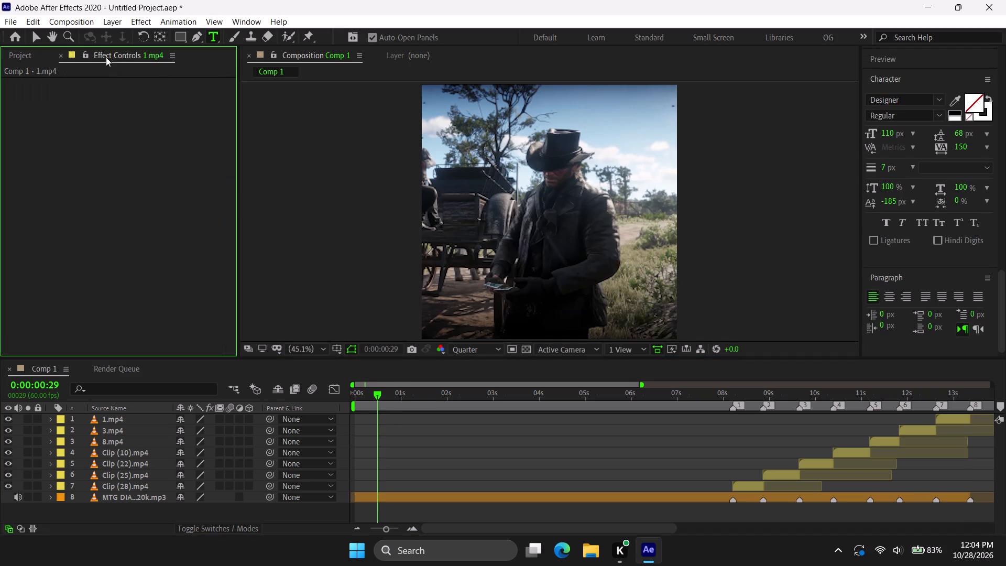
left_click(64, 57)
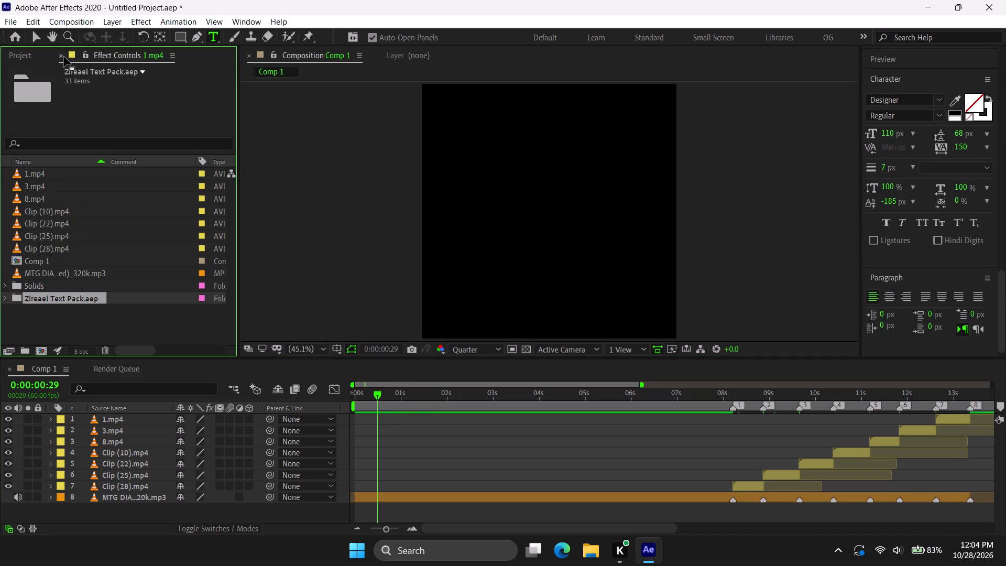
Add the text pack's Text 1 composition to Comp 1 just above the music layer, starting at 0:00:00:00.
left_click(2, 296)
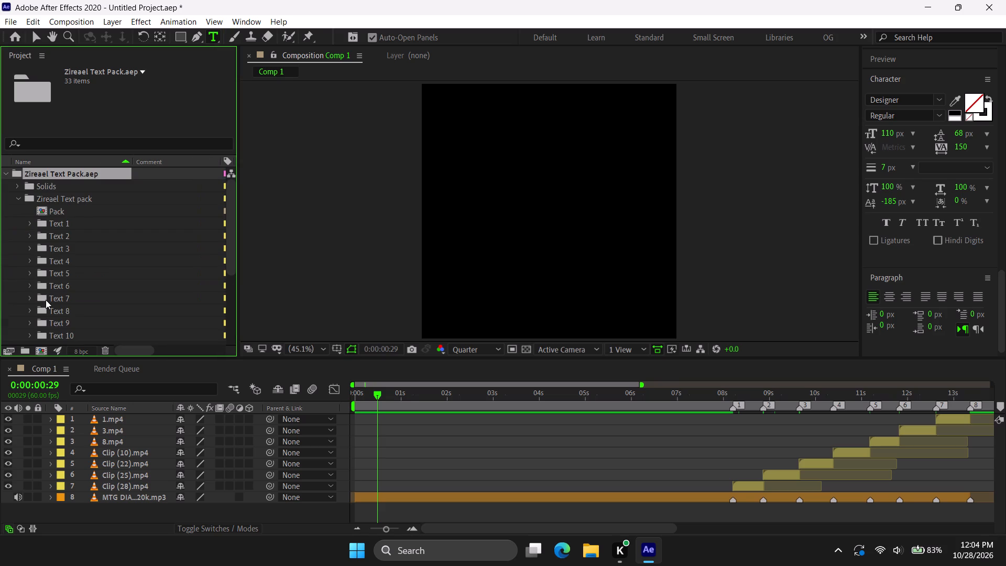
scroll(46, 300, "down", 3)
left_click(28, 227)
left_click_drag(58, 234, 365, 487)
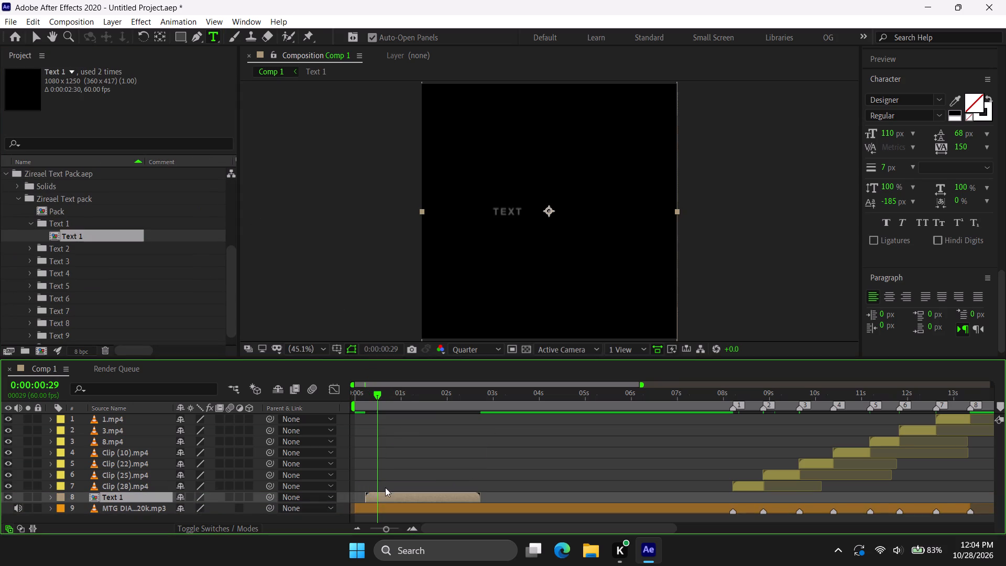
left_click_drag(396, 493, 418, 493)
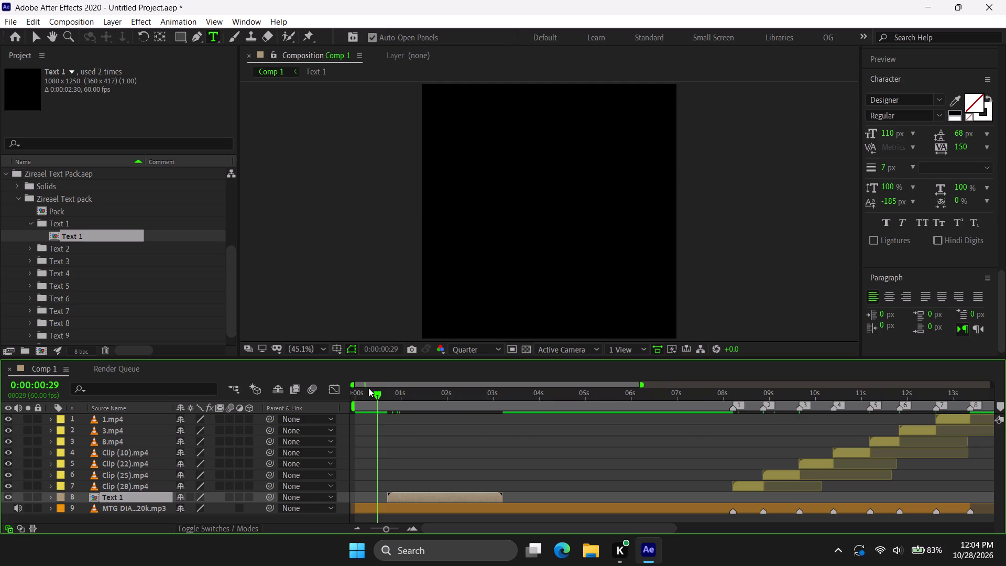
left_click_drag(368, 388, 276, 398)
key("bracketleft")
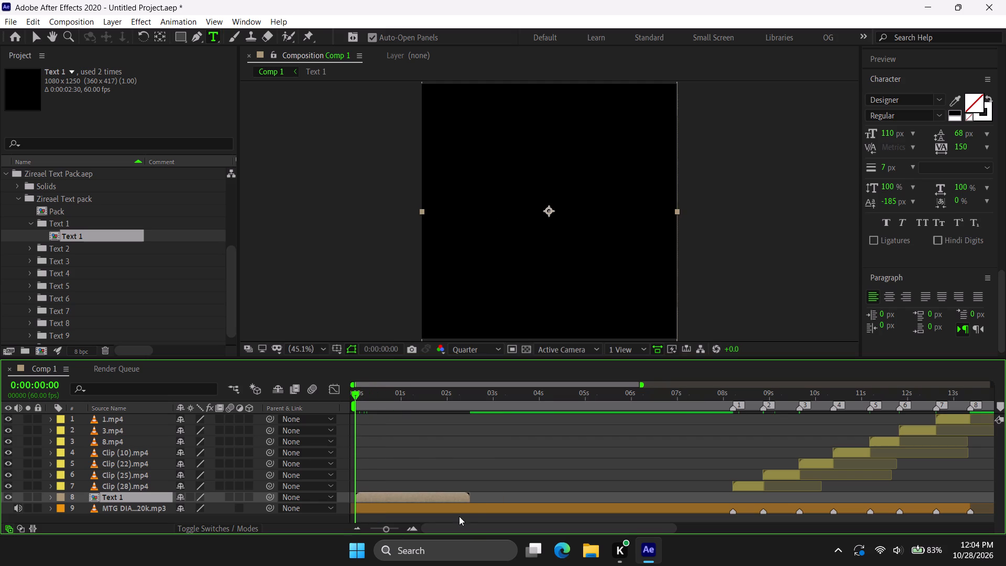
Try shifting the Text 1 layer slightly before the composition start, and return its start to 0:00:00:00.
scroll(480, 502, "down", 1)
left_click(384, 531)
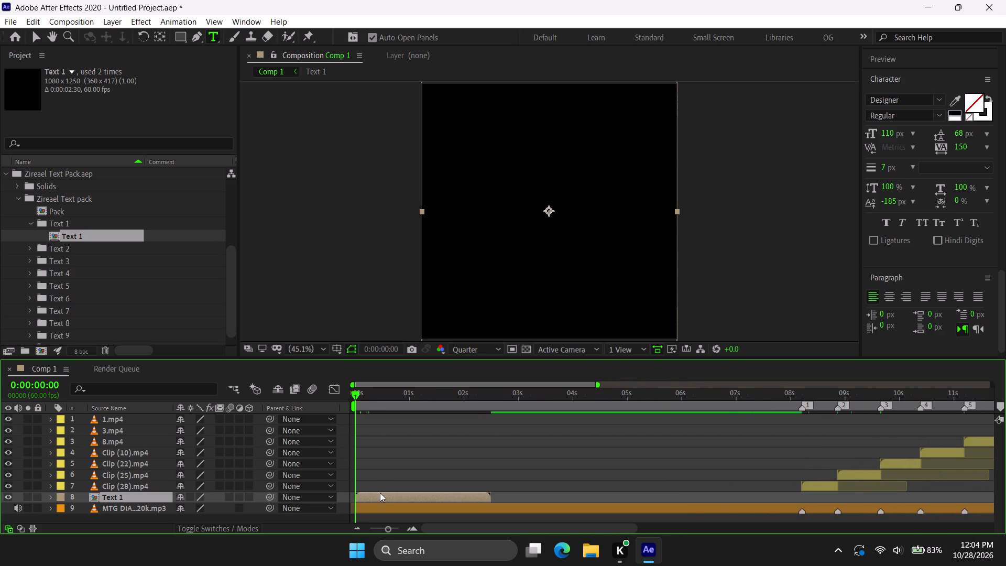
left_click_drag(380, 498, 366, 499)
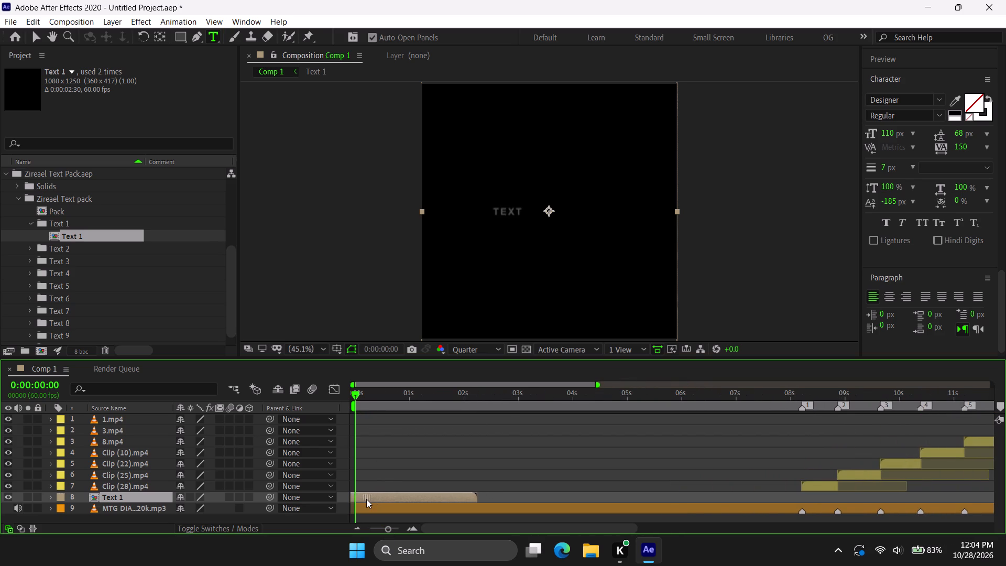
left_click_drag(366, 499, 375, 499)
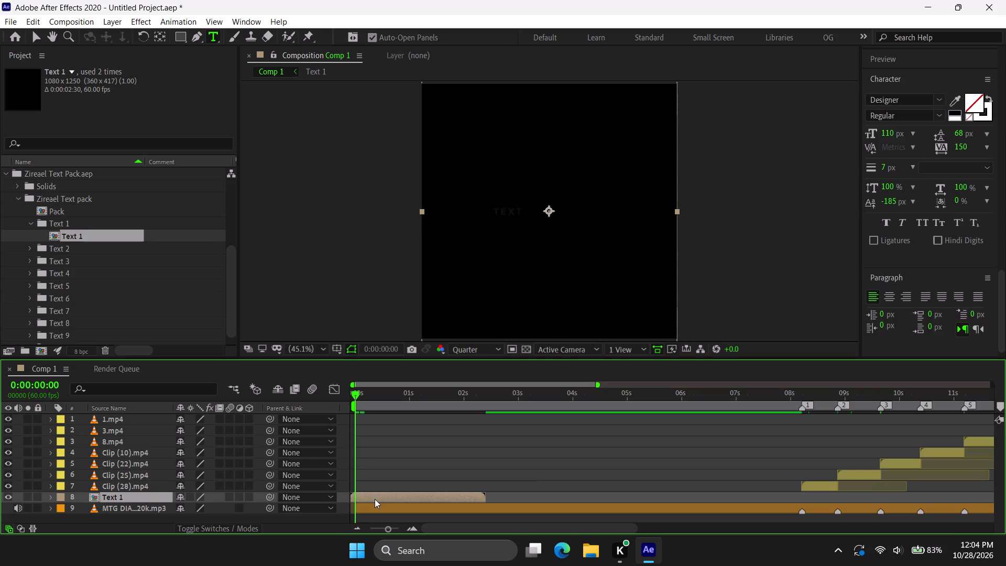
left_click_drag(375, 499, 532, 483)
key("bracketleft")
Open the Text 1 composition at 0:00:01:10 and replace its text with two lines: ARTHUR MORGAN EDIT and CUZ I AM BORED.
left_click_drag(395, 400, 419, 399)
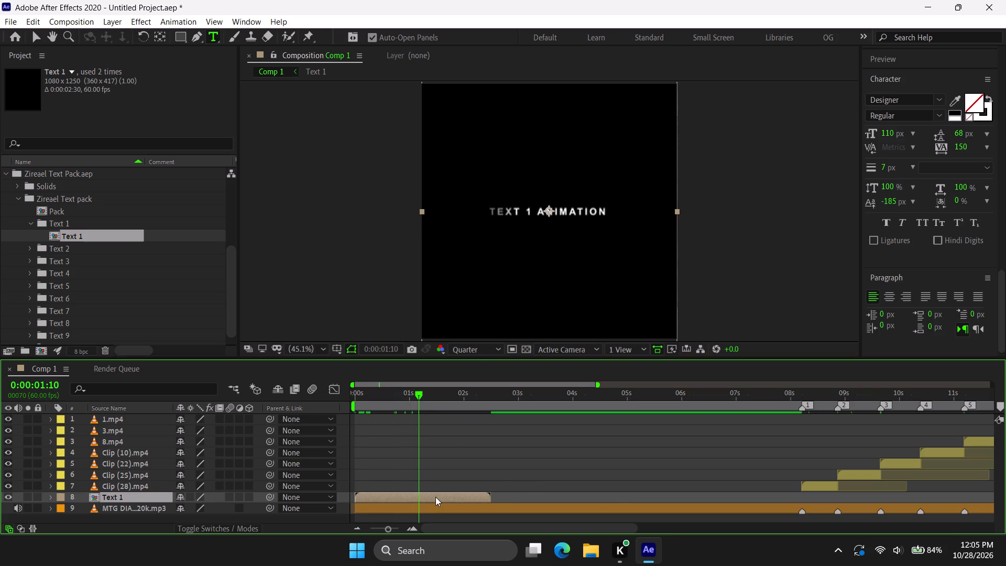
double_click(435, 497)
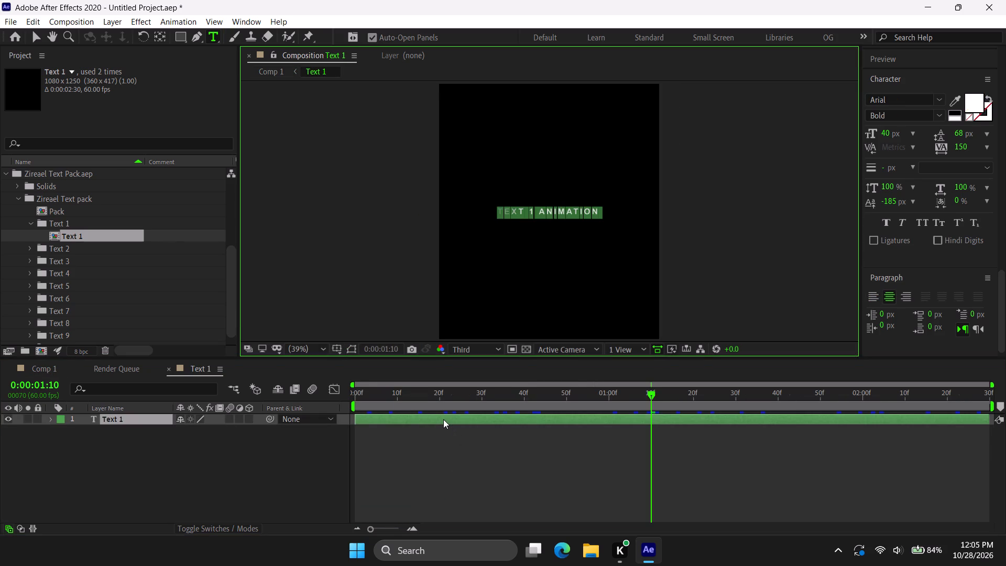
type("ARTHUR MORGAN EDIT")
key("Return")
type("CUZ I AM BORED")
key("equal")
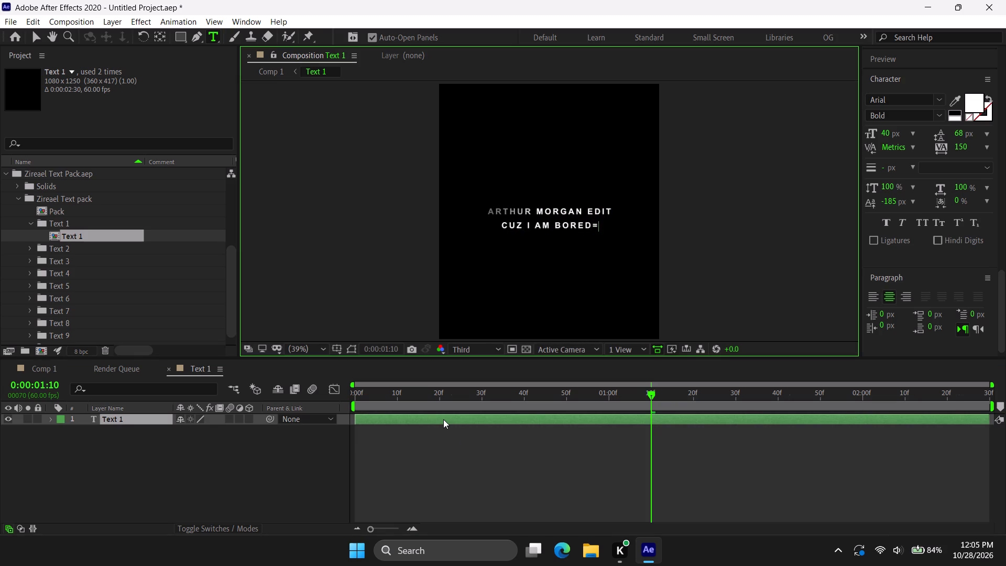
key("BackSpace")
key("minus")
key("BackSpace")
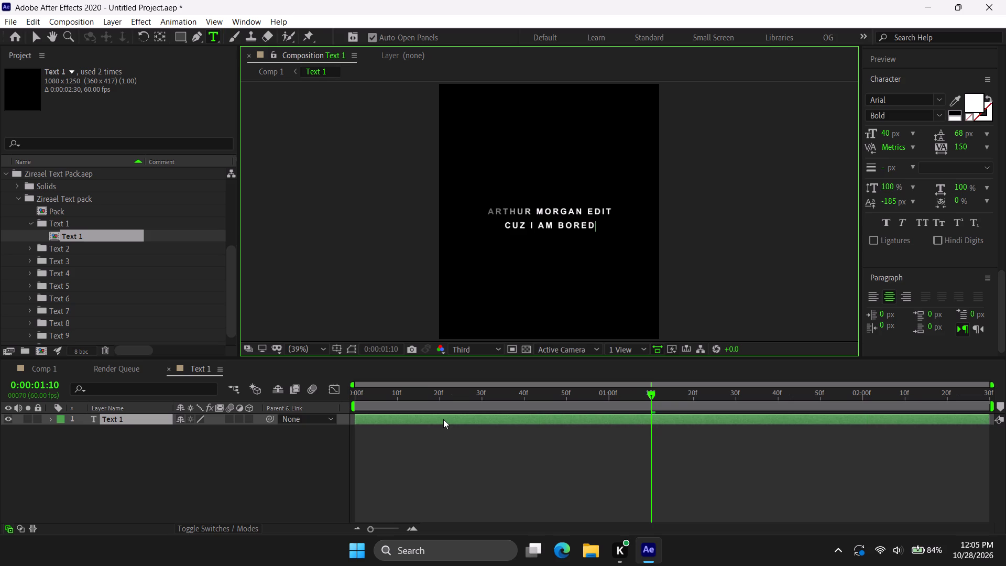
Add a tilde at each end of the second line so it reads ~CUZ I AM BORED~.
key("grave")
key("BackSpace")
key("shift+asciitilde")
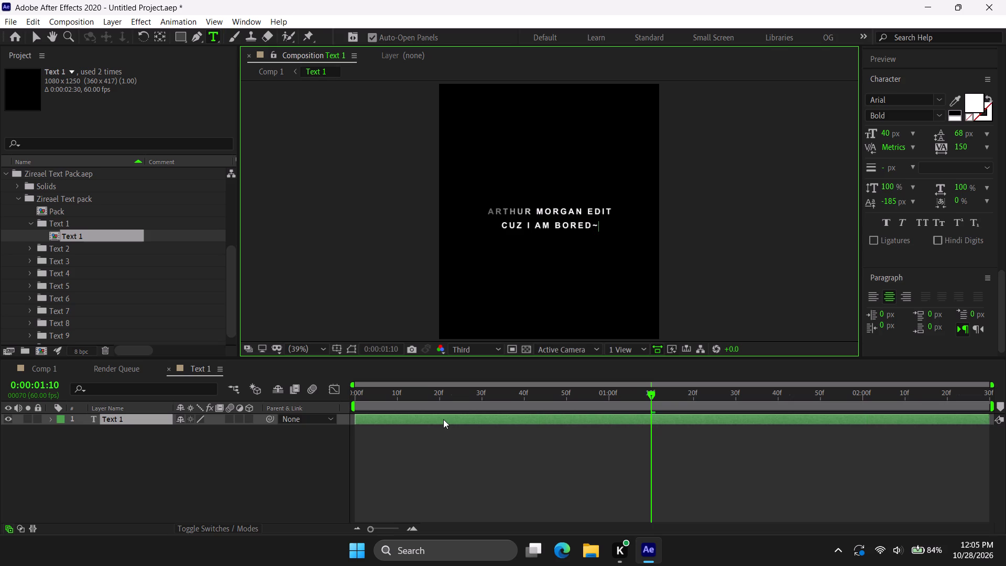
key("Left")
key("Left")
key("Left")
key("Left")
key("Left")
key("Left")
key("Left")
key("Left")
key("Left")
key("Left")
key("Left")
key("Left")
key("Left")
key("Left")
key("Left")
key("Left")
key("shift+asciitilde")
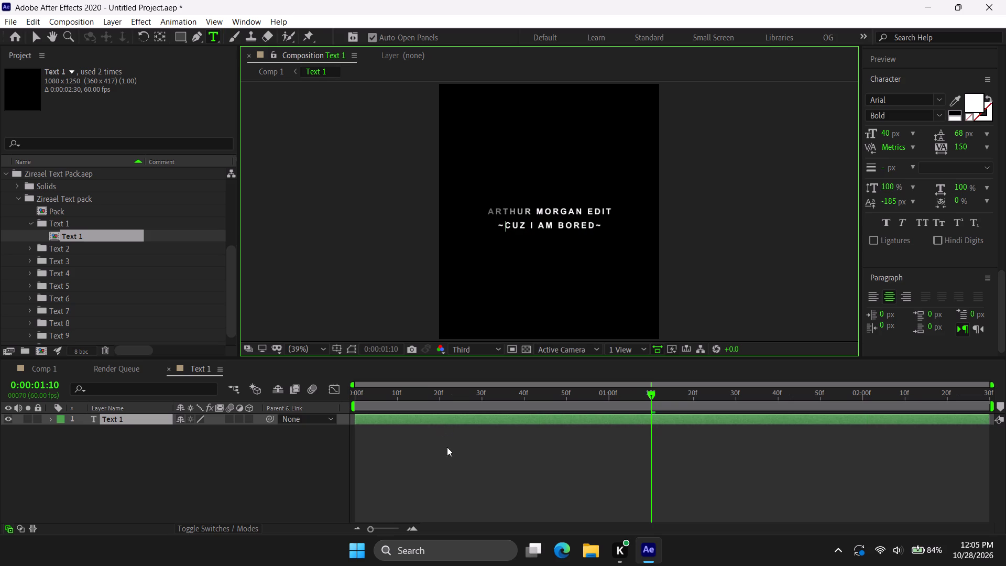
Swap the fill and stroke of the word BORED, giving it a white outline with no fill.
left_click_drag(593, 225, 559, 224)
left_click_drag(559, 224, 558, 224)
left_click(989, 99)
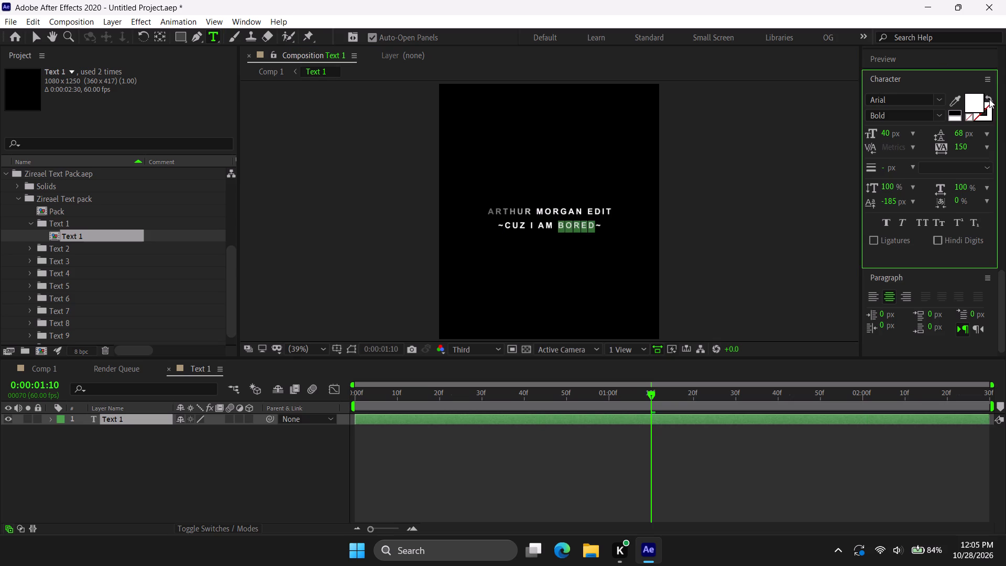
left_click(610, 475)
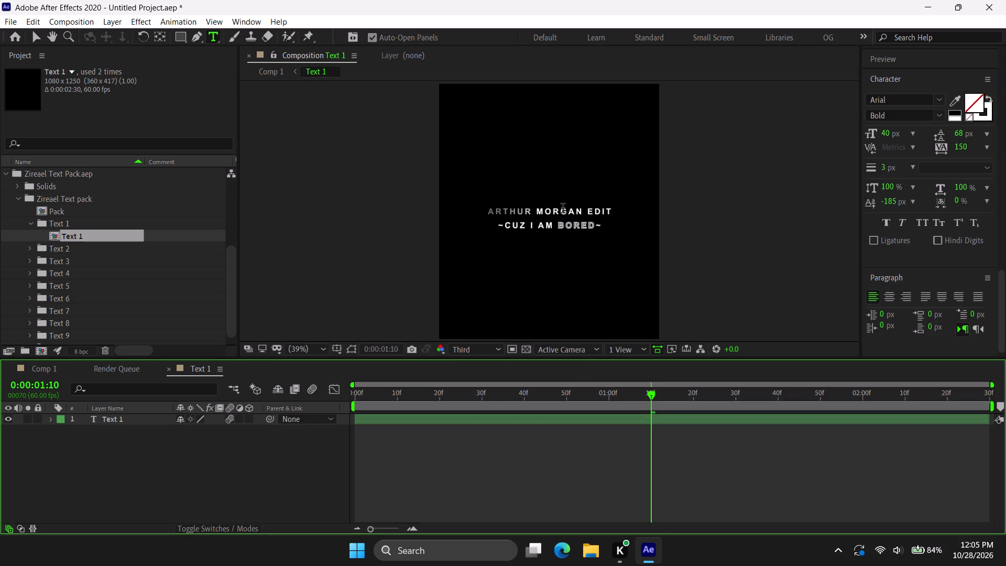
scroll(563, 208, "up", 1, "ctrl")
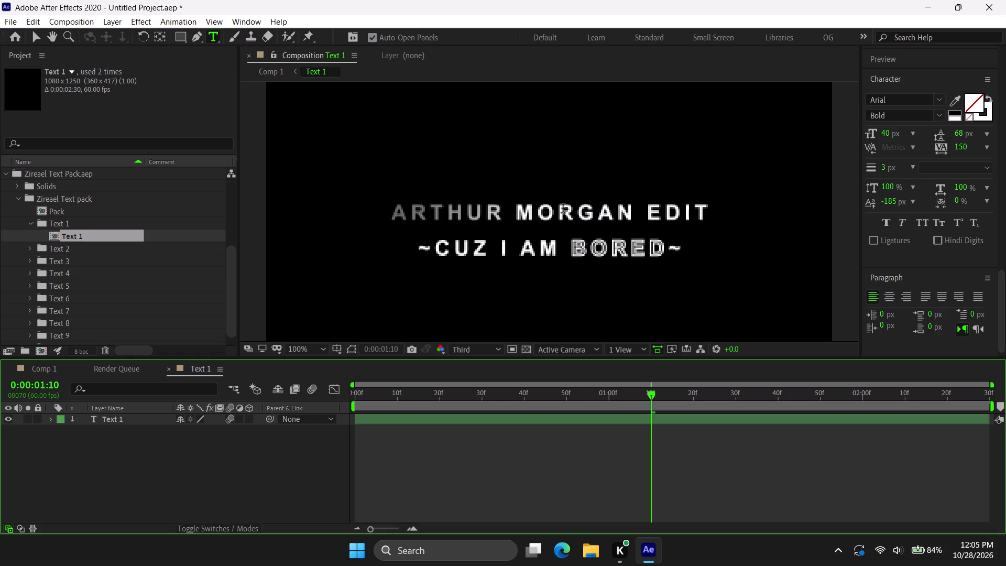
Scrub through the Text 1 composition around one second to check the edited title's animation.
left_click_drag(490, 393, 684, 347)
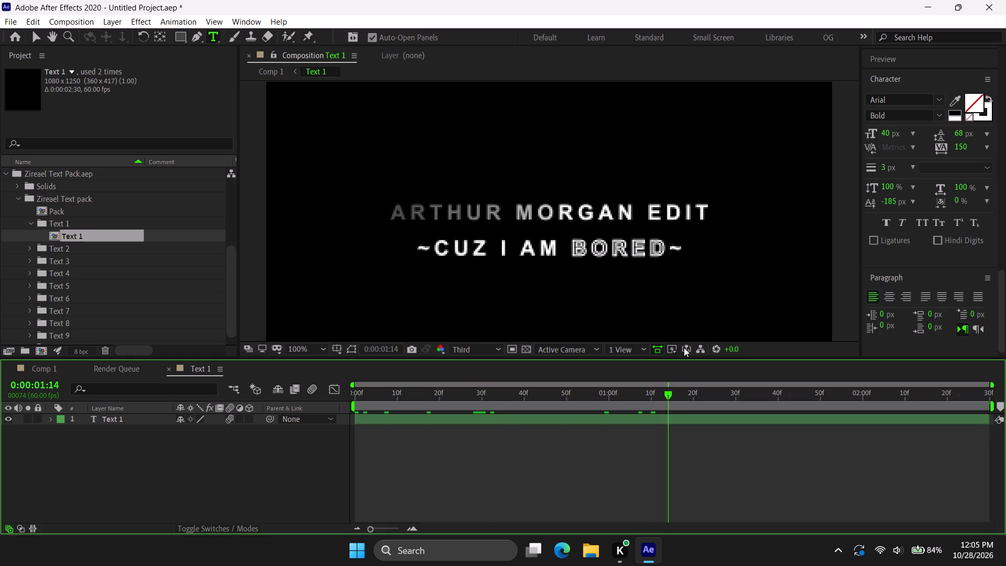
left_click_drag(684, 347, 621, 368)
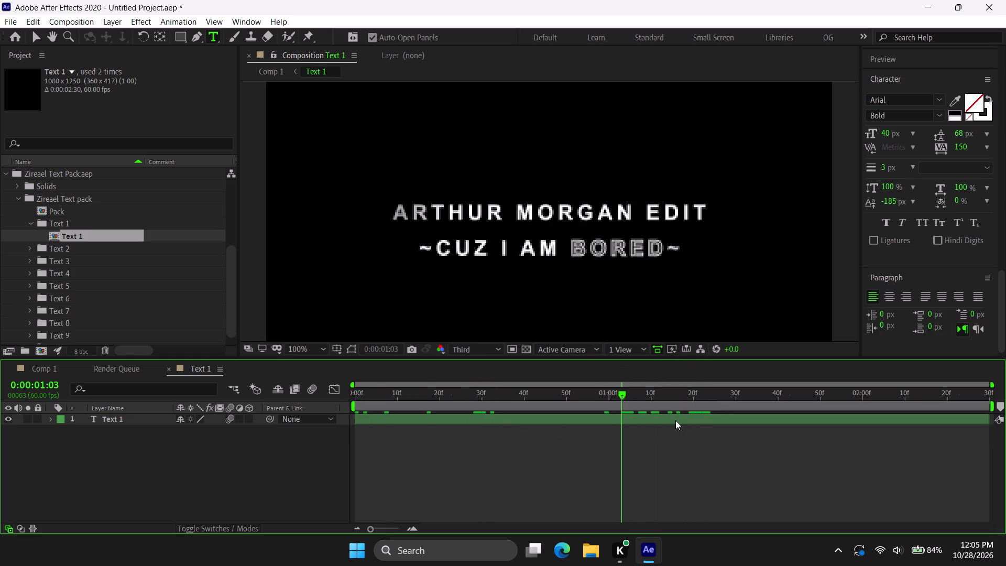
left_click(675, 420)
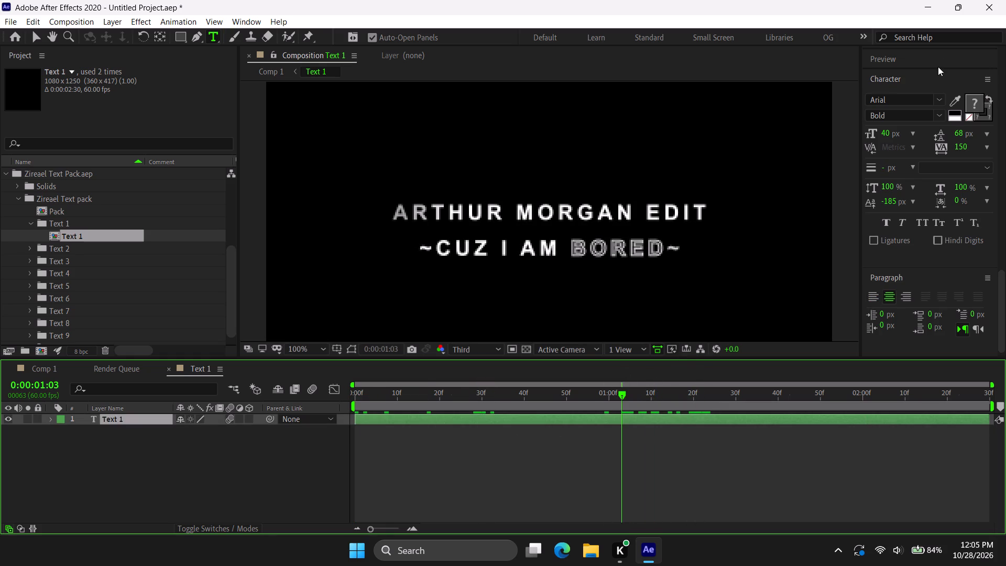
double_click(506, 421)
left_click(453, 483)
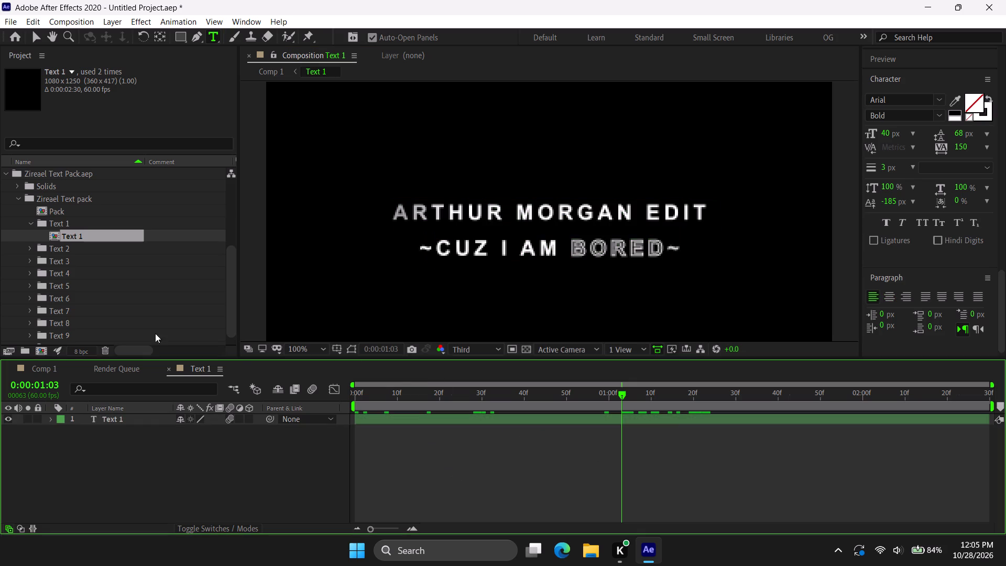
Return to Comp 1 and set its preview resolution to Full.
left_click(56, 369)
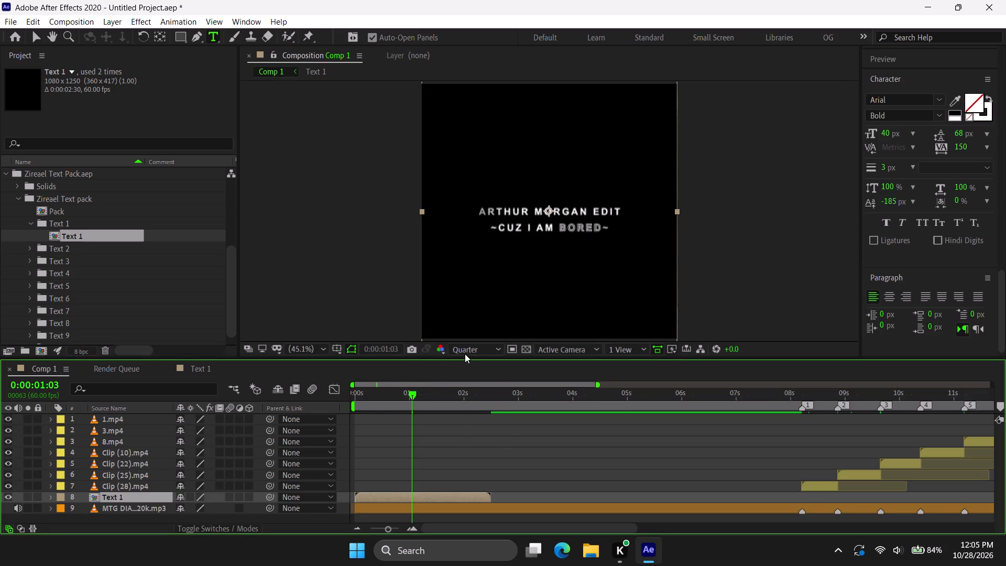
left_click(469, 355)
left_click(477, 378)
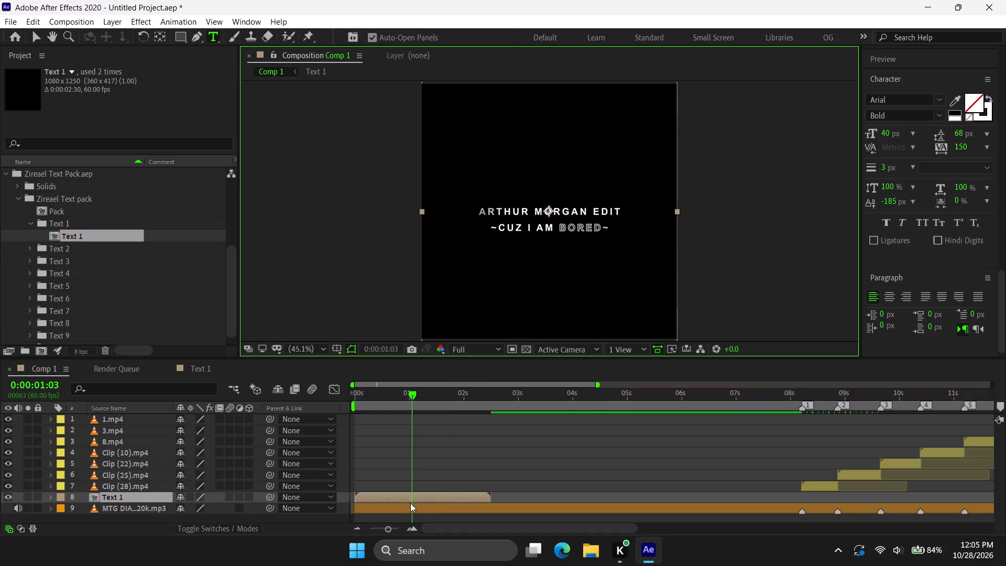
Select the Text 1 layer in Comp 1 and search the effects and presets for deep glow.
left_click(404, 499)
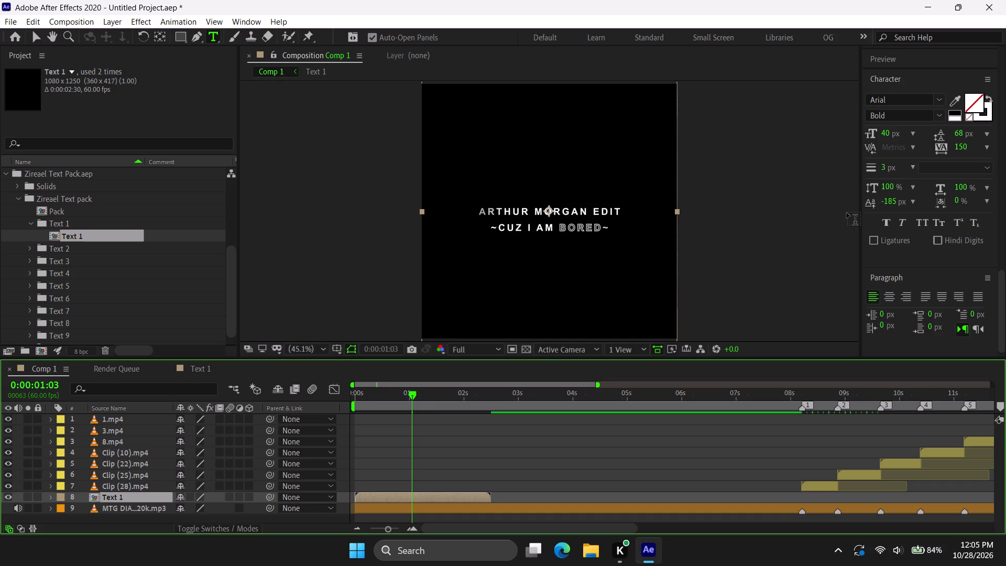
left_click(893, 66)
left_click(881, 38)
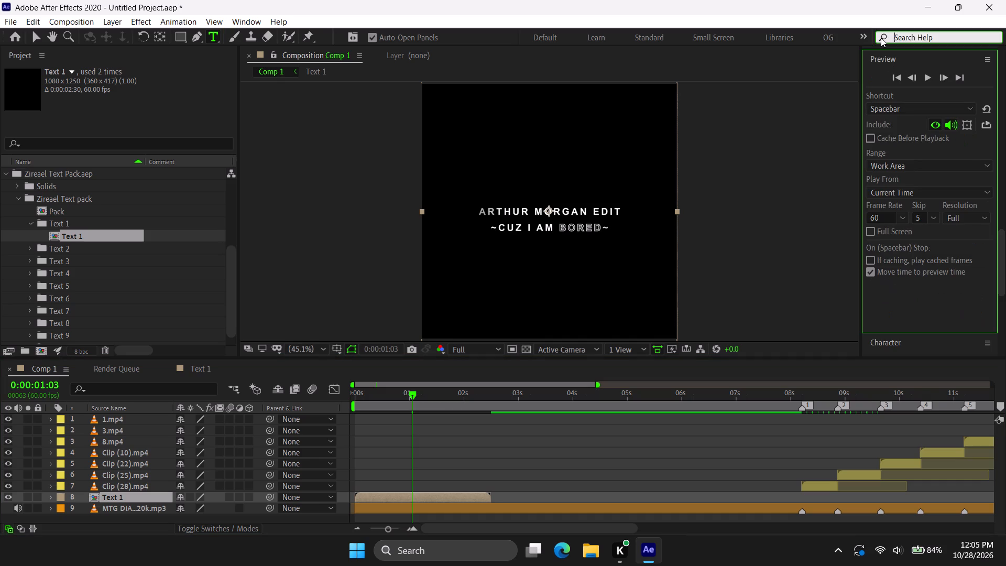
left_click(881, 53)
left_click(894, 76)
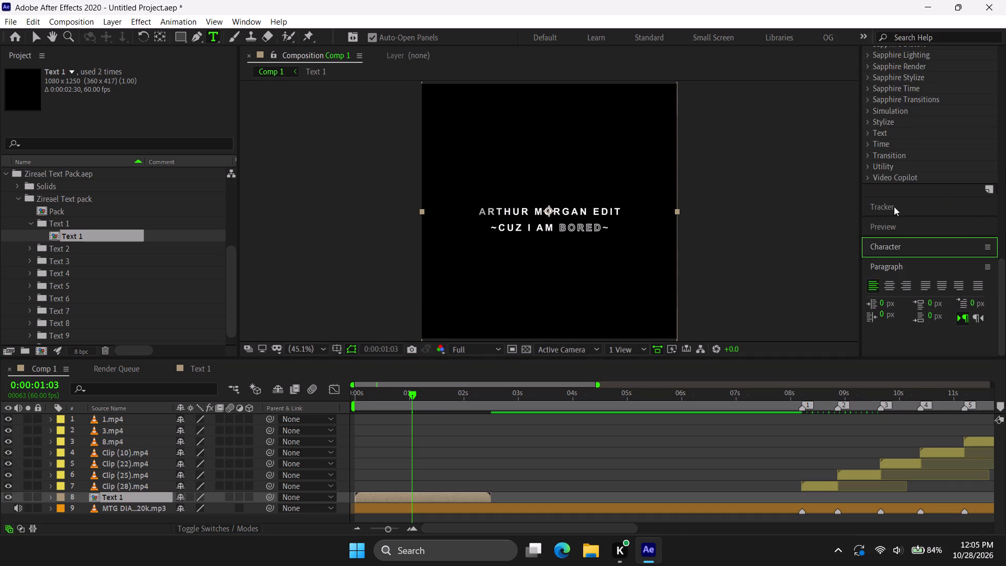
left_click(889, 247)
left_click(889, 247)
right_click(883, 270)
left_click(909, 273)
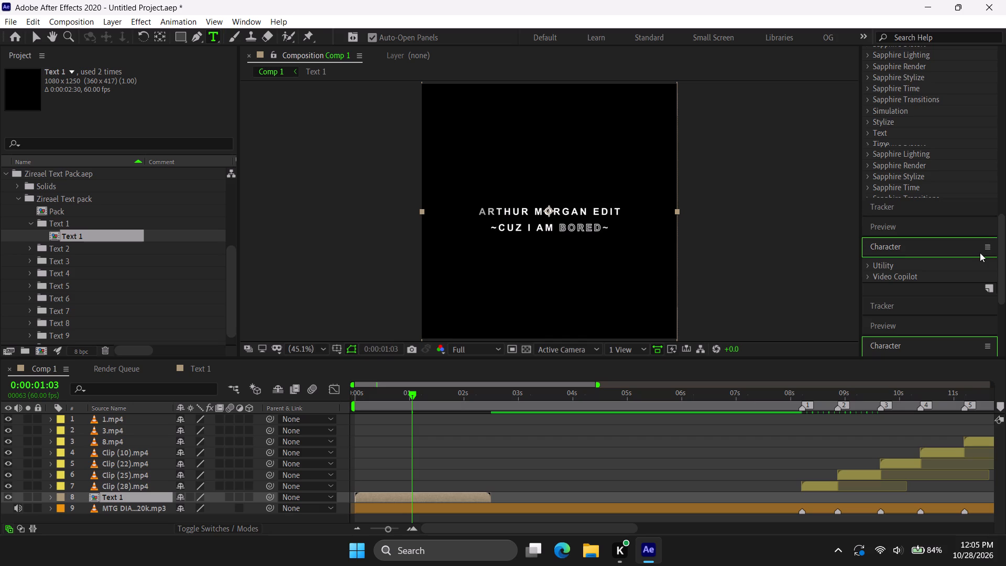
left_click_drag(1004, 258, 981, 106)
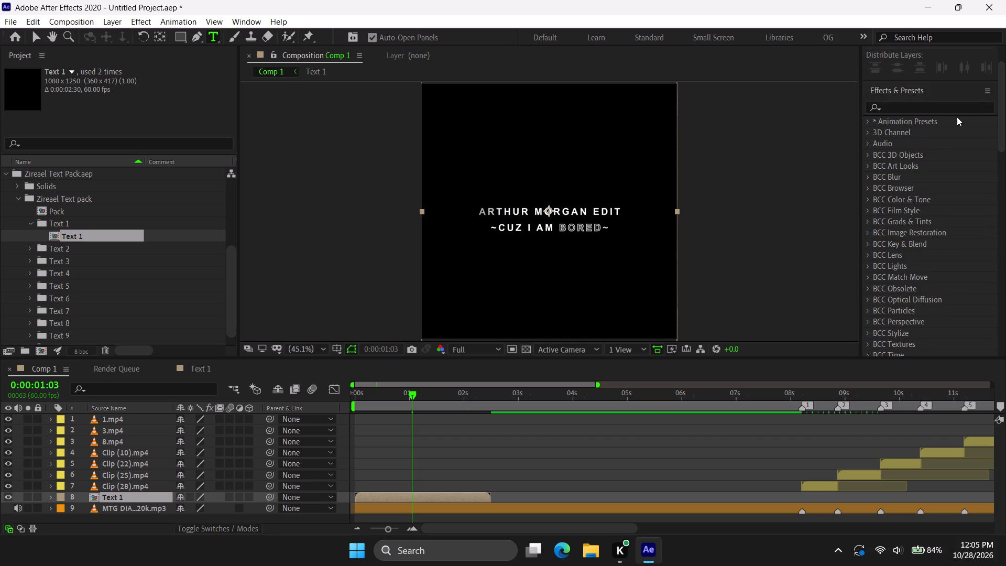
left_click(930, 106)
type("glow")
key("ctrl+a")
key("BackSpace")
type("deep glow")
left_click(925, 158)
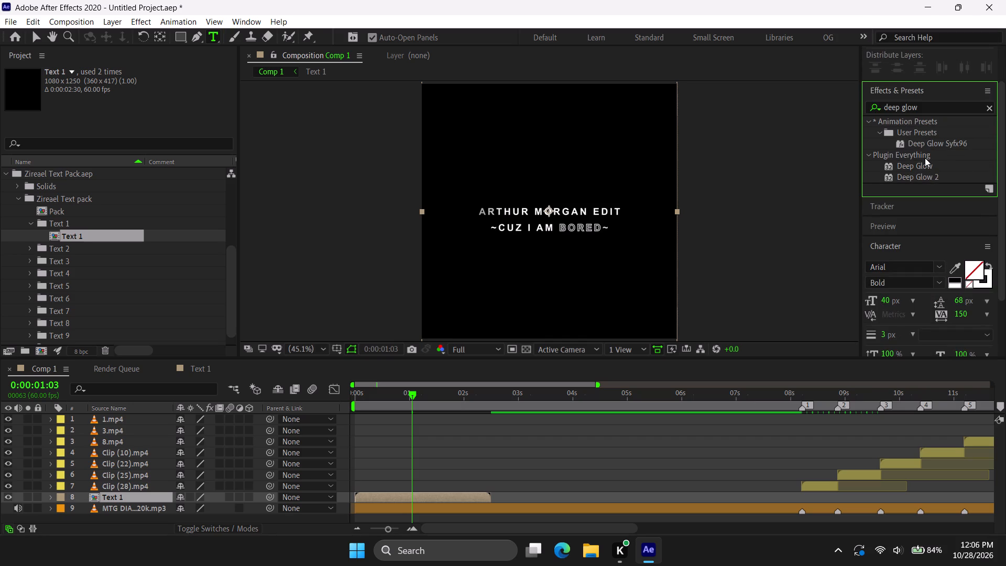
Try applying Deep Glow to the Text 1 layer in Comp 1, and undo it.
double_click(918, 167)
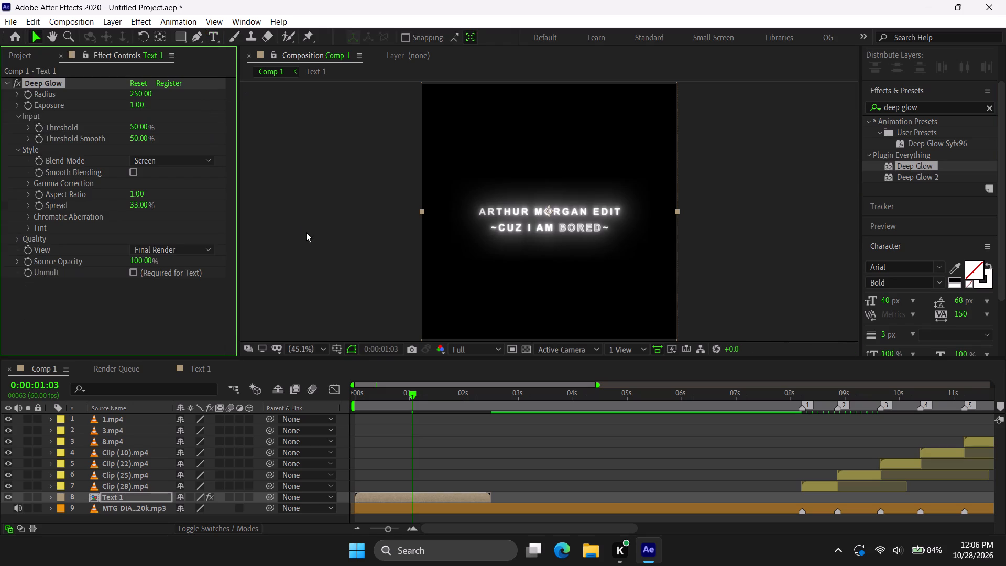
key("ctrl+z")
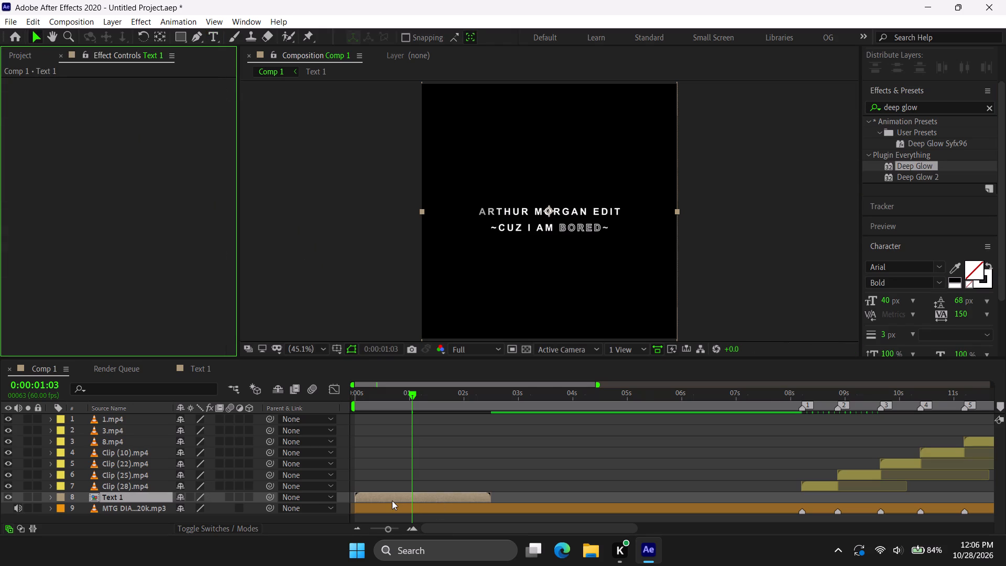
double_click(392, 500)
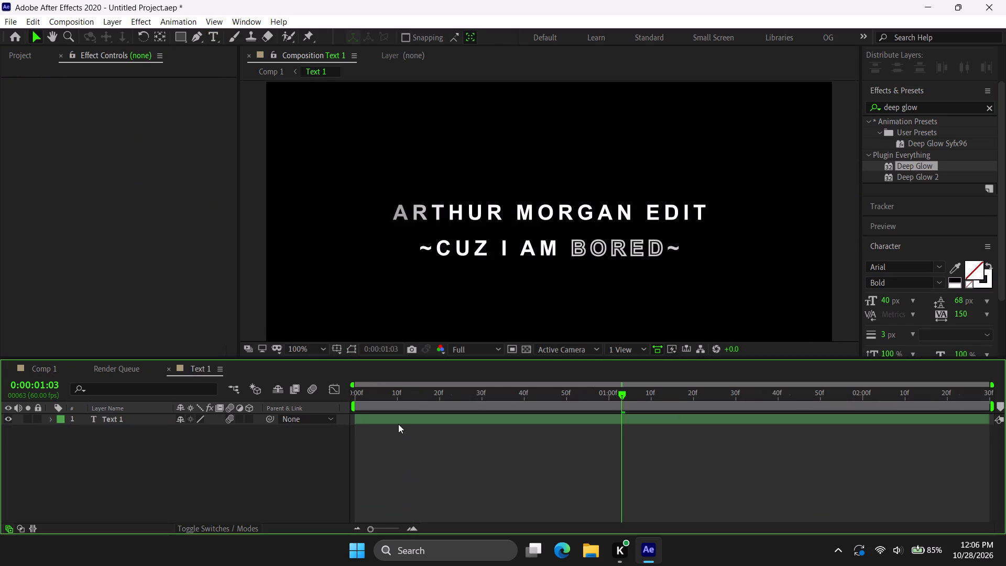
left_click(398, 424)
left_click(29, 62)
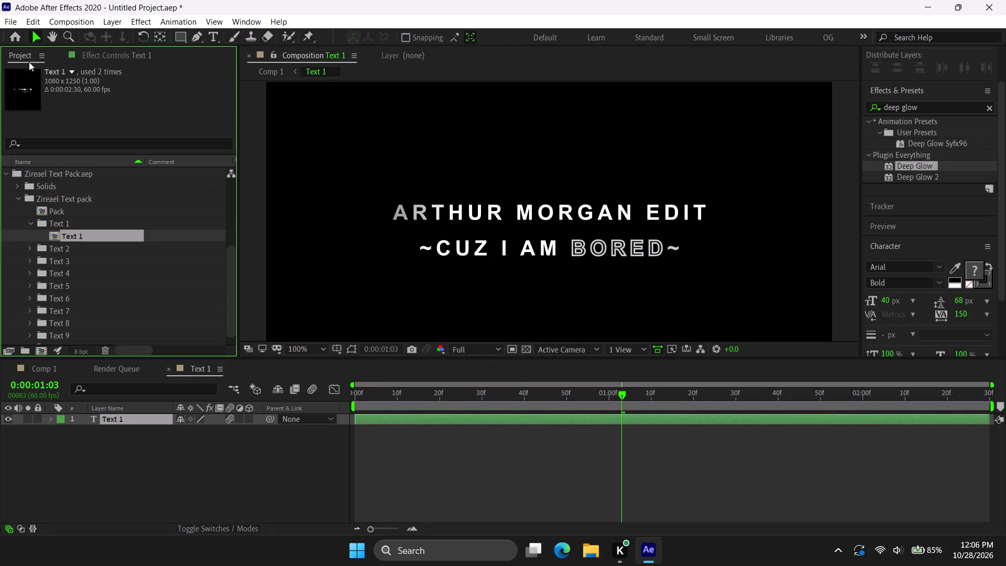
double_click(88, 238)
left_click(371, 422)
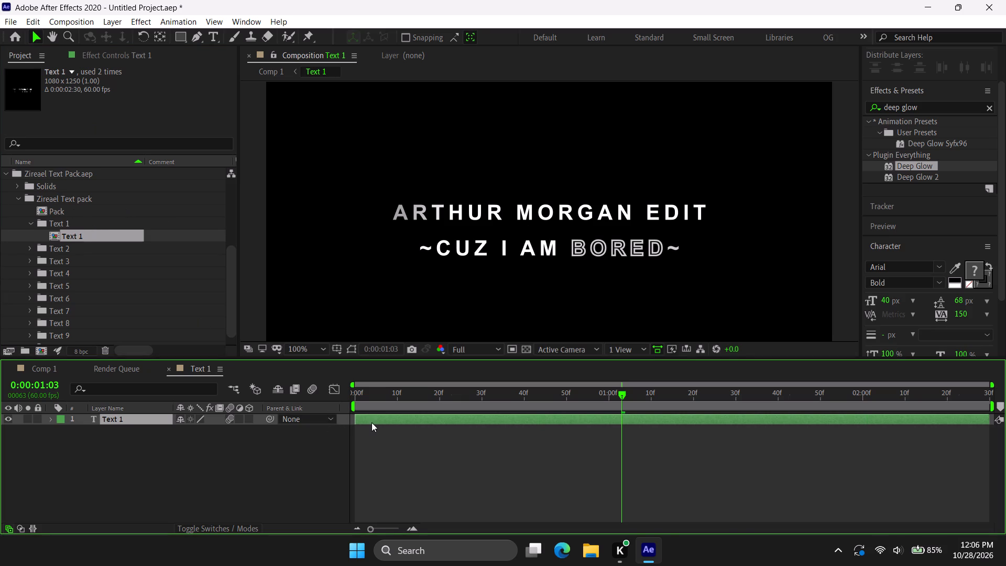
Close the Render Queue.
left_click(132, 369)
left_click(86, 369)
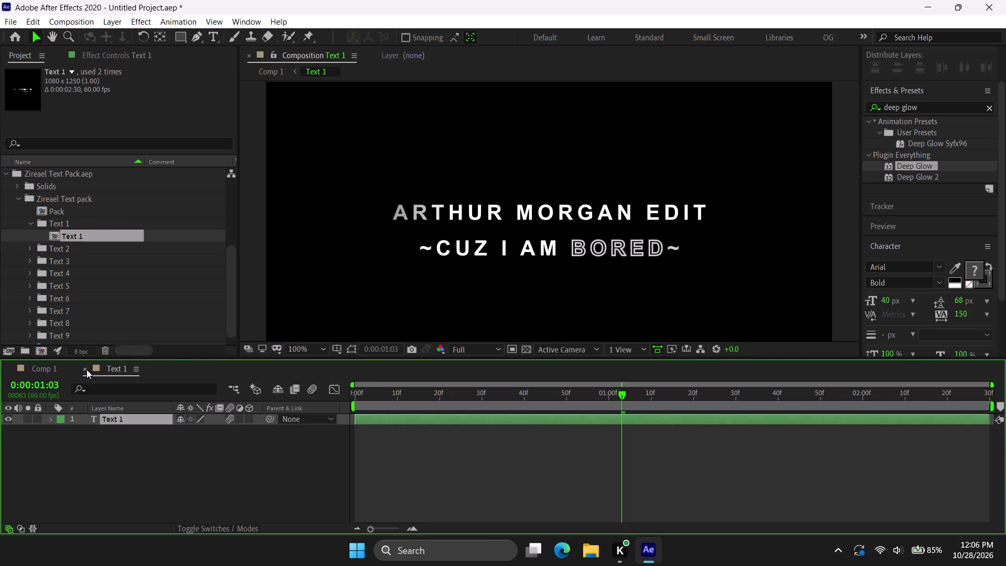
Apply Deep Glow to the Text 1 layer in Comp 1 with an Exposure of 0.70.
left_click(47, 367)
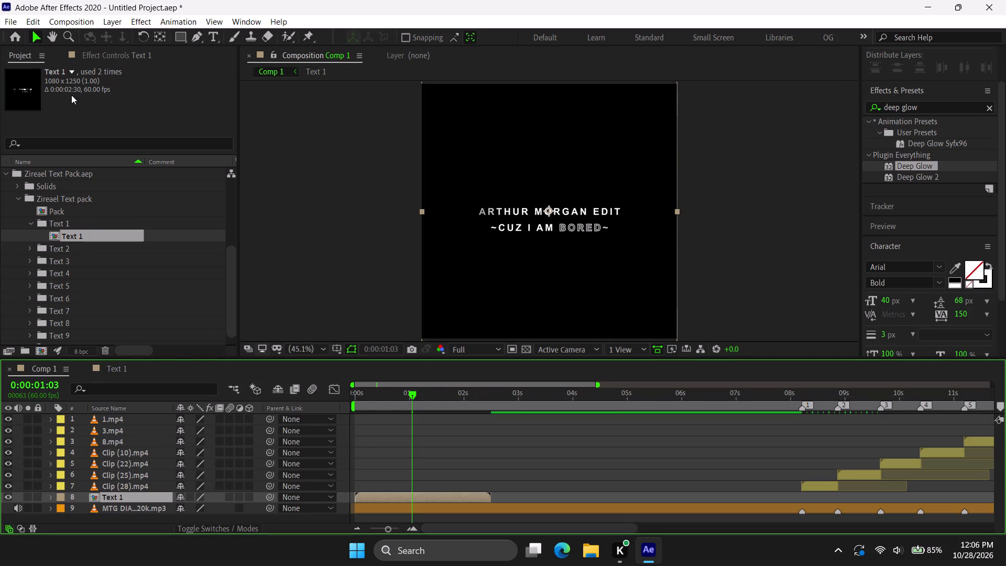
left_click(123, 59)
left_click_drag(913, 165, 130, 144)
left_click(140, 96)
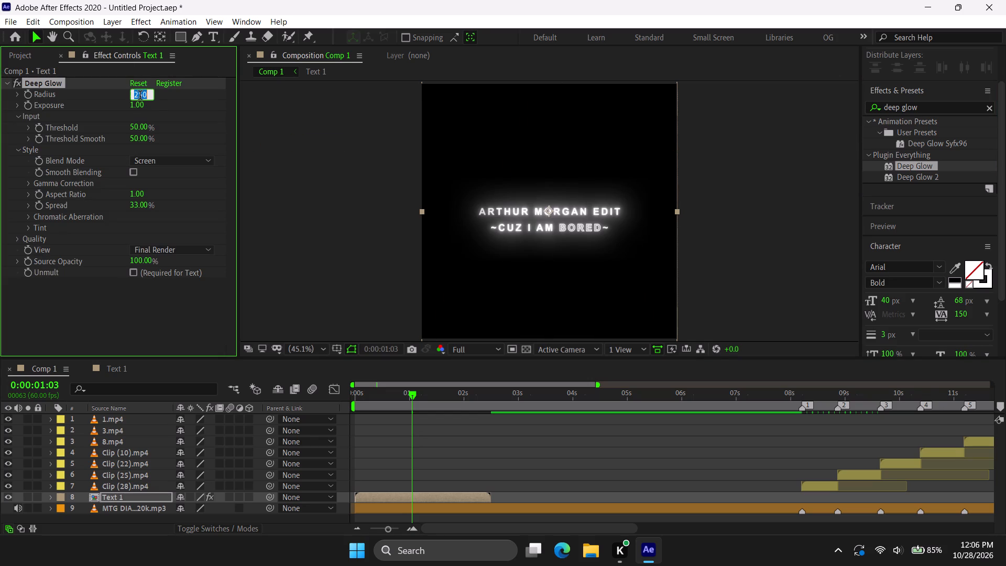
left_click(137, 106)
type("0.78")
key("BackSpace")
key("Return")
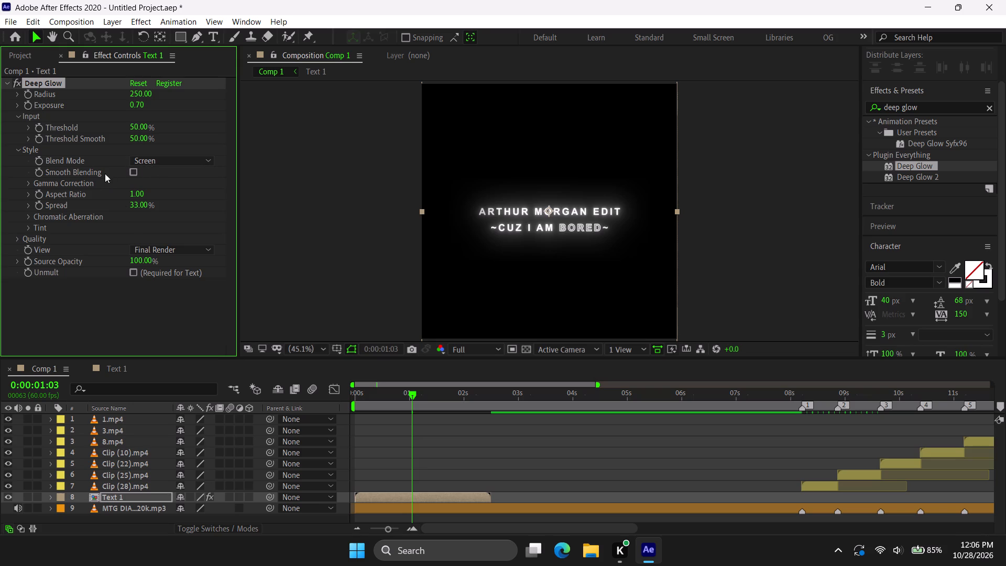
Enable the Deep Glow tint in Soft Light mode with a bright blue colour, about 0091FF, and a 50% mix.
left_click(27, 230)
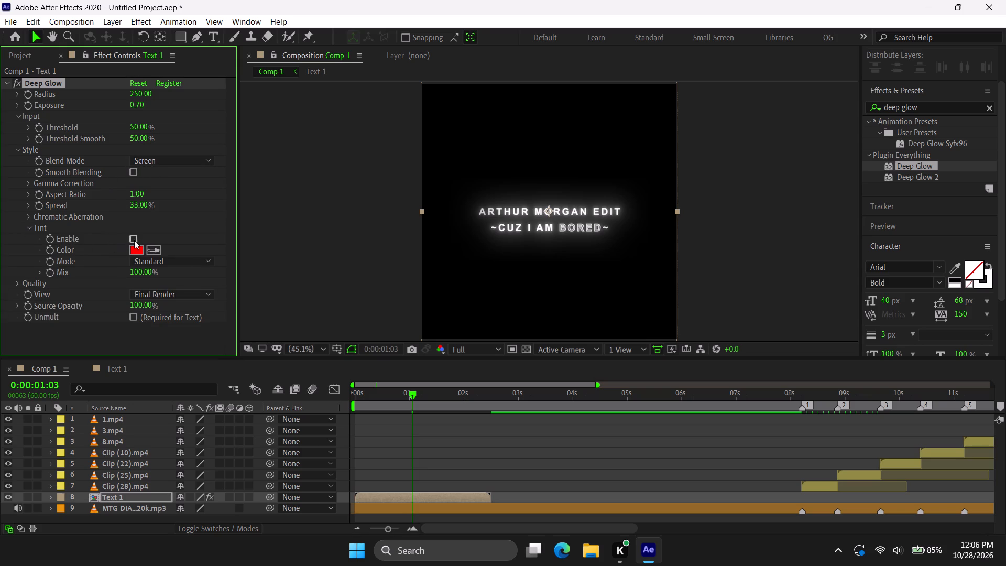
left_click(135, 240)
left_click(147, 256)
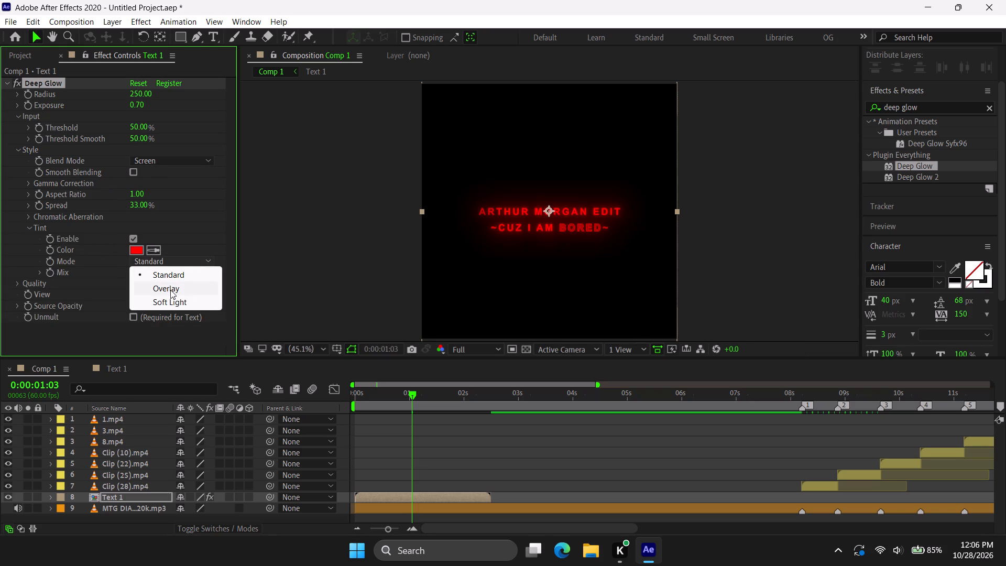
left_click(170, 299)
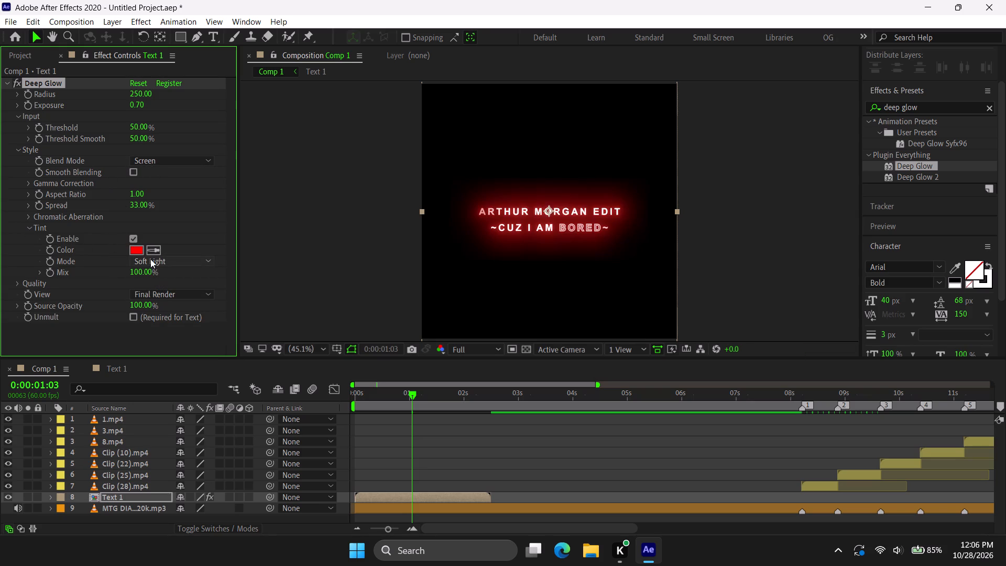
left_click(136, 248)
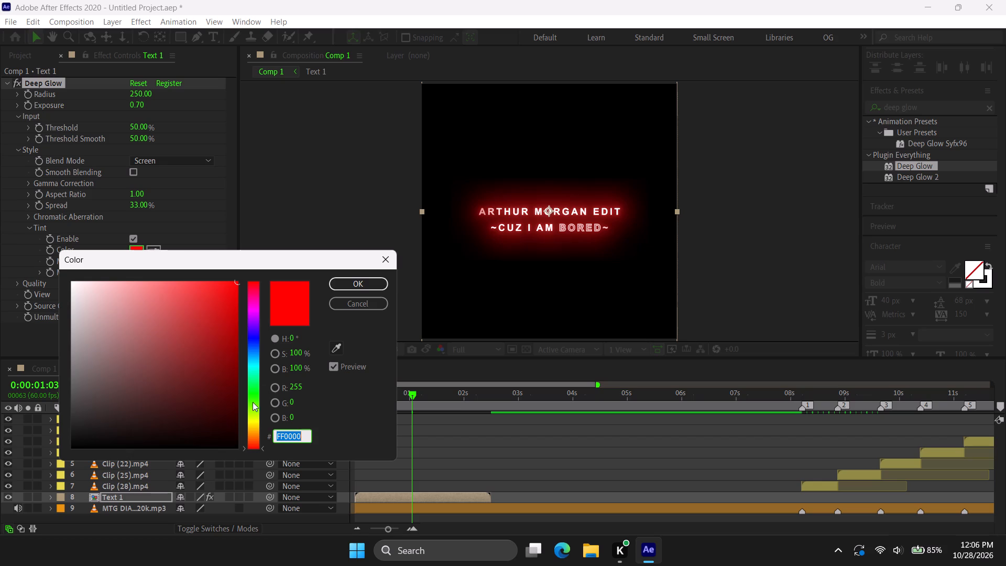
left_click(253, 390)
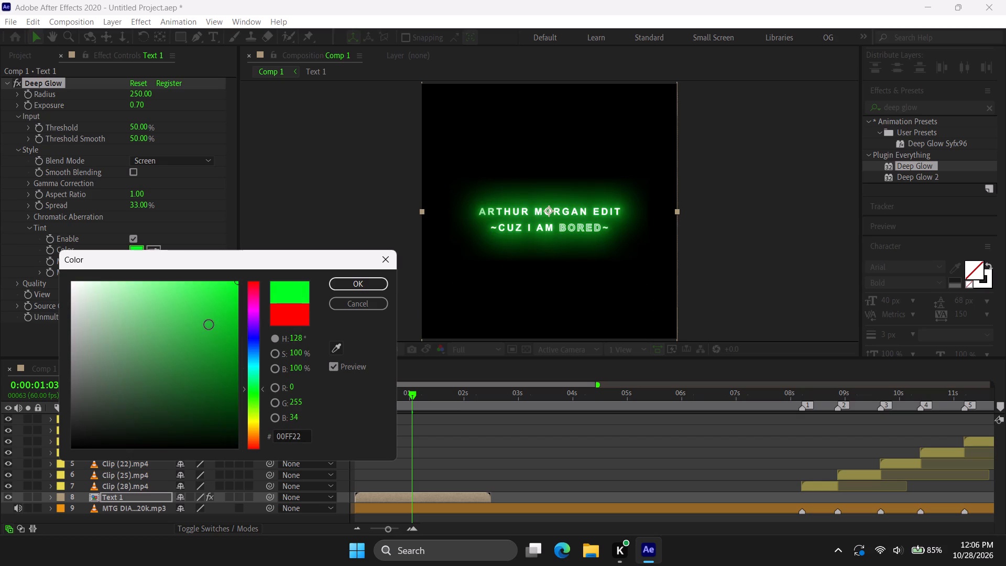
left_click_drag(260, 342, 253, 353)
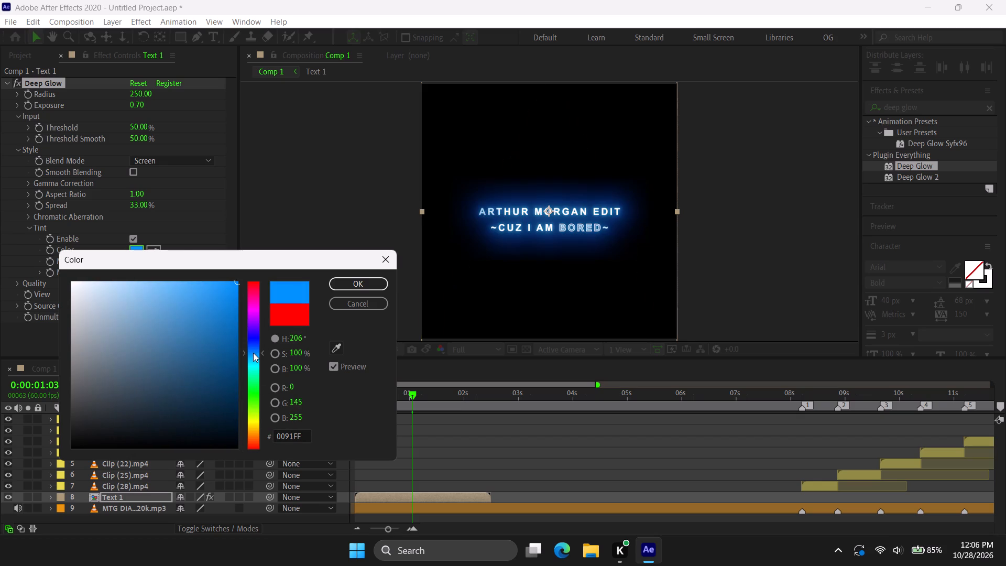
left_click_drag(253, 353, 252, 353)
left_click(364, 281)
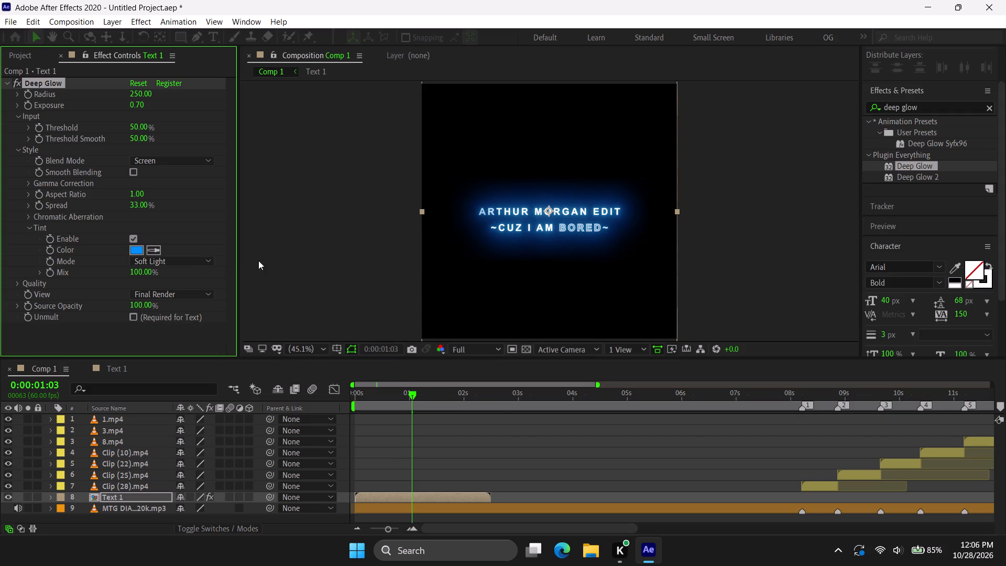
left_click(138, 276)
type("50")
key("Return")
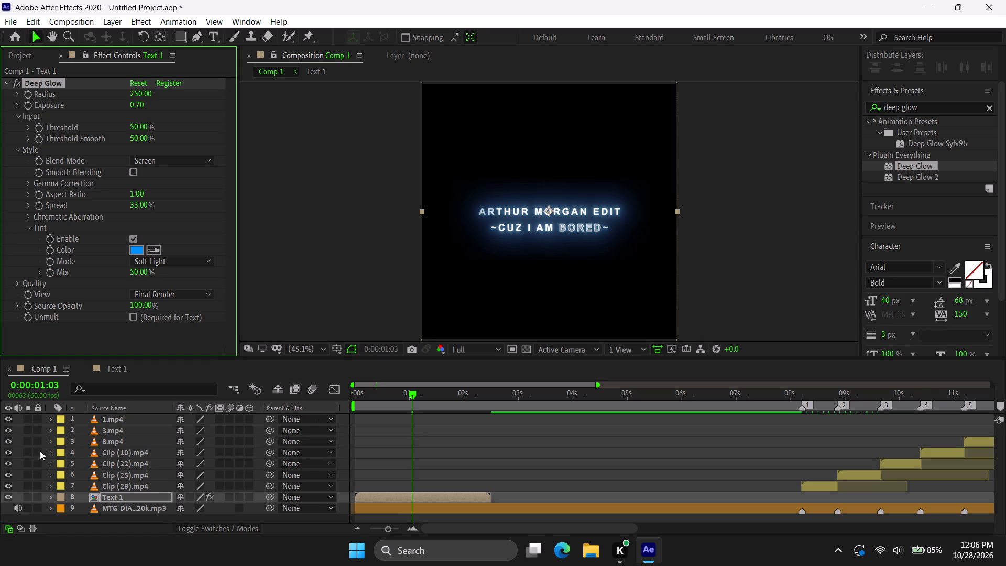
Move the current time to 0:00:00:00, set the Deep Glow Radius to 300, and collapse the effect's settings.
left_click_drag(362, 393, 299, 401)
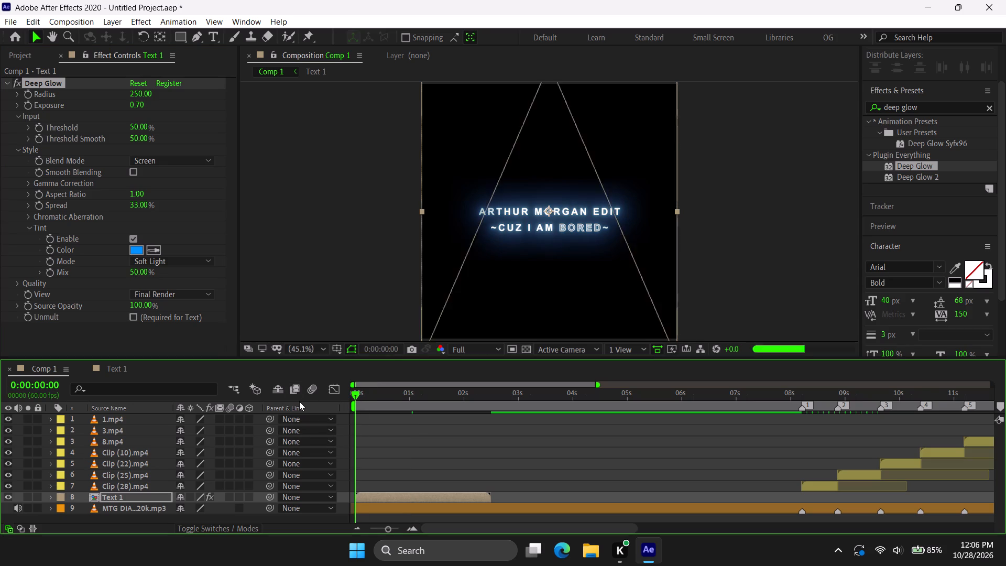
left_click_drag(299, 401, 316, 400)
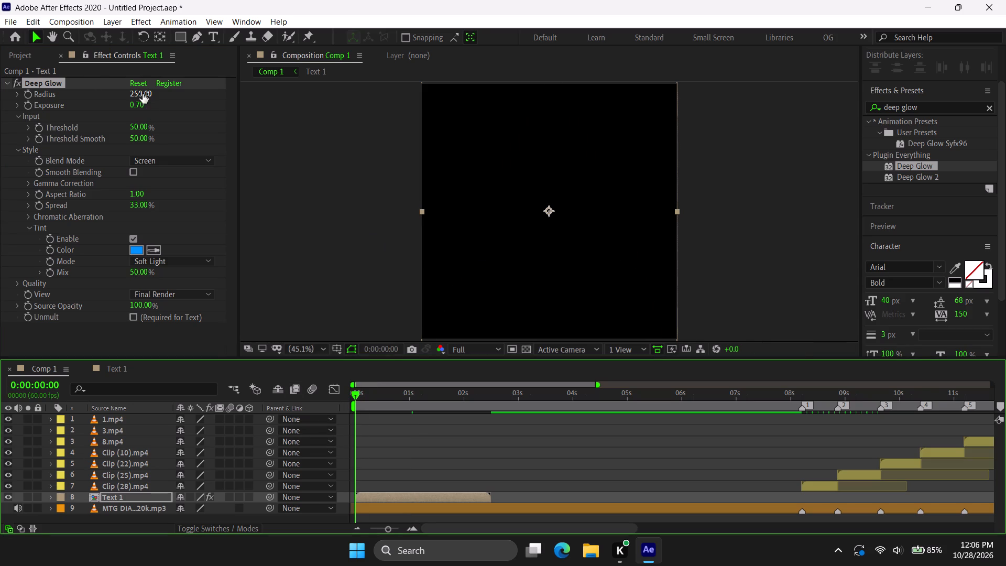
left_click(141, 93)
type("300")
key("Return")
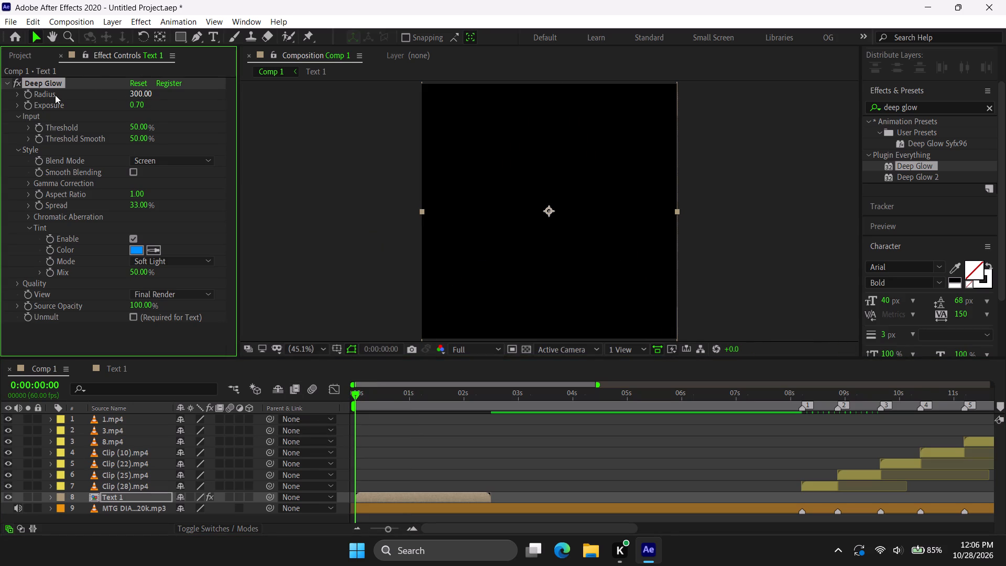
left_click(10, 83)
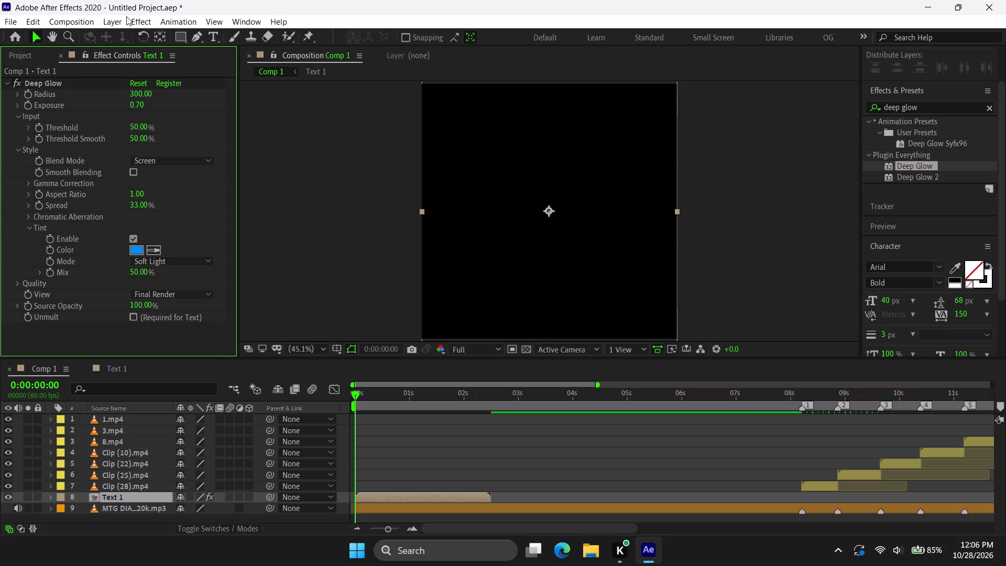
left_click(8, 86)
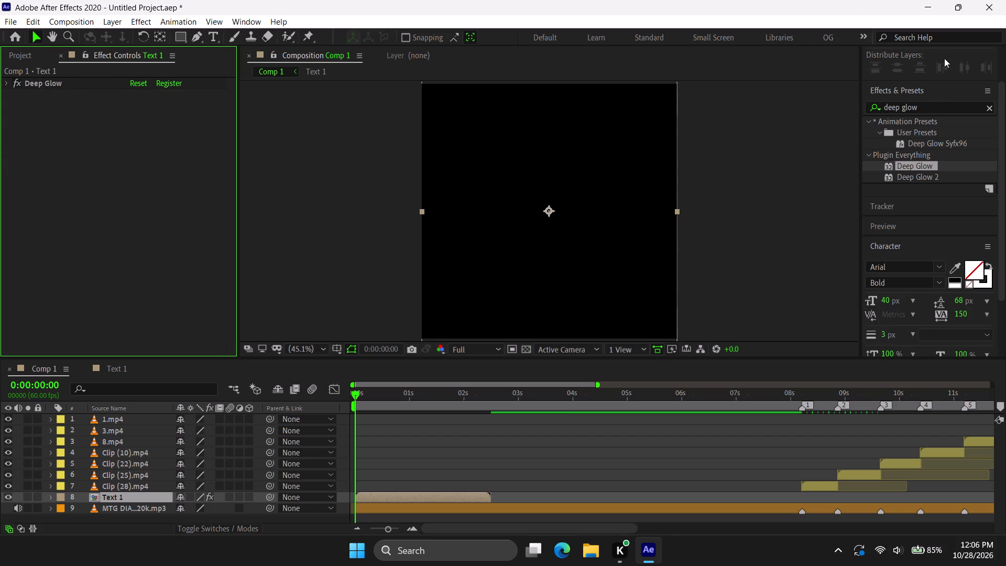
Find the Drop Shadow effect and apply it to the Text 1 layer in Comp 1.
left_click_drag(932, 105, 593, 149)
type("dop")
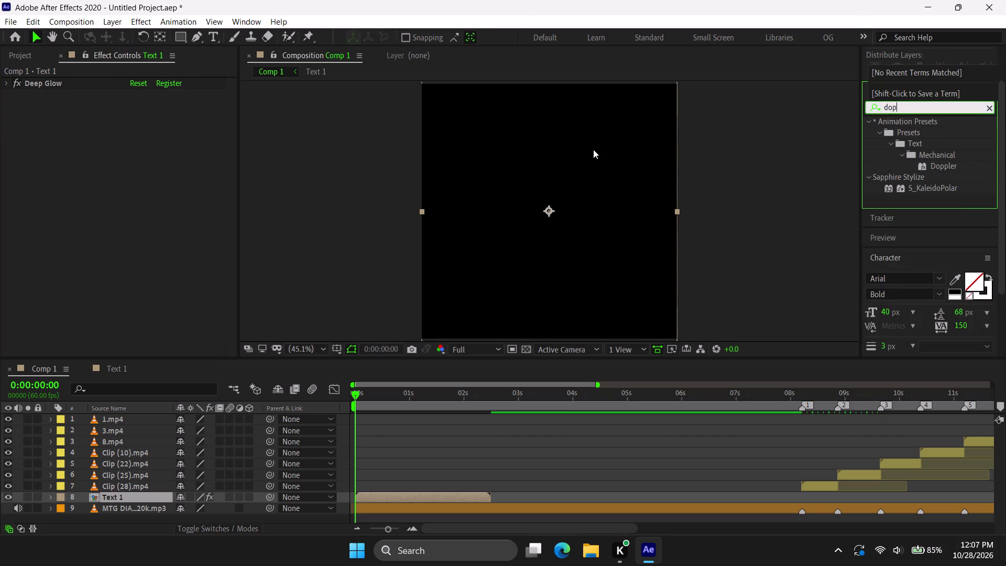
key("BackSpace")
key("BackSpace")
type("rop ds")
key("BackSpace")
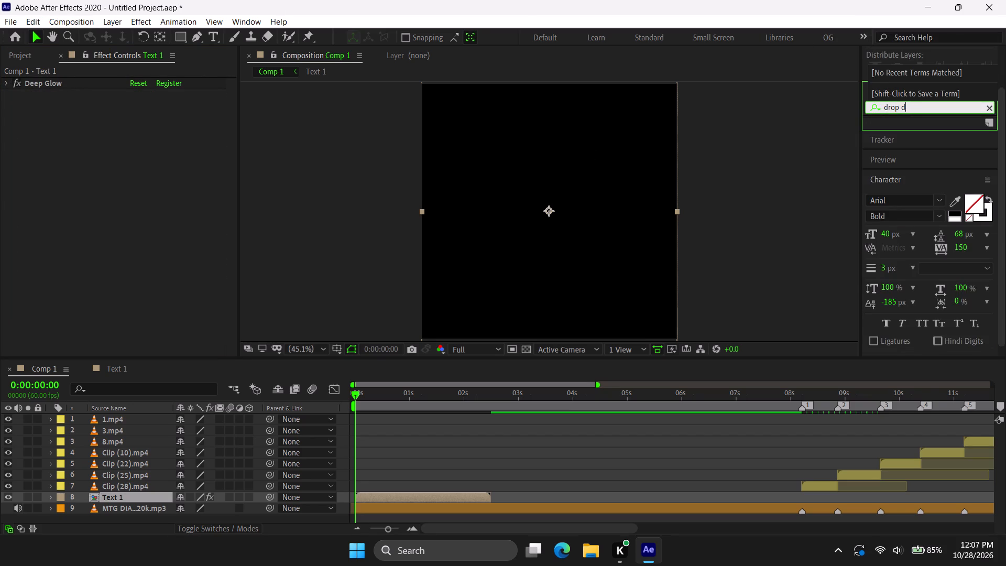
key("BackSpace")
type("sha")
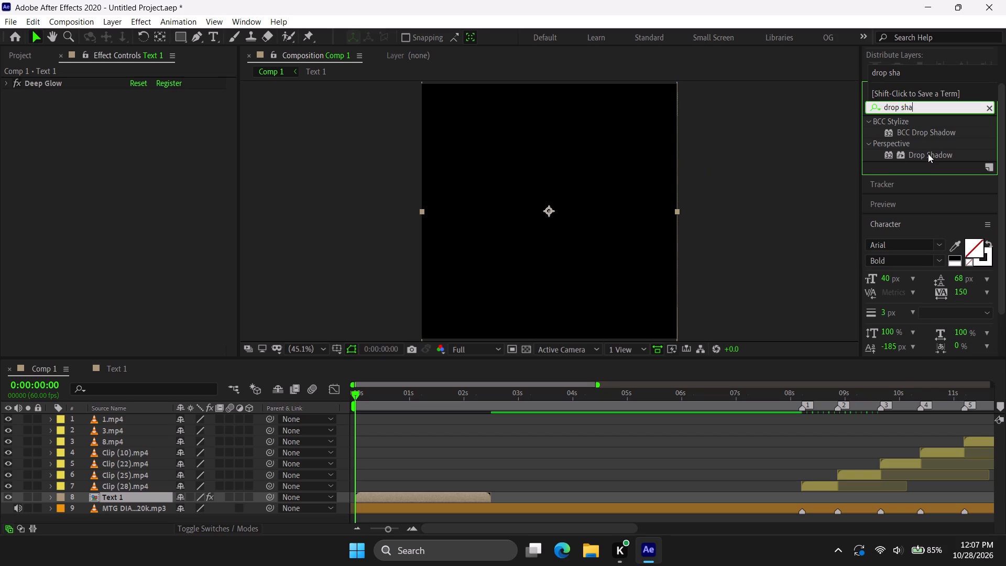
left_click_drag(928, 154, 140, 197)
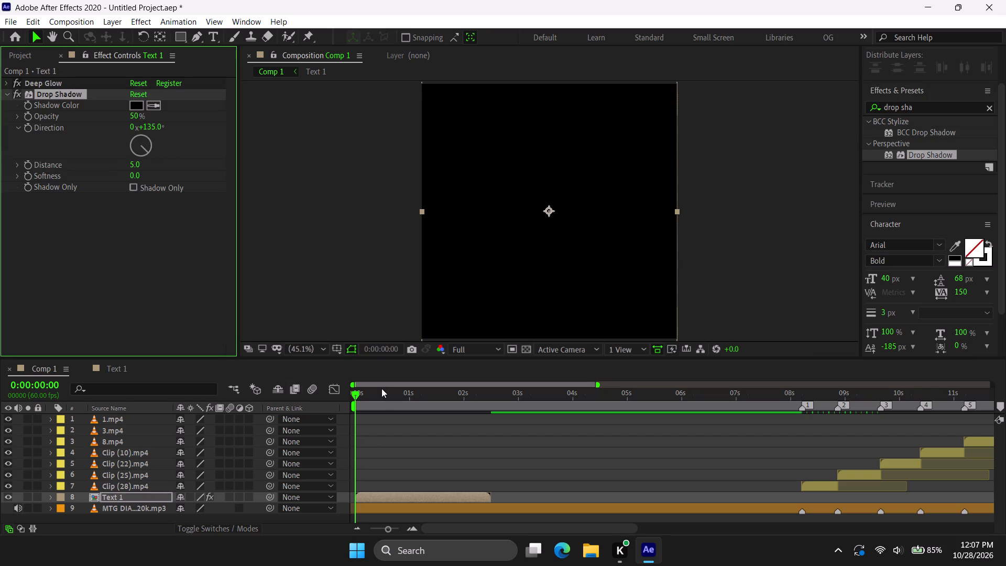
With the current time at 0:00:00:53, set the Drop Shadow Opacity to 100% and collapse the effect's settings.
left_click_drag(381, 393, 403, 394)
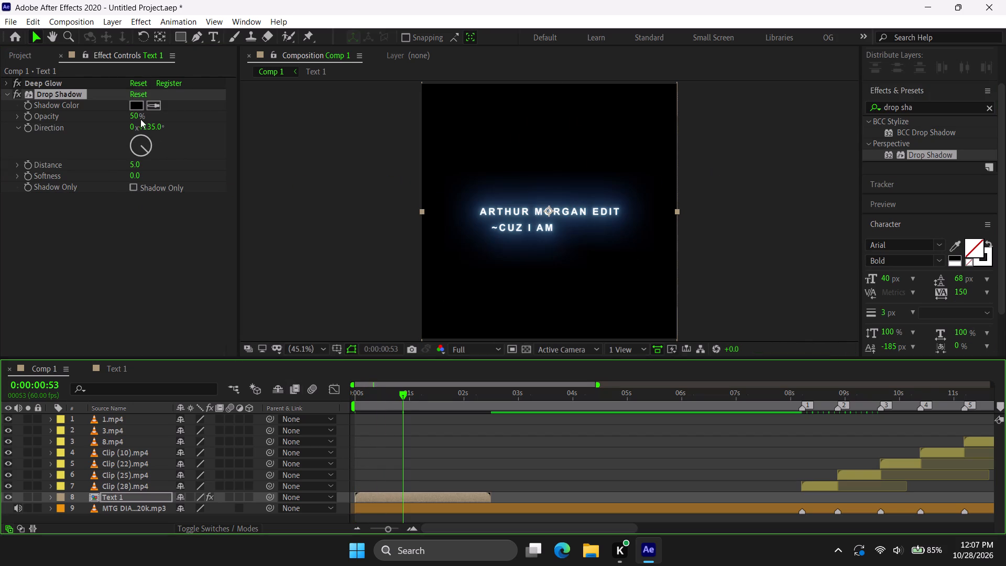
left_click(130, 116)
left_click_drag(134, 116, 298, 118)
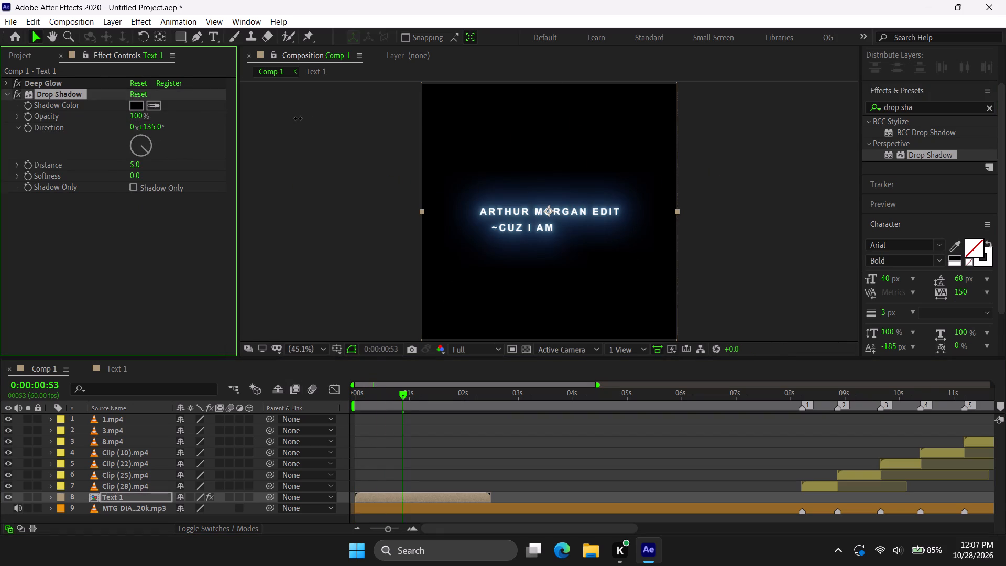
left_click_drag(298, 118, 318, 122)
left_click(3, 96)
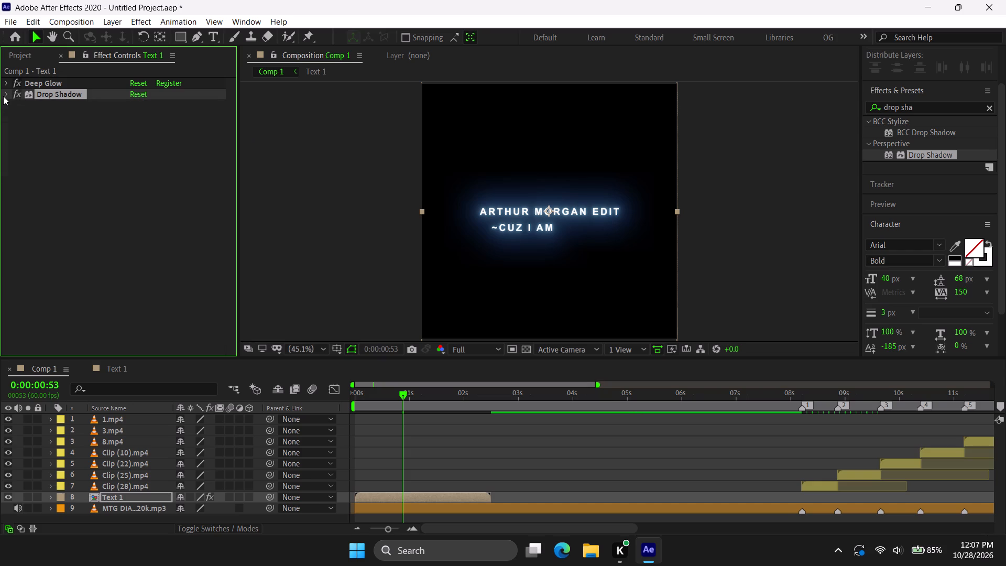
Apply Bevel Alpha to the Text 1 layer in Comp 1 with an Edge Thickness of 5.
left_click_drag(956, 109, 430, 191)
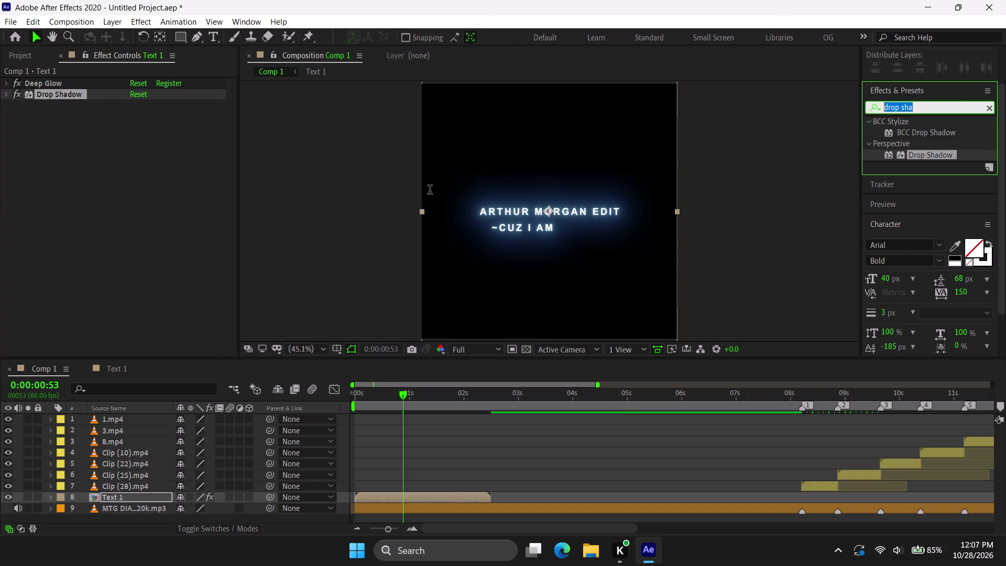
left_click_drag(430, 191, 405, 198)
type("bevel a")
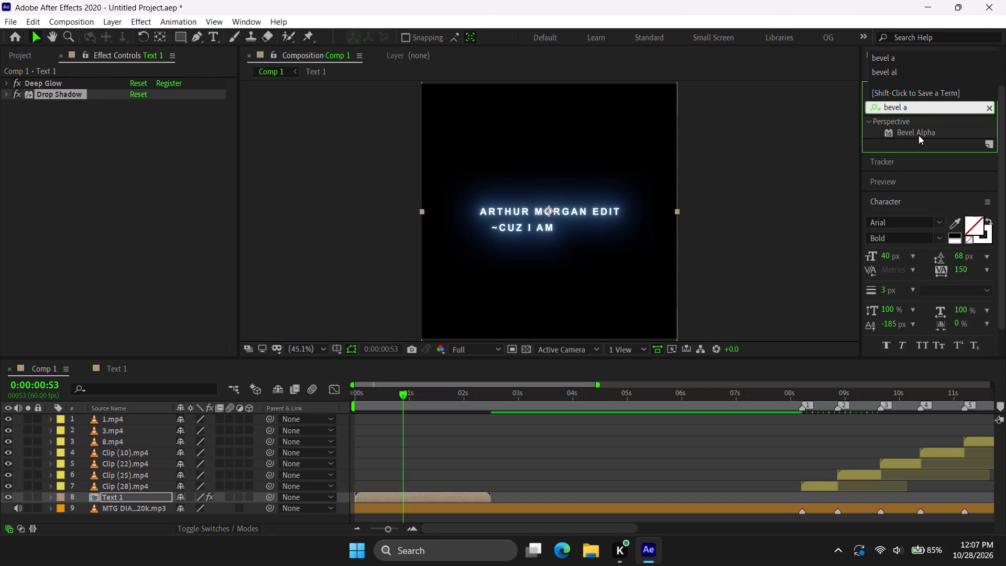
left_click_drag(918, 135, 114, 205)
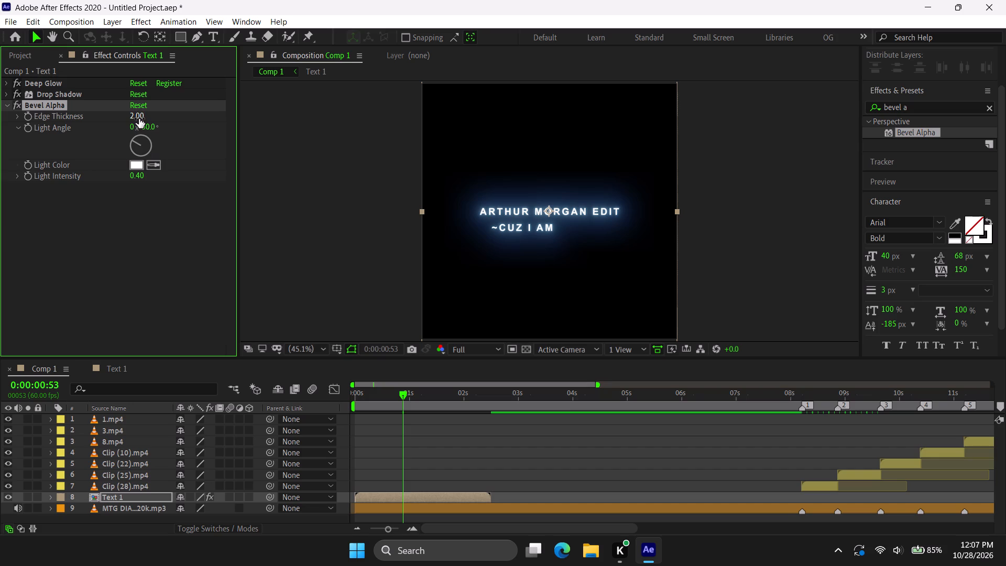
left_click(139, 118)
key("5")
key("Return")
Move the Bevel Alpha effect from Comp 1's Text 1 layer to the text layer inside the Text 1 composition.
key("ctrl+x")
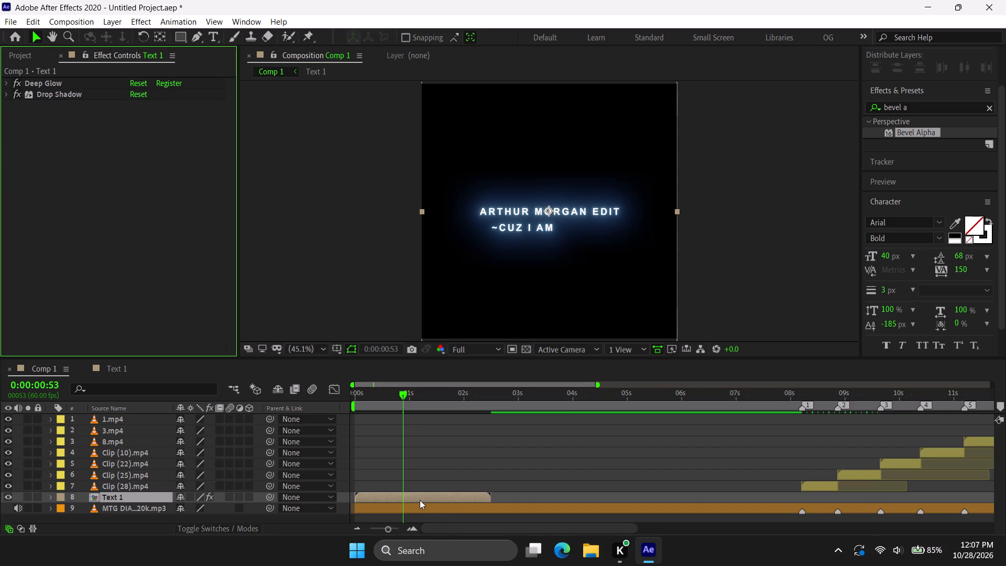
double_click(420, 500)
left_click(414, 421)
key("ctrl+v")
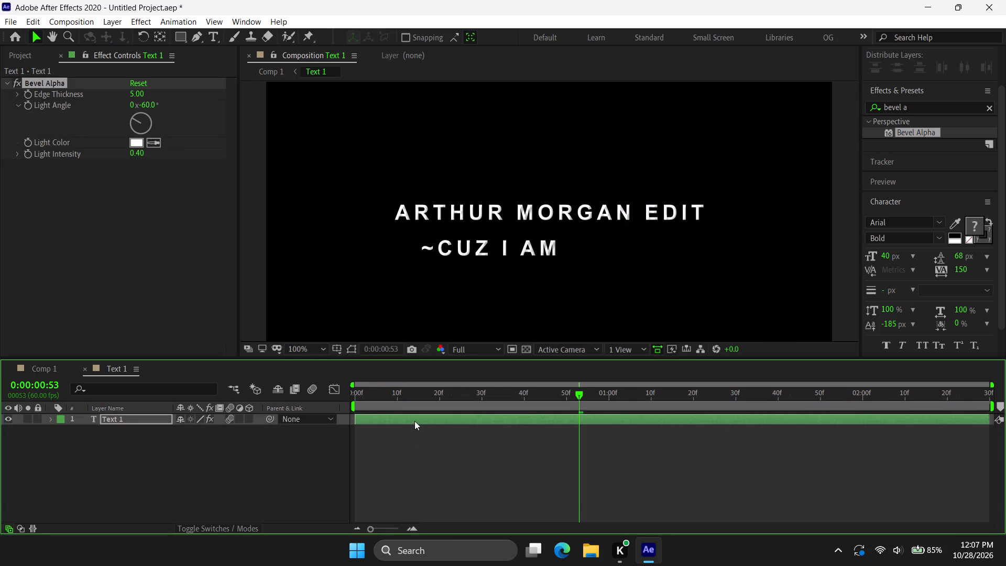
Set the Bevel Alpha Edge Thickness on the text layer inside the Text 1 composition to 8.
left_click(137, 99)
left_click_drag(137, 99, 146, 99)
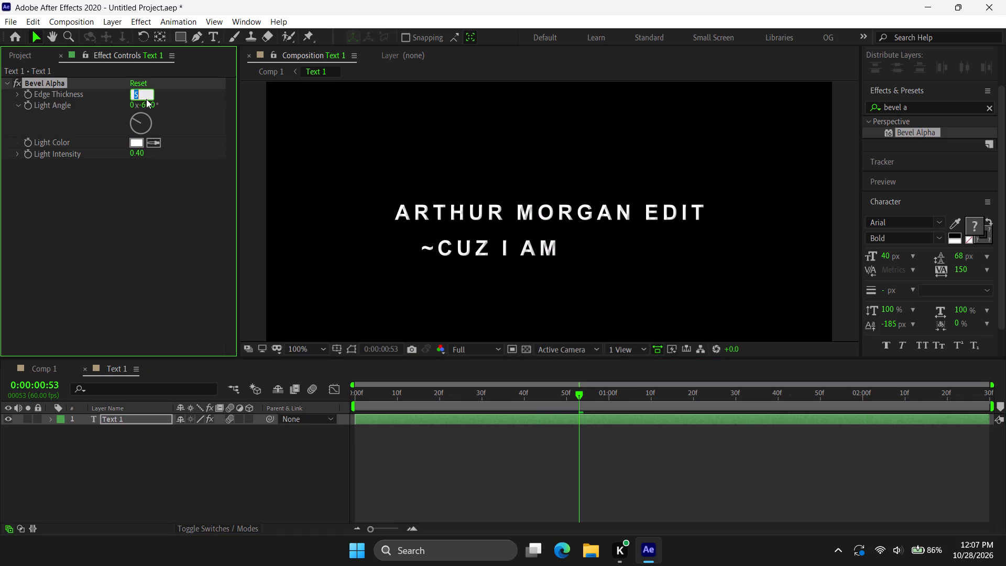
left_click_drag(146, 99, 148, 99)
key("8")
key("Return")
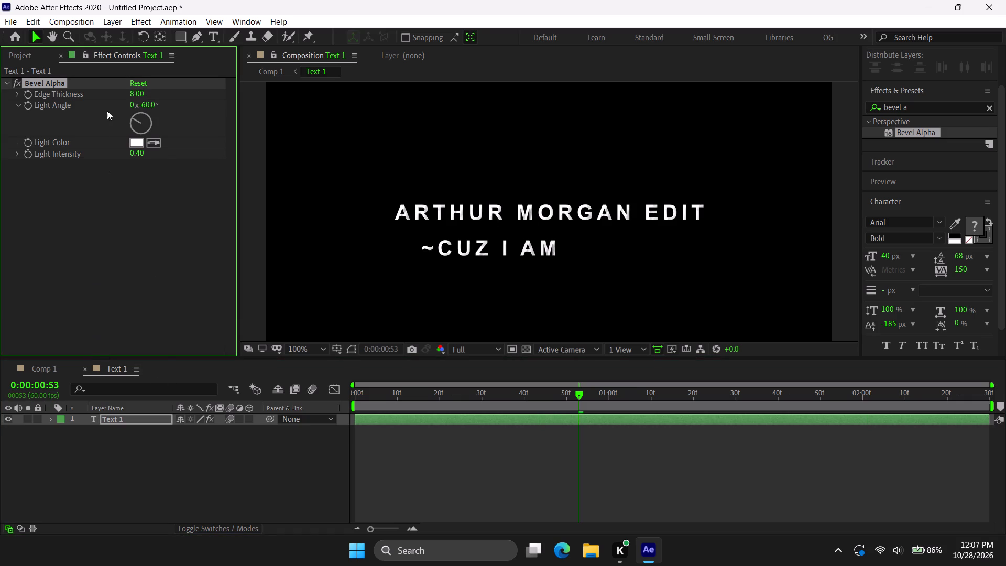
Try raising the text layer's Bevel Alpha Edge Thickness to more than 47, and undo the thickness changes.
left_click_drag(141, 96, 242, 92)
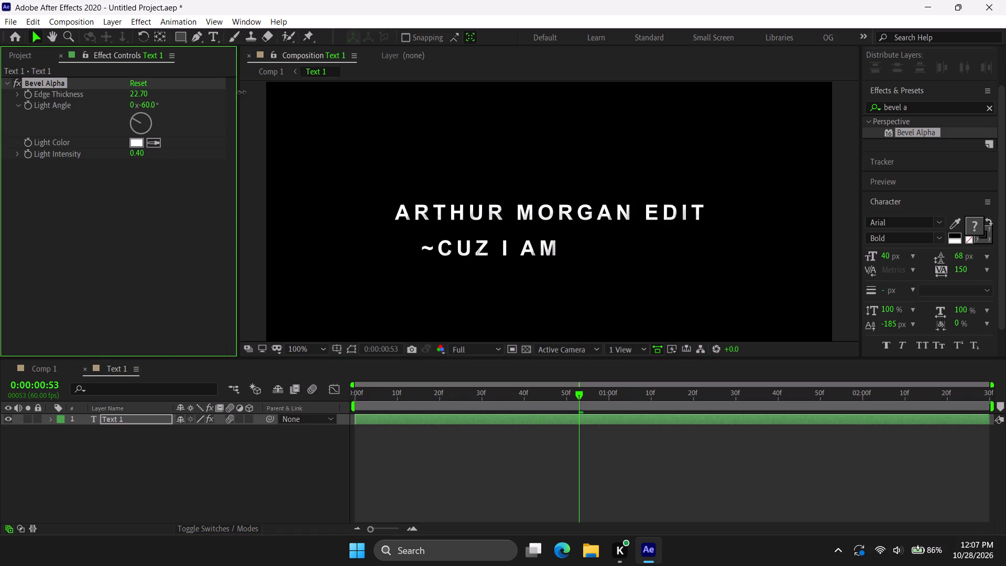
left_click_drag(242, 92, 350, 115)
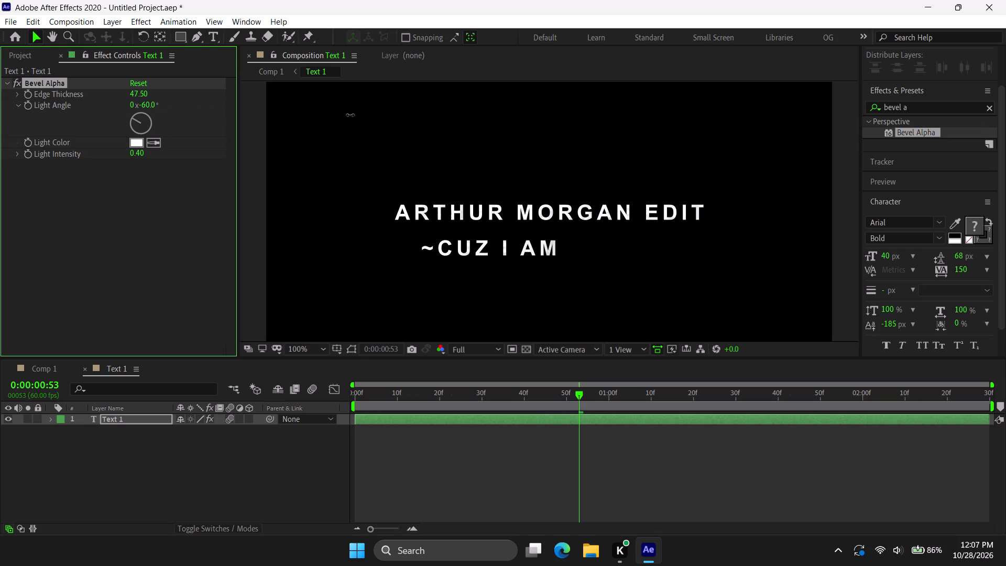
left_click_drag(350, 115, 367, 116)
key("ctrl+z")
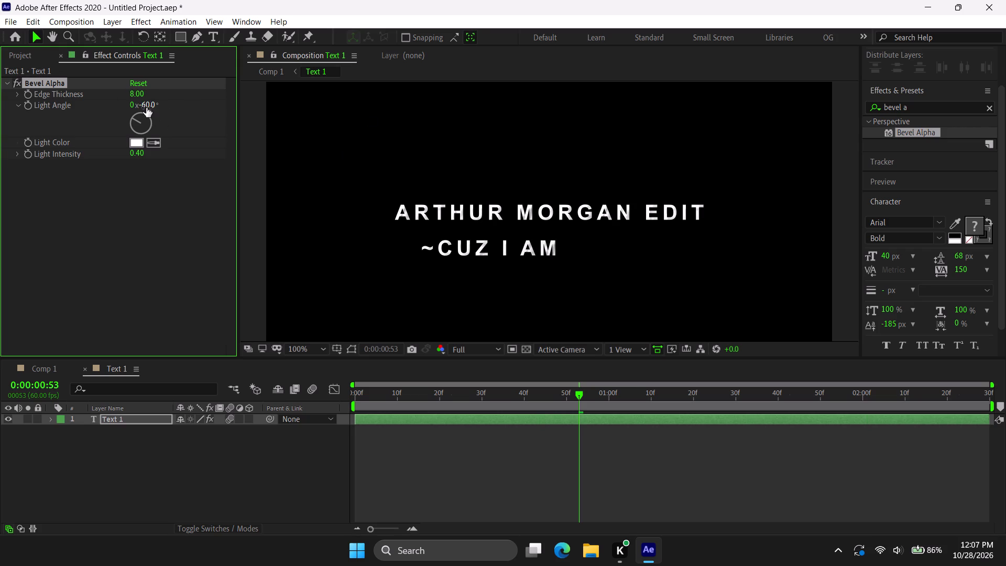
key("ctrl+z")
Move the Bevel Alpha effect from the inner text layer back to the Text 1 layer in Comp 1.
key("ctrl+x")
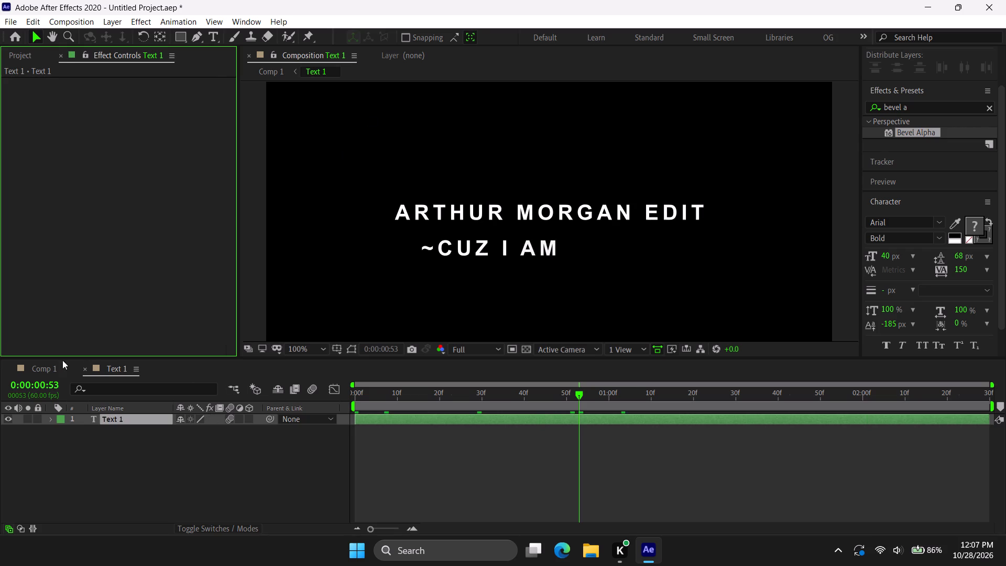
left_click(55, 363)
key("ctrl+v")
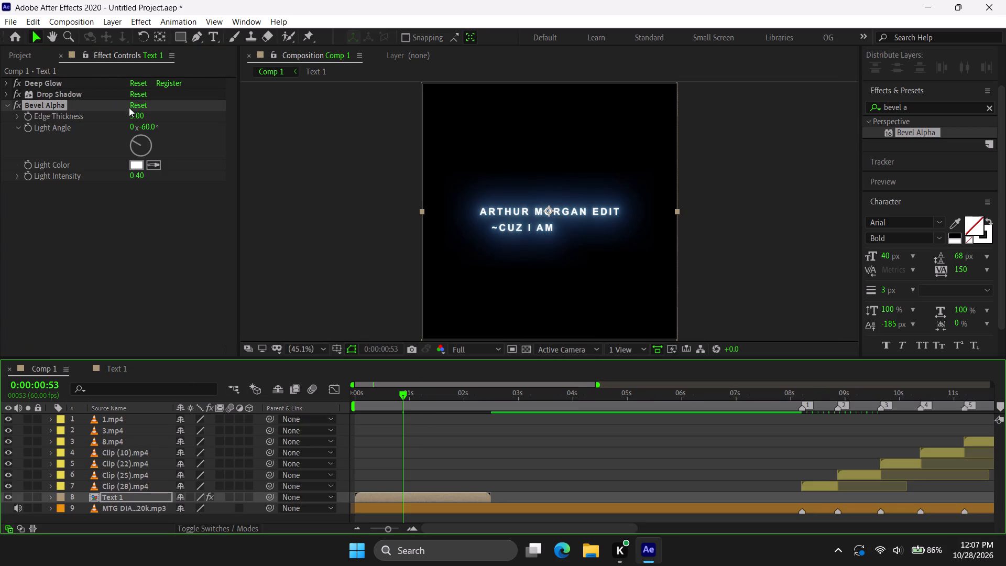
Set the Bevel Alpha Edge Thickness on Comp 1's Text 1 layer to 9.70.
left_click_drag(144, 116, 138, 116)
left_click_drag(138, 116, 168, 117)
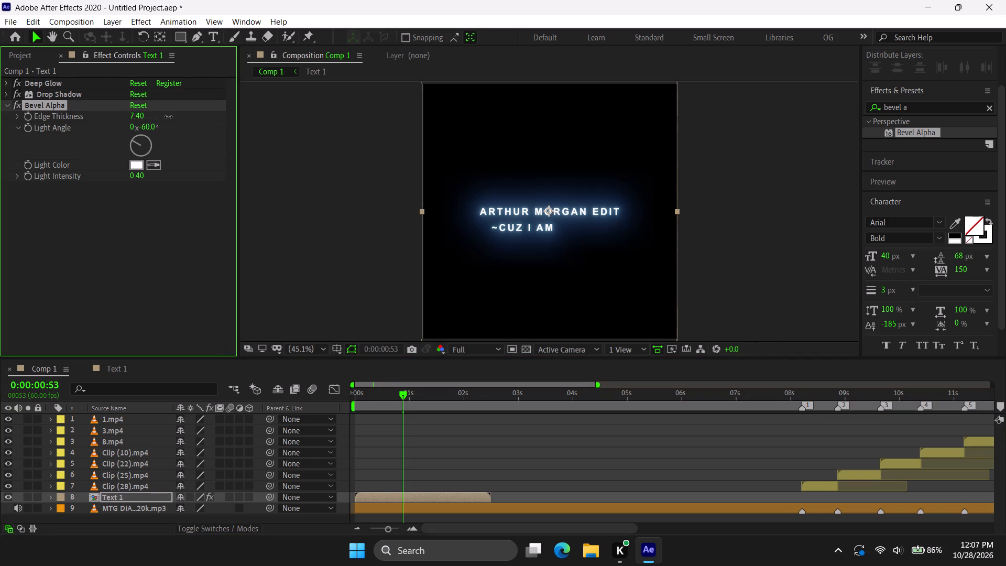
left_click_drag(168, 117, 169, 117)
Reorder the Text 1 layer's effects so that Bevel Alpha sits above Deep Glow.
left_click_drag(48, 102, 50, 77)
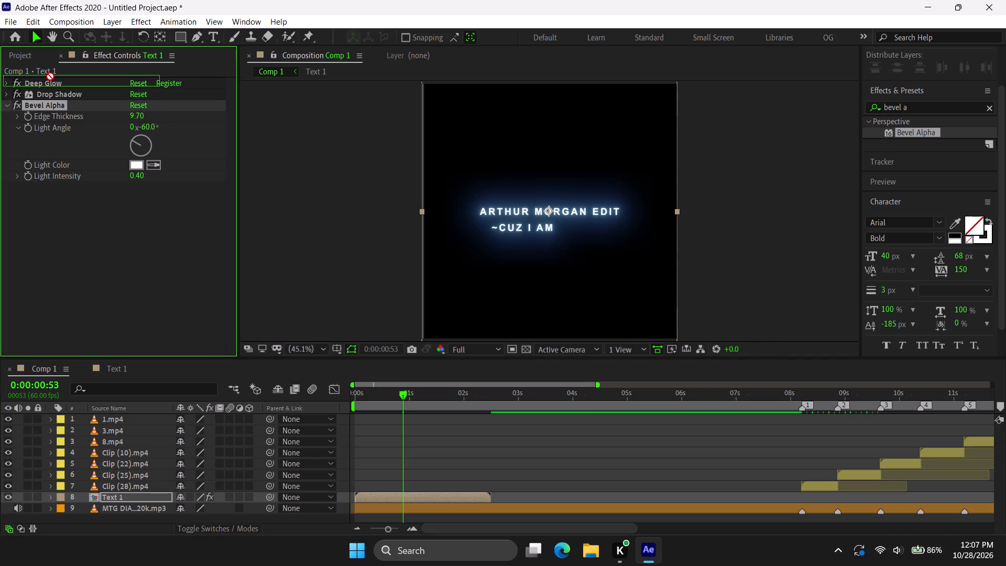
left_click_drag(50, 77, 50, 79)
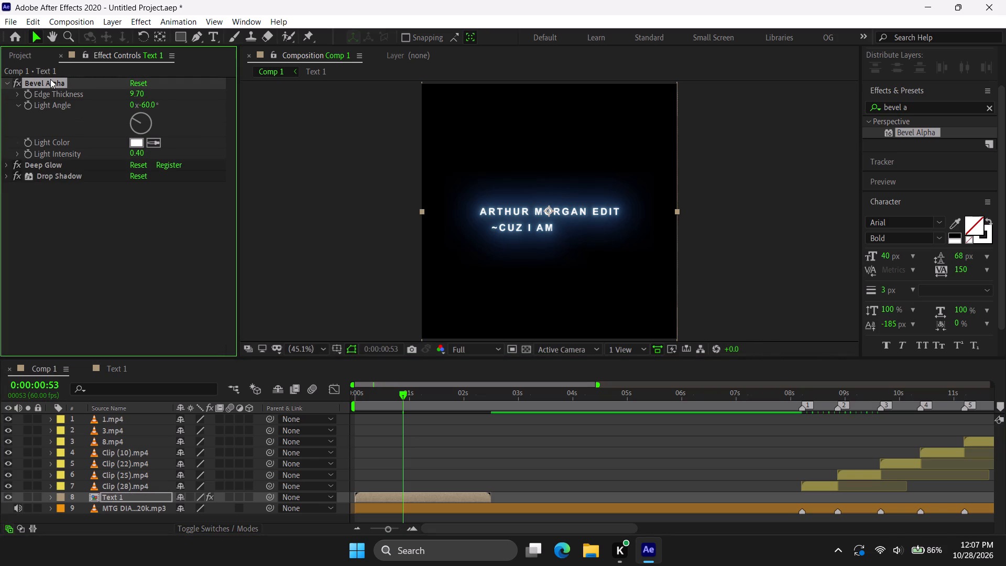
Set the Bevel Alpha Edge Thickness to 50 and collapse the effect's settings.
left_click(144, 97)
type("50")
key("Return")
left_click(4, 79)
Preview Comp 1 from 0:00:00:00 through the intro title and beat-cut clips, stopping at 0:00:12:30.
left_click_drag(385, 391, 150, 388)
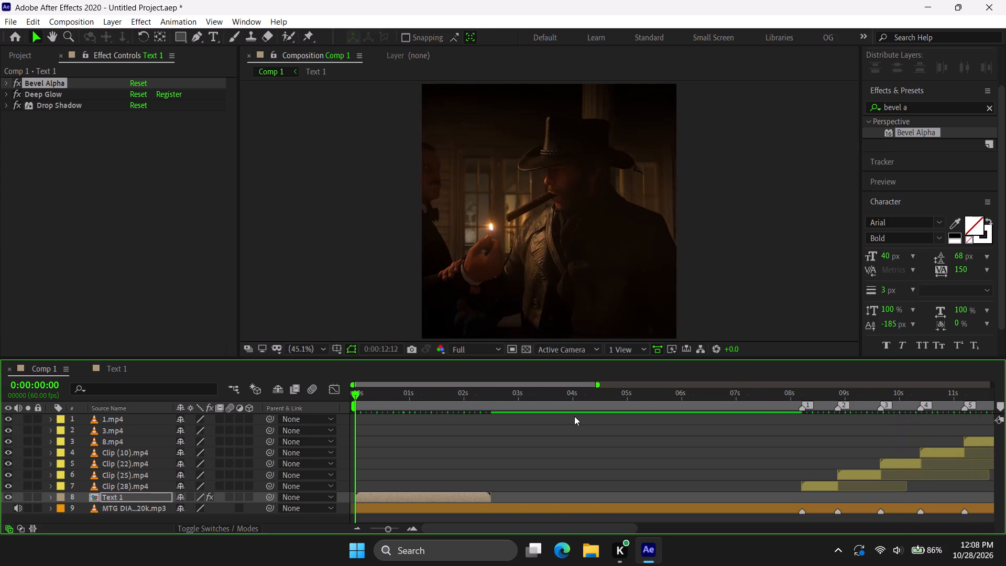
key("space")
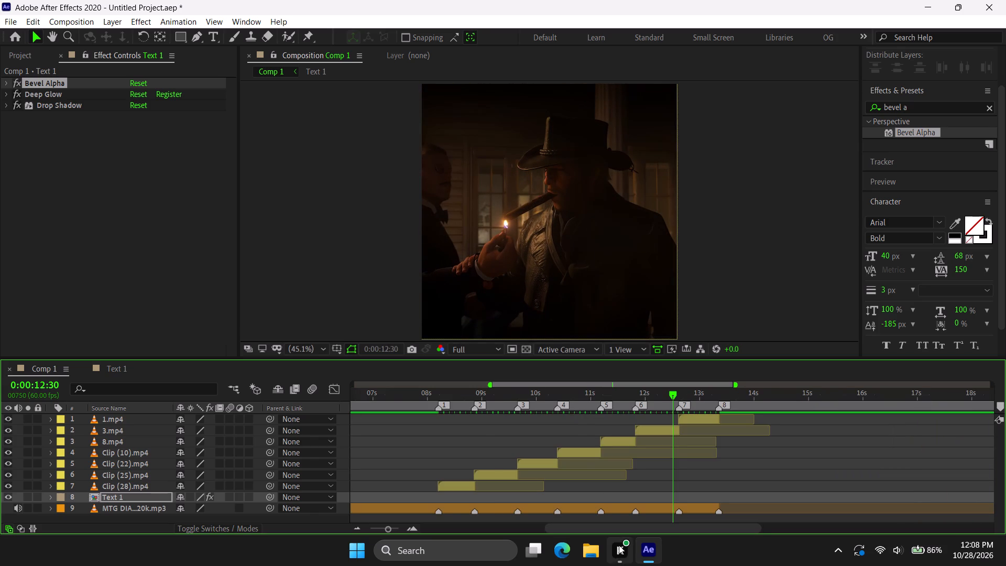
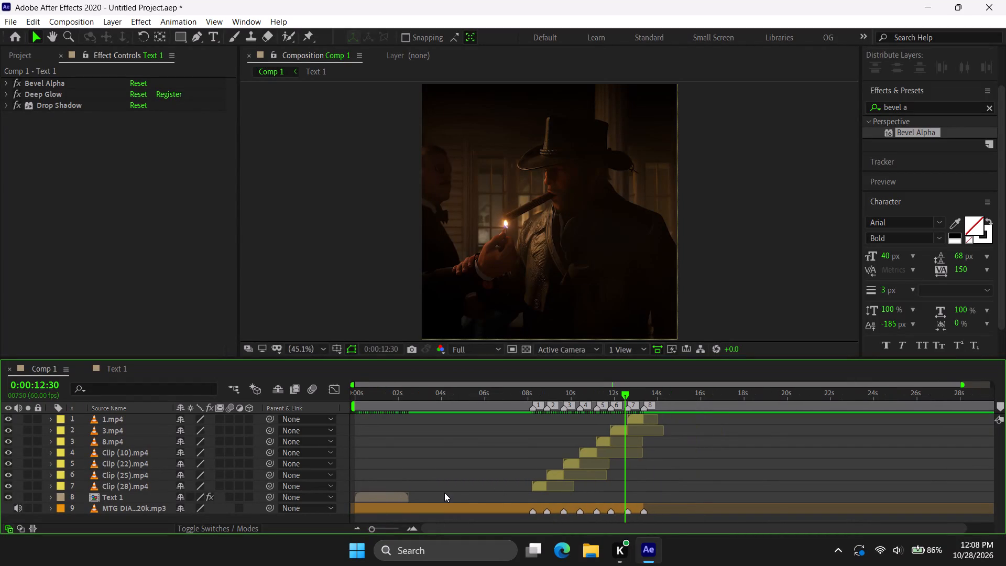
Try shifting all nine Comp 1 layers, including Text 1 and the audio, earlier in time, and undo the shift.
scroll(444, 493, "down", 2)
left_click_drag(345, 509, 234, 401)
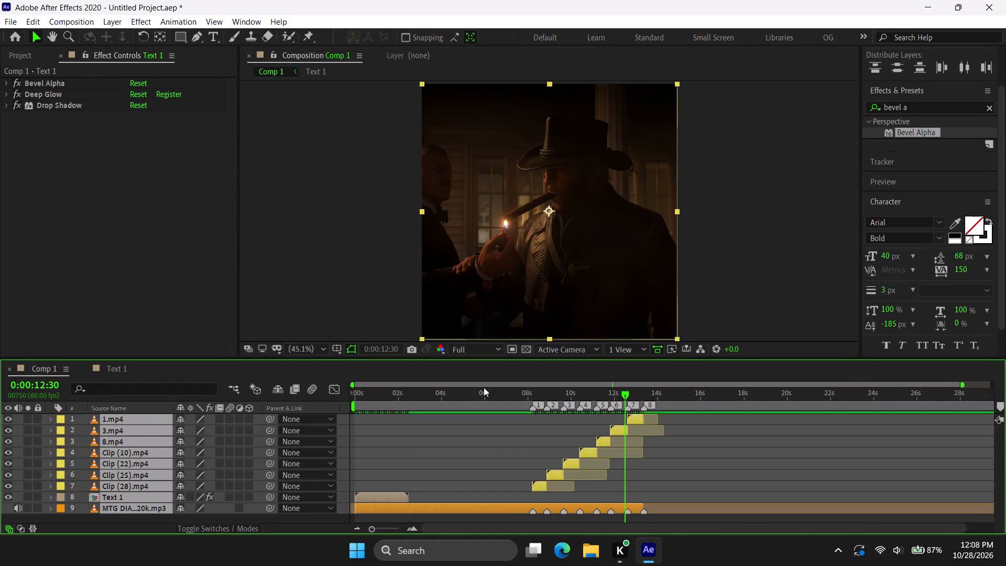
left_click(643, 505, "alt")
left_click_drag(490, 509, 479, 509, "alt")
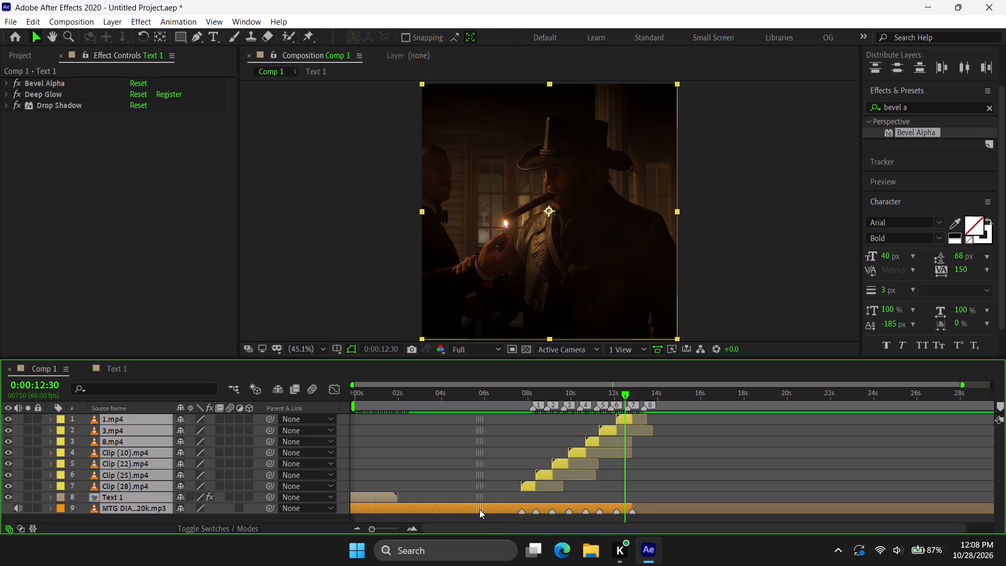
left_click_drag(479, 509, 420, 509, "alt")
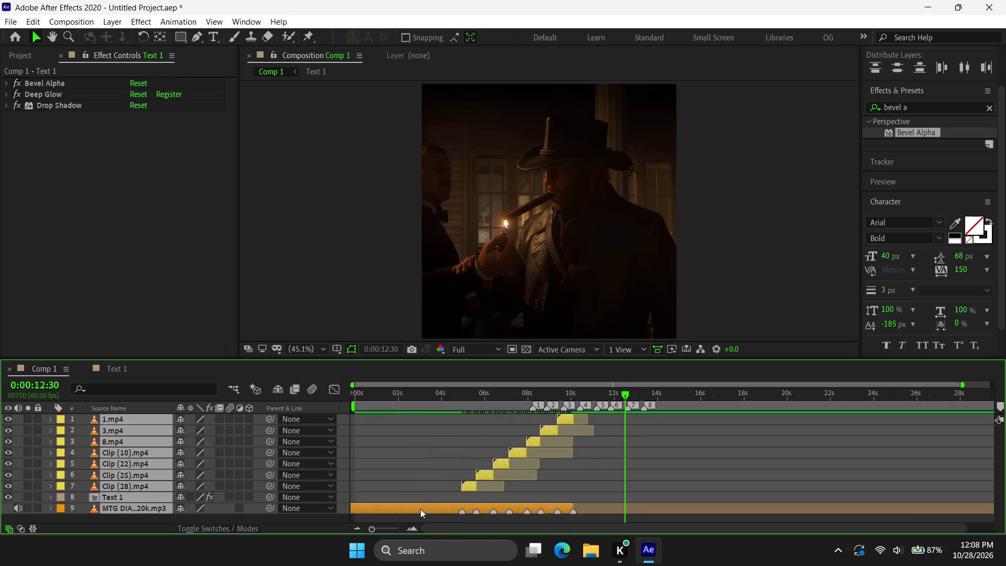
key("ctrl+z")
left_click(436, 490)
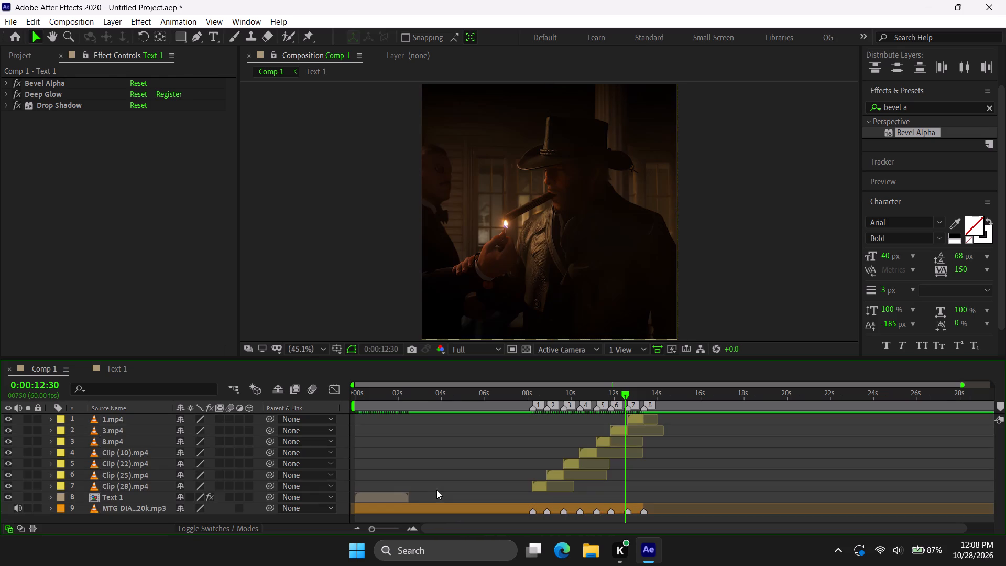
Move Text 1 aside to about 4.5 s and shift the seven video clips and audio together about 5.4 s earlier.
left_click_drag(398, 500, 495, 497)
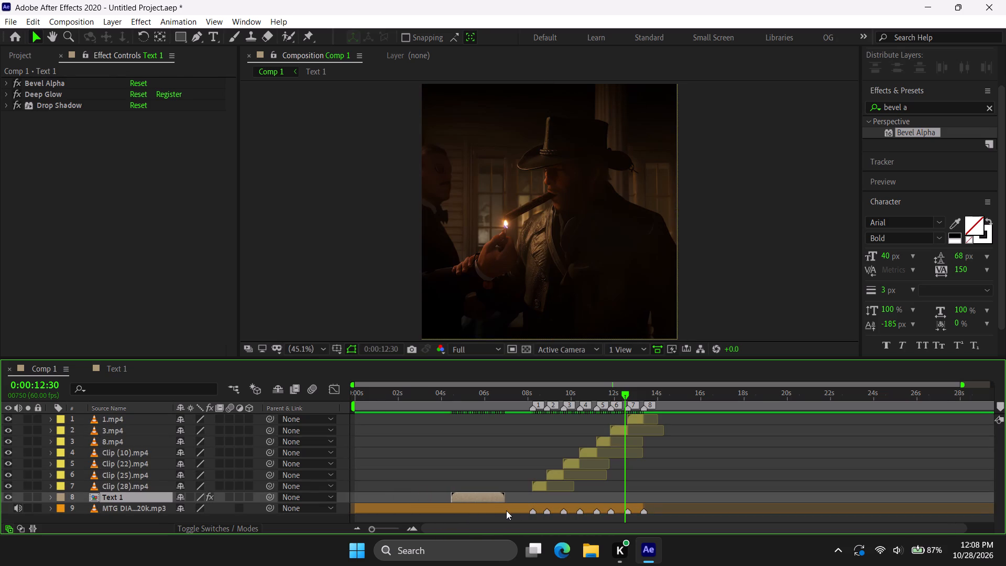
left_click(506, 510)
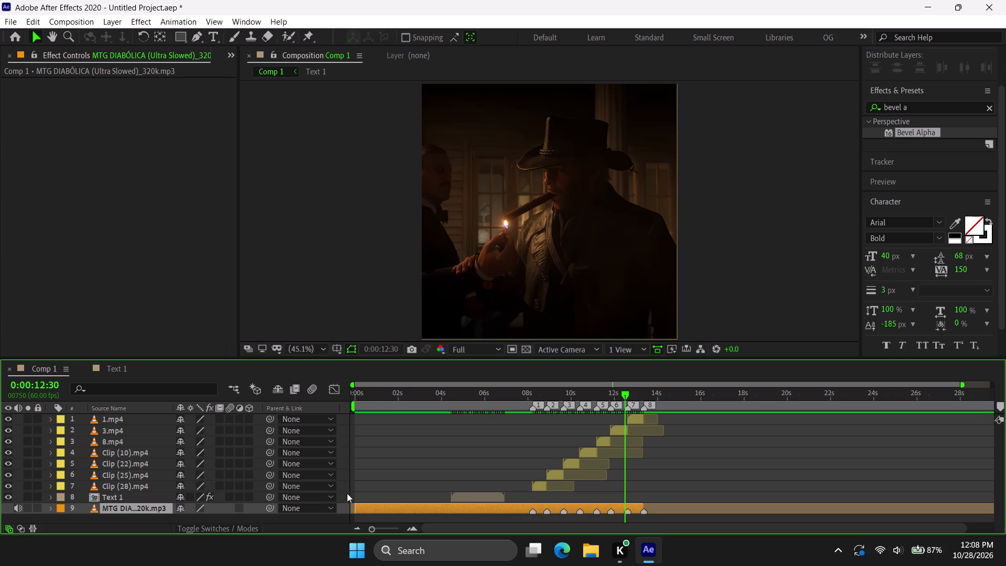
left_click_drag(343, 487, 279, 378, "ctrl")
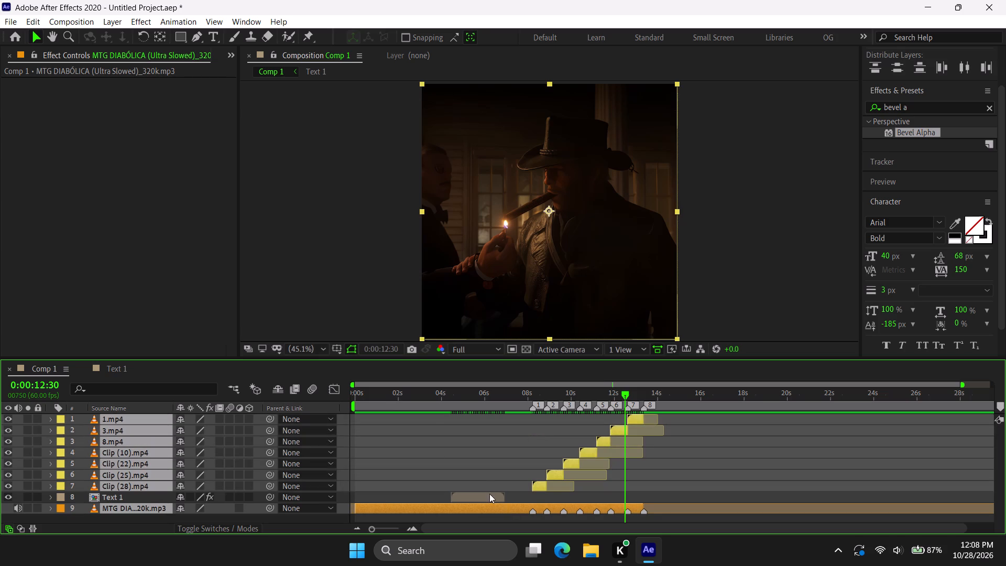
left_click_drag(485, 509, 402, 504, "alt")
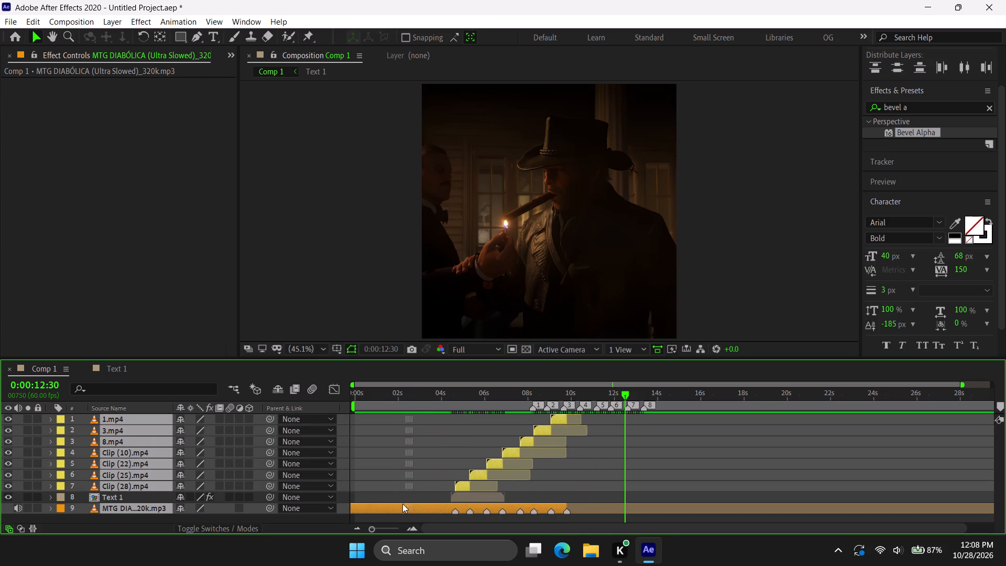
left_click_drag(402, 504, 368, 496, "alt")
left_click(378, 491)
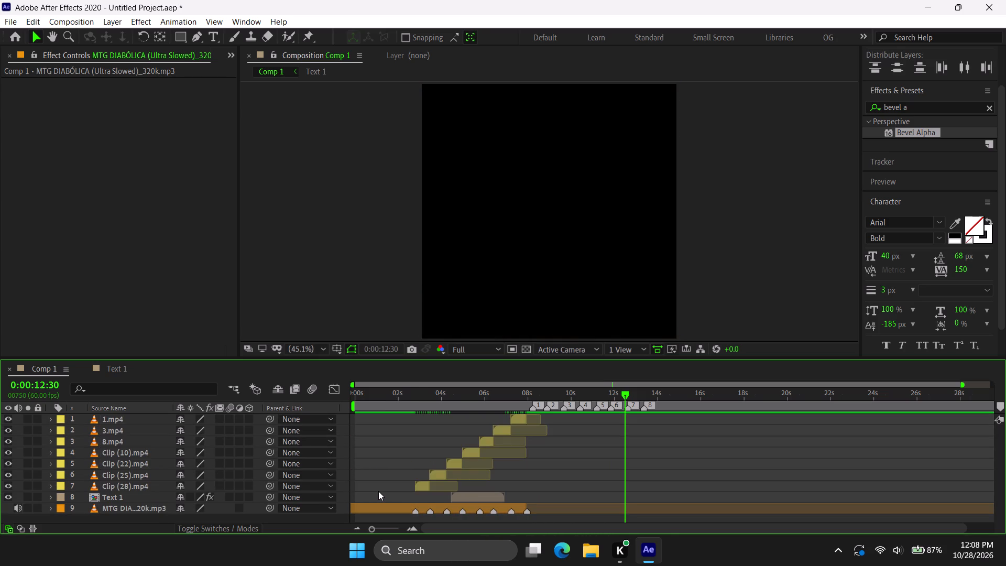
Move the Text 1 layer so that it starts at 0:00:00:00.
left_click_drag(478, 496, 377, 499)
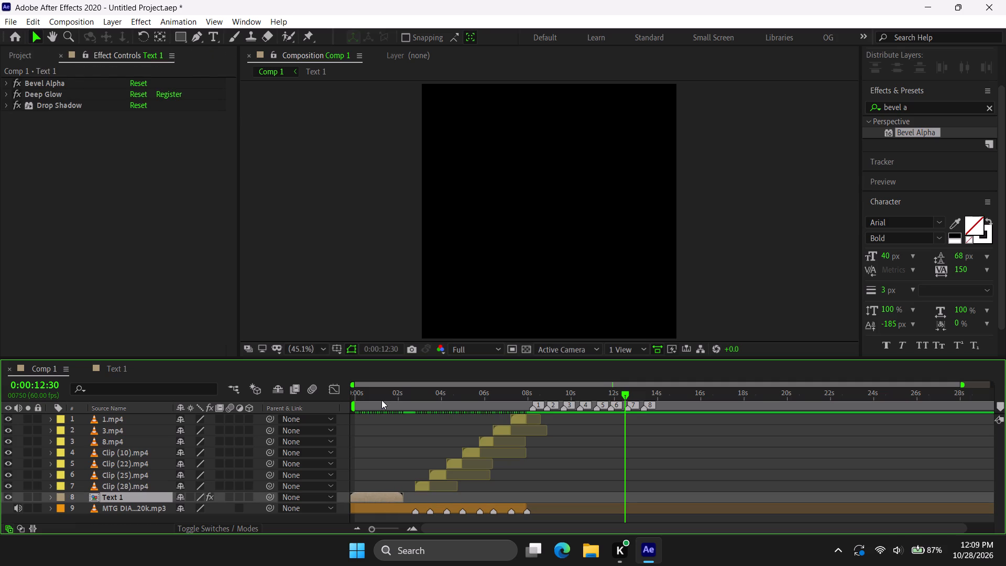
left_click_drag(381, 400, 278, 410)
left_click_drag(375, 498, 428, 495)
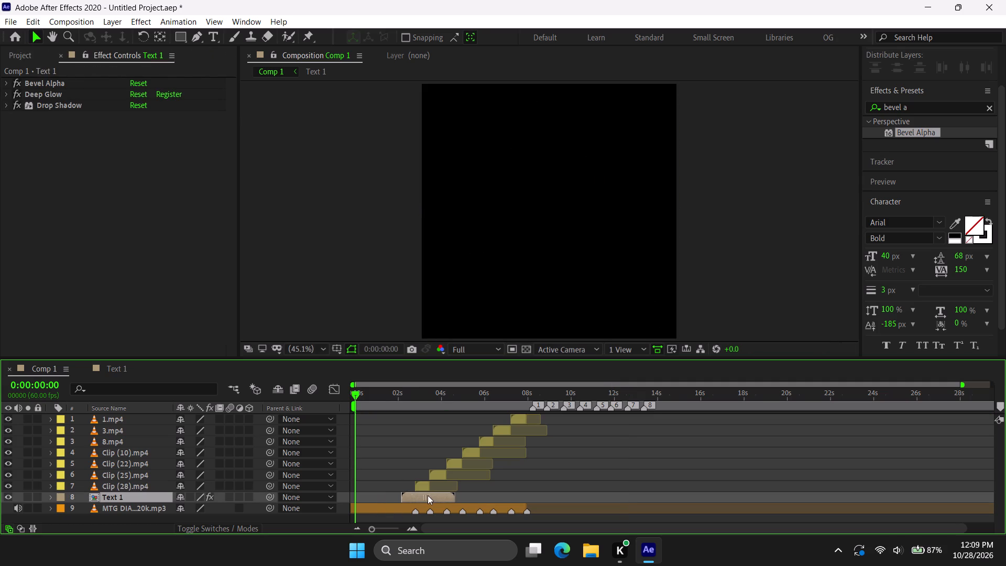
left_click_drag(428, 495, 429, 496)
key("bracketleft")
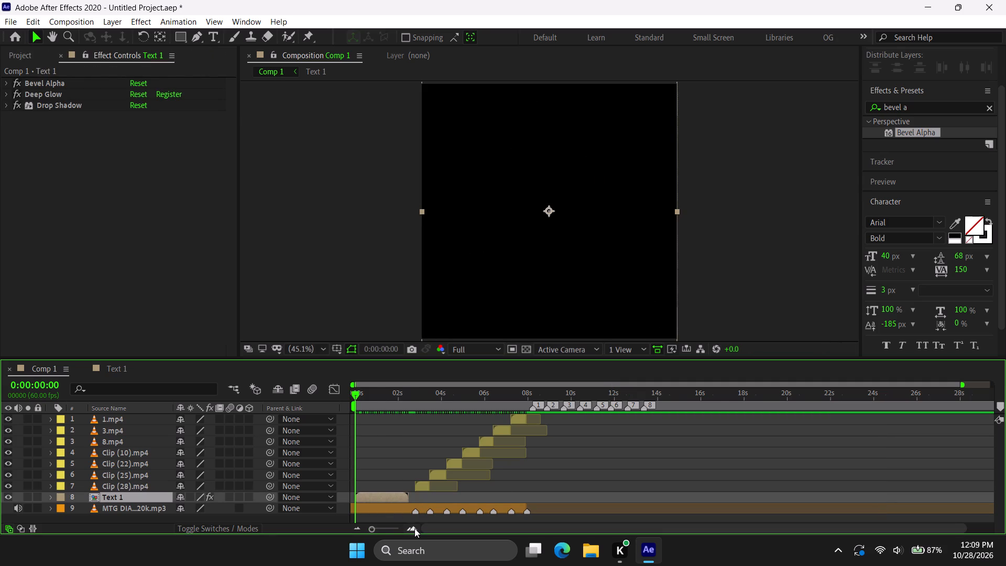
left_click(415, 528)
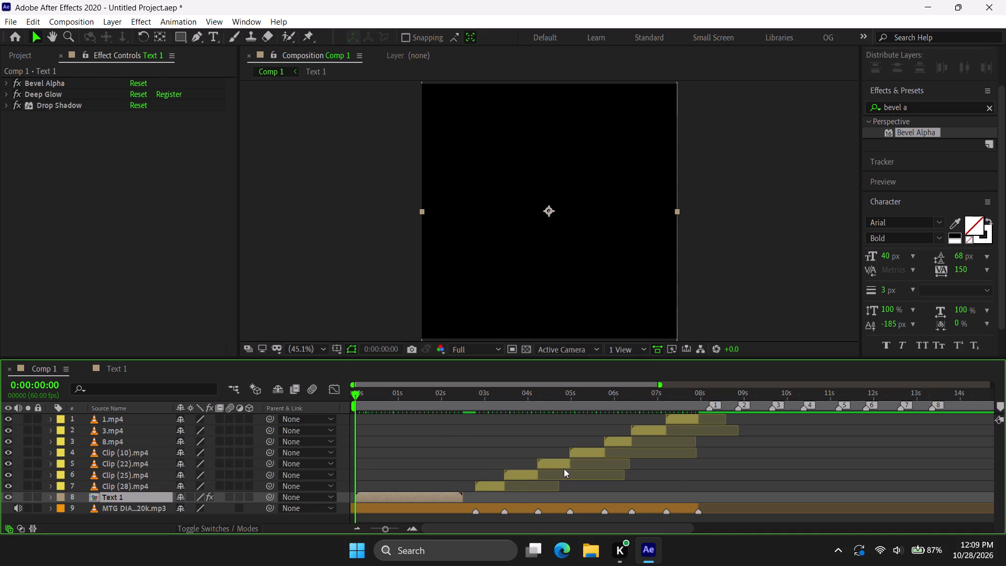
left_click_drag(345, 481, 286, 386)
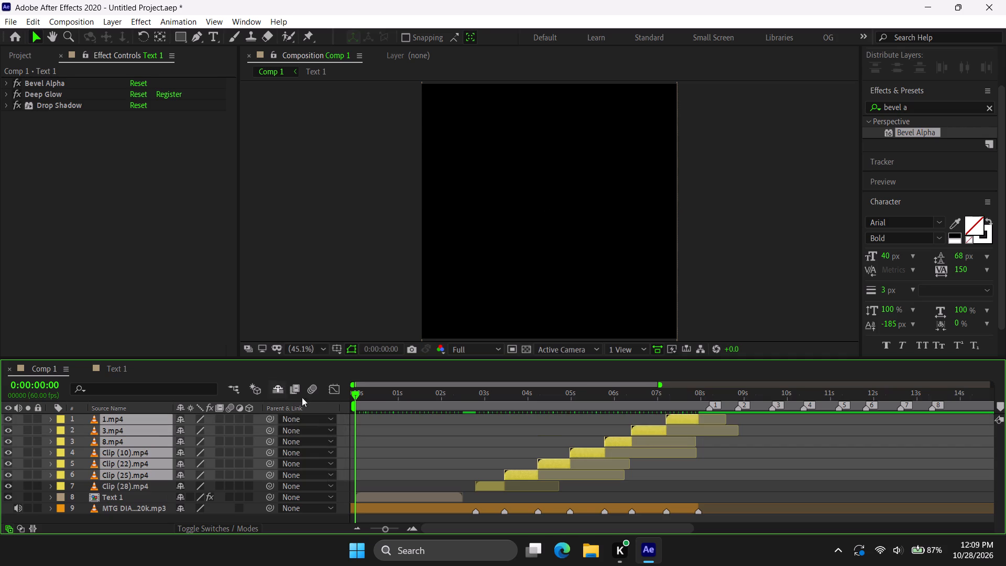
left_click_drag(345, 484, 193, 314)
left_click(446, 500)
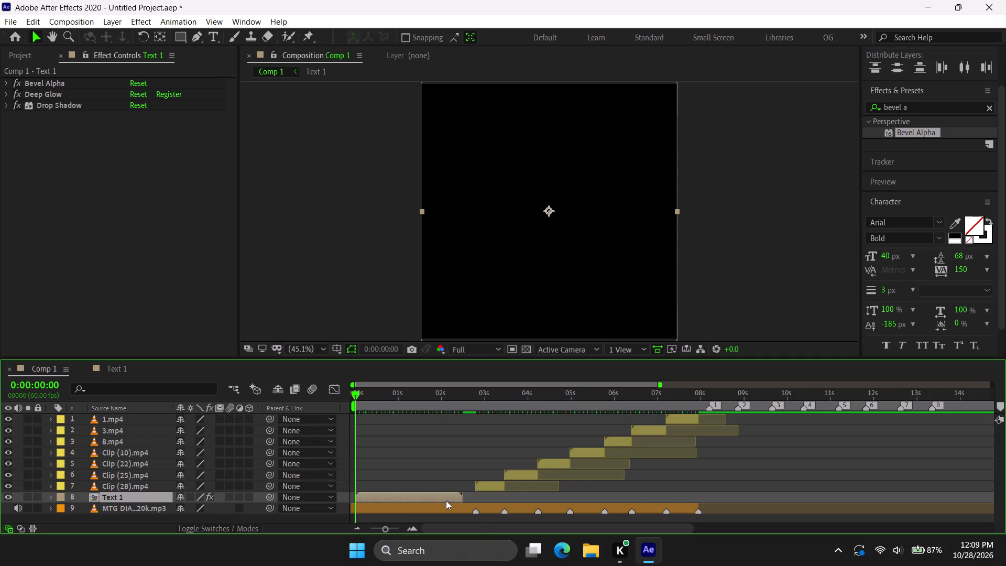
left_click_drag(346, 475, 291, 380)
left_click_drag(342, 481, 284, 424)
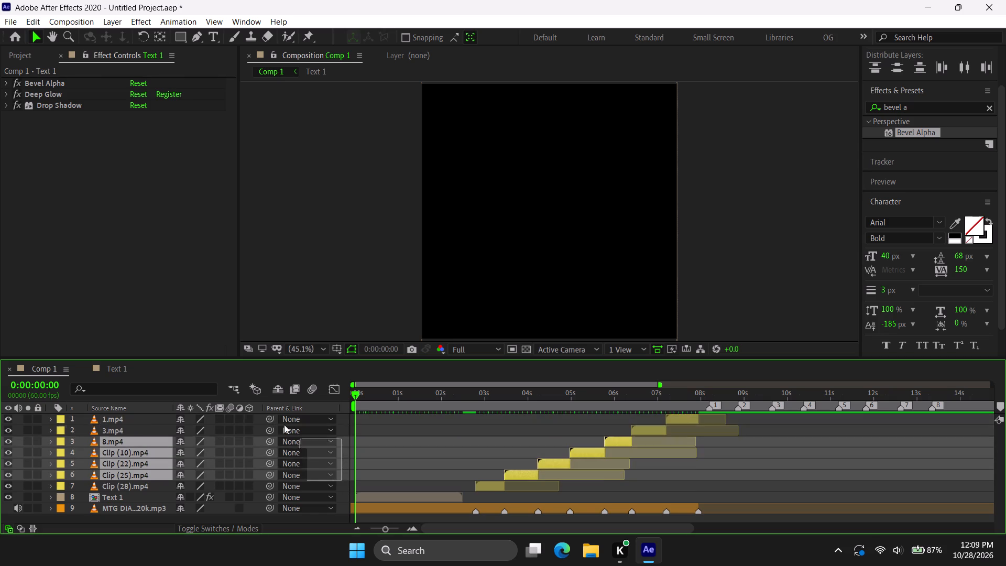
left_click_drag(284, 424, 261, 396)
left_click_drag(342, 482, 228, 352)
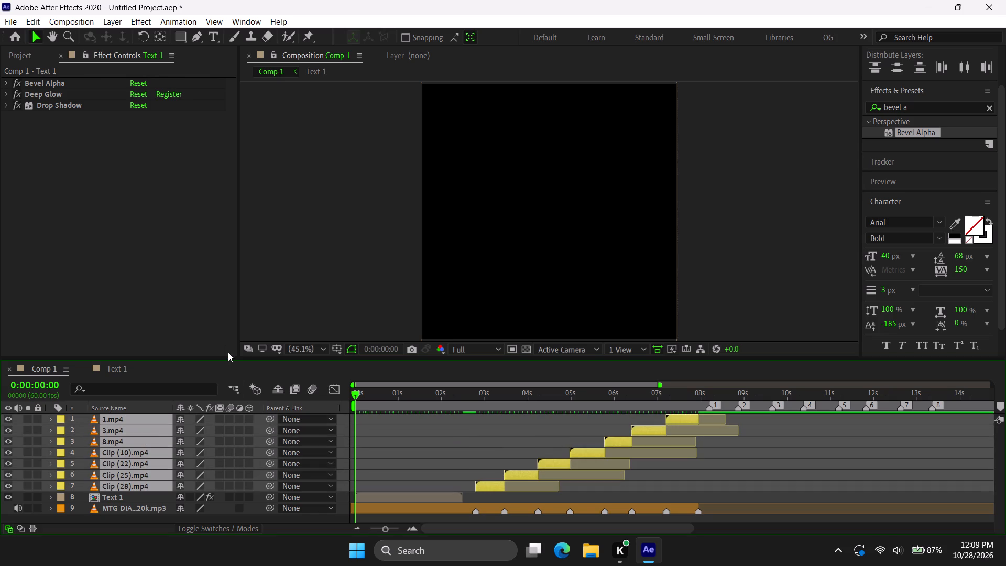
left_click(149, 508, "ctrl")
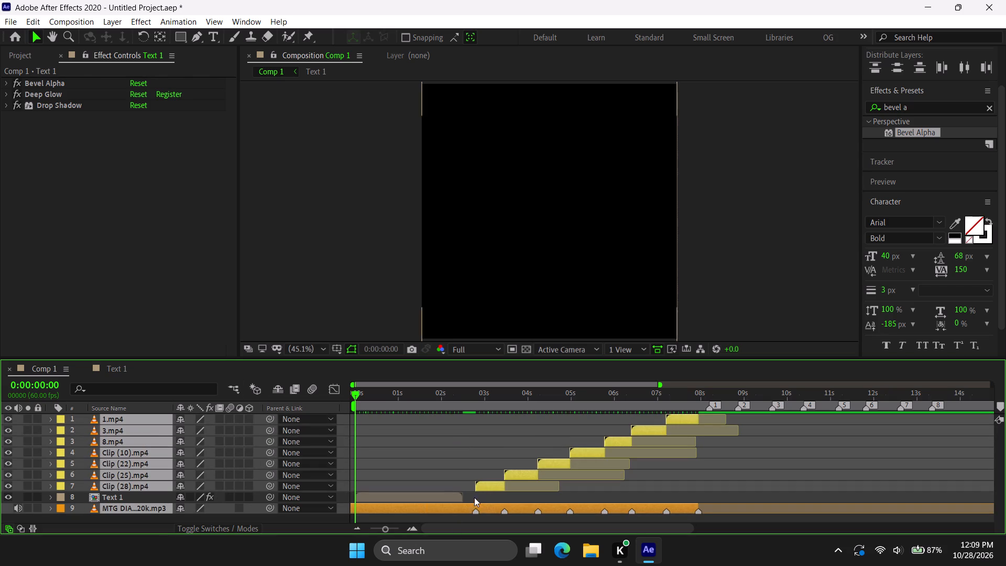
Shift the seven video clips and the audio together so Clip (28).mp4 starts at Text 1's end, 0:00:02:29.
left_click(455, 497)
key("k")
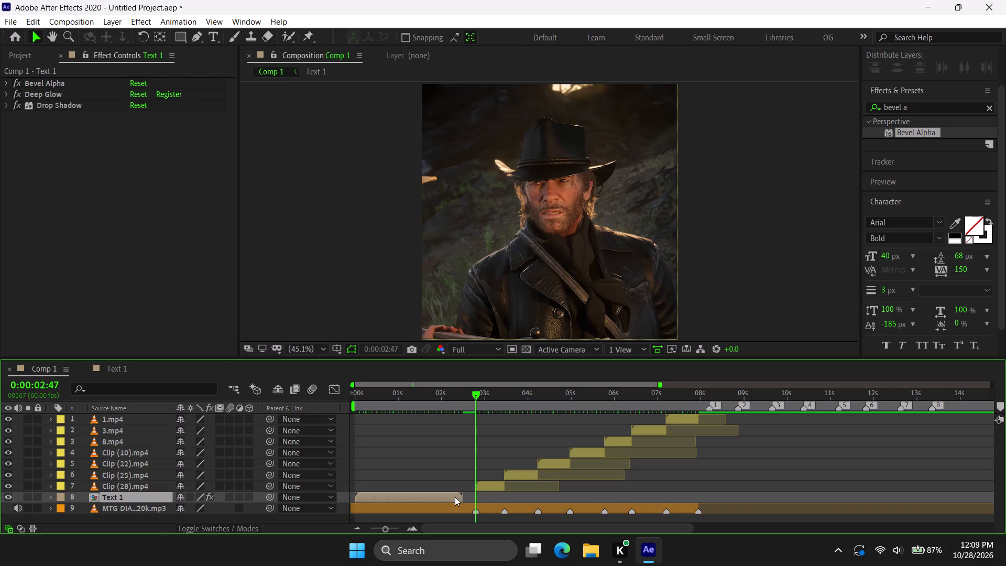
key("o")
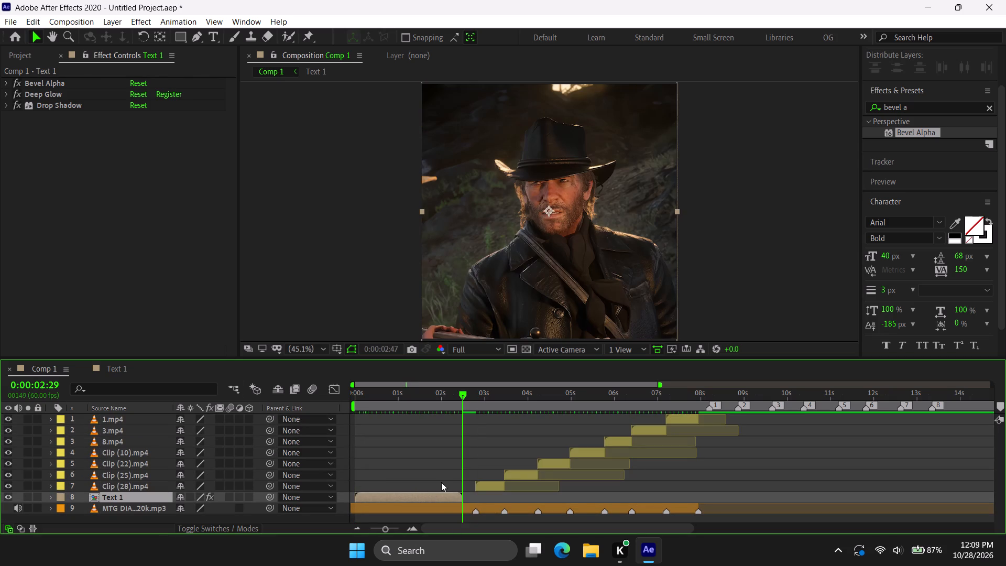
left_click_drag(344, 486, 240, 295)
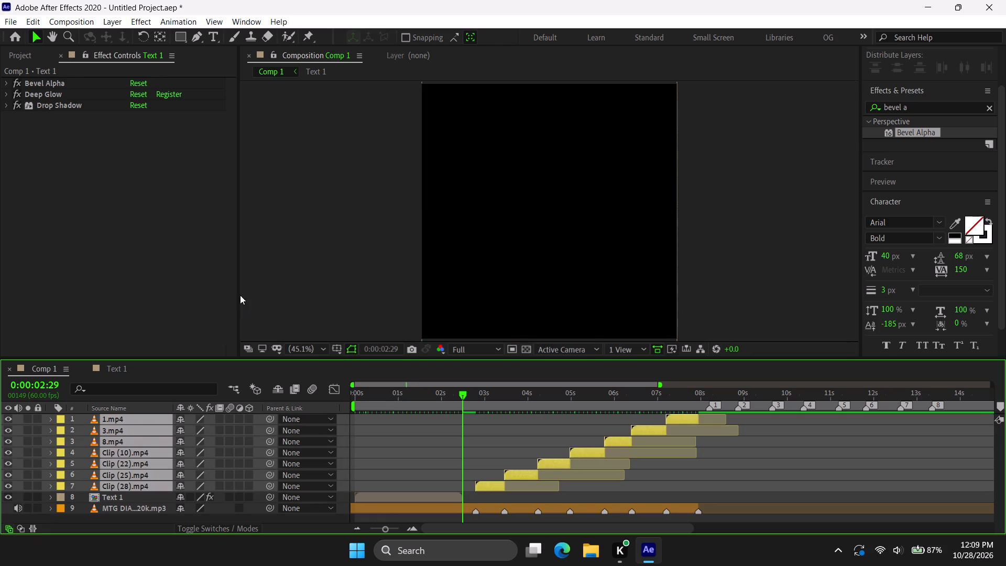
left_click(130, 510, "ctrl")
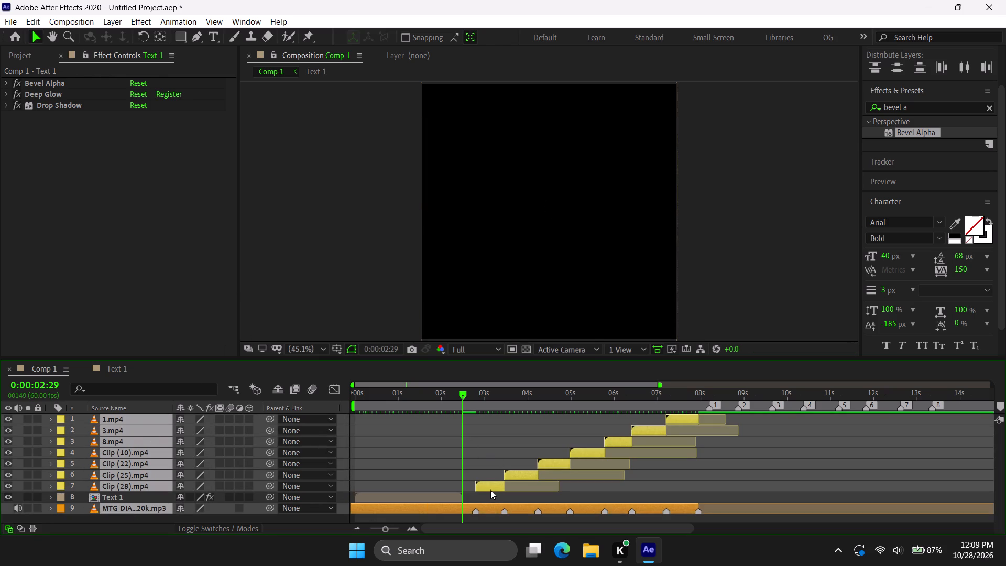
left_click_drag(490, 491, 478, 491, "alt")
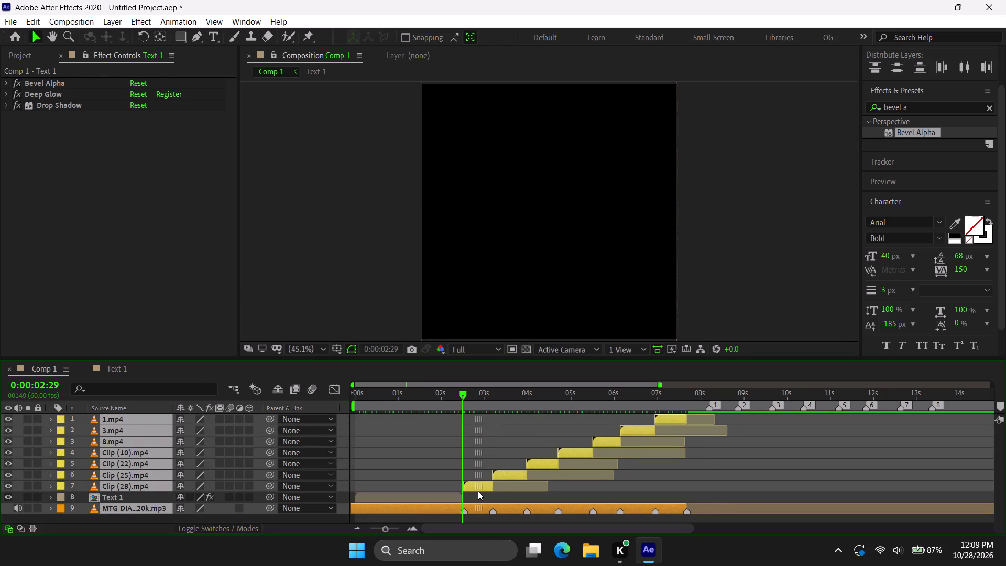
left_click_drag(478, 491, 477, 492, "alt")
left_click(409, 484)
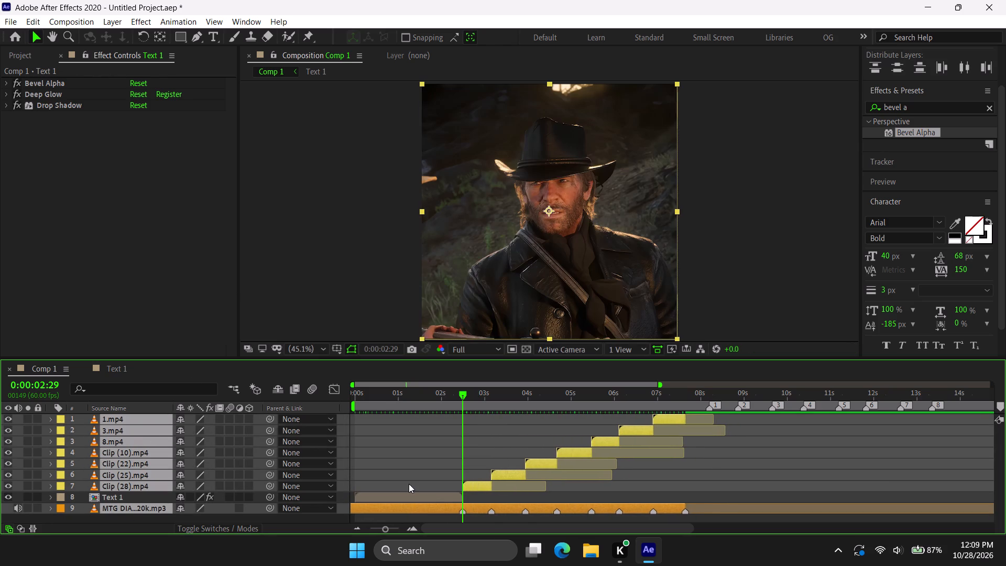
Preview Comp 1 from 0:00:00:00 through the intro title and all seven clips, stopping at 0:00:07:42.
left_click_drag(409, 397, 78, 429)
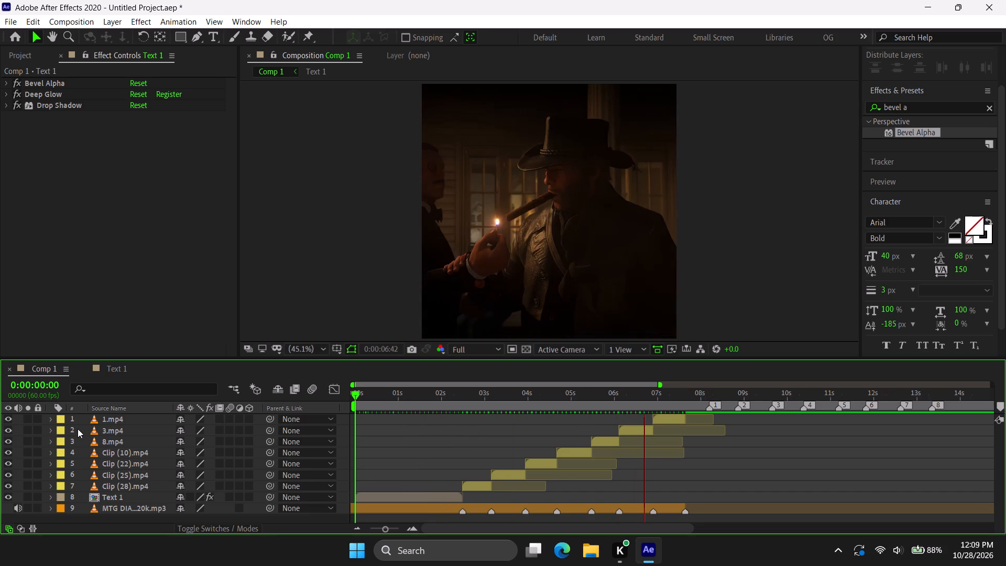
key("space")
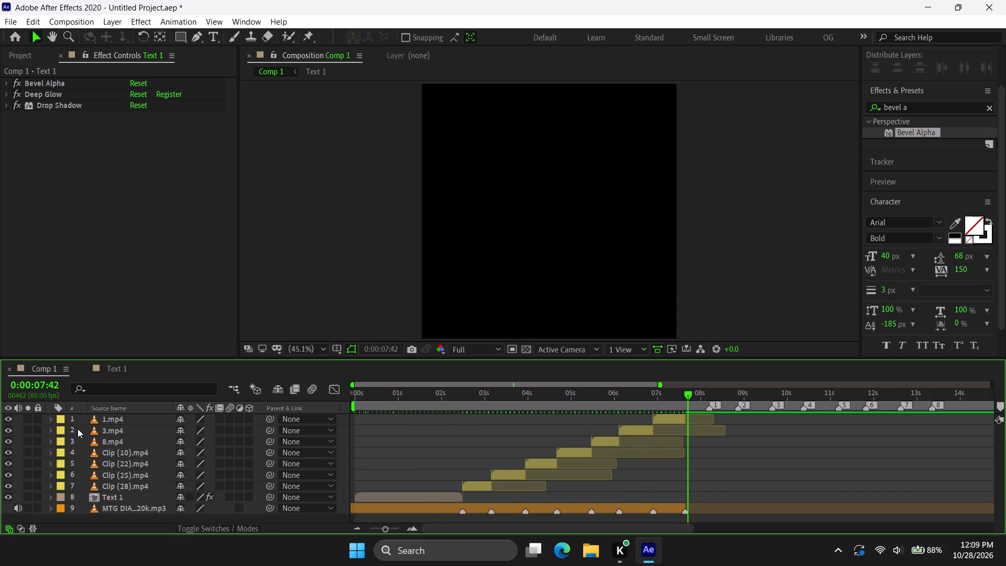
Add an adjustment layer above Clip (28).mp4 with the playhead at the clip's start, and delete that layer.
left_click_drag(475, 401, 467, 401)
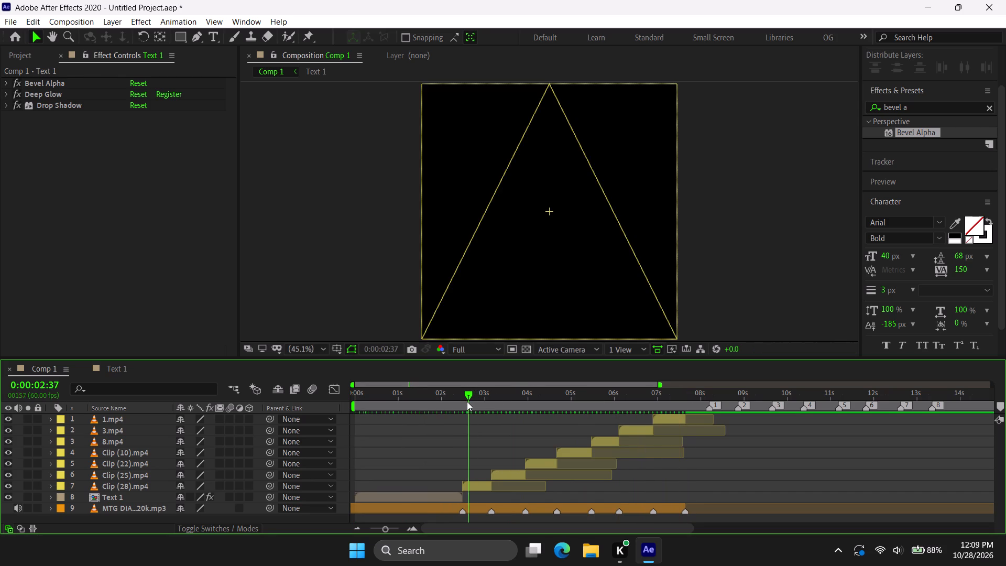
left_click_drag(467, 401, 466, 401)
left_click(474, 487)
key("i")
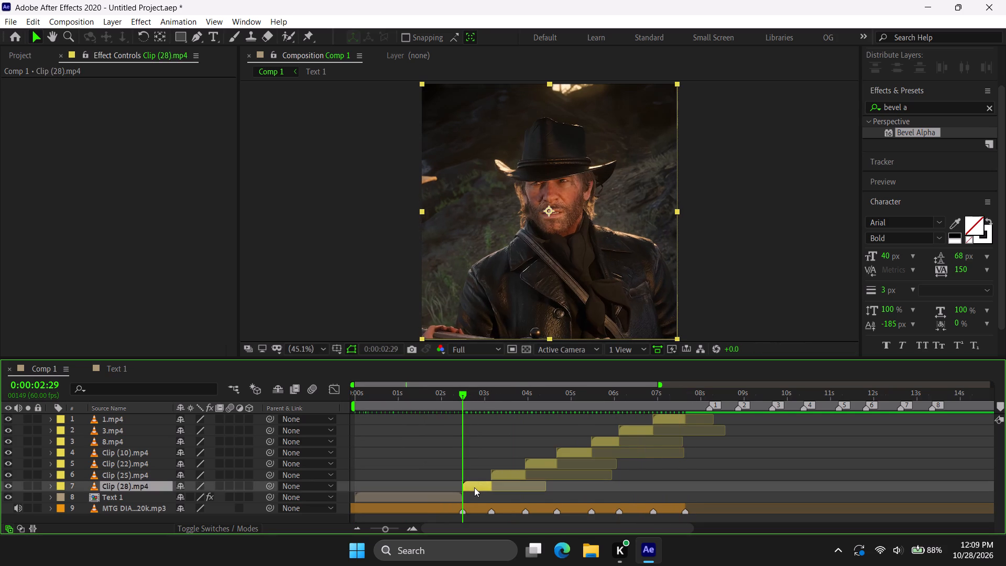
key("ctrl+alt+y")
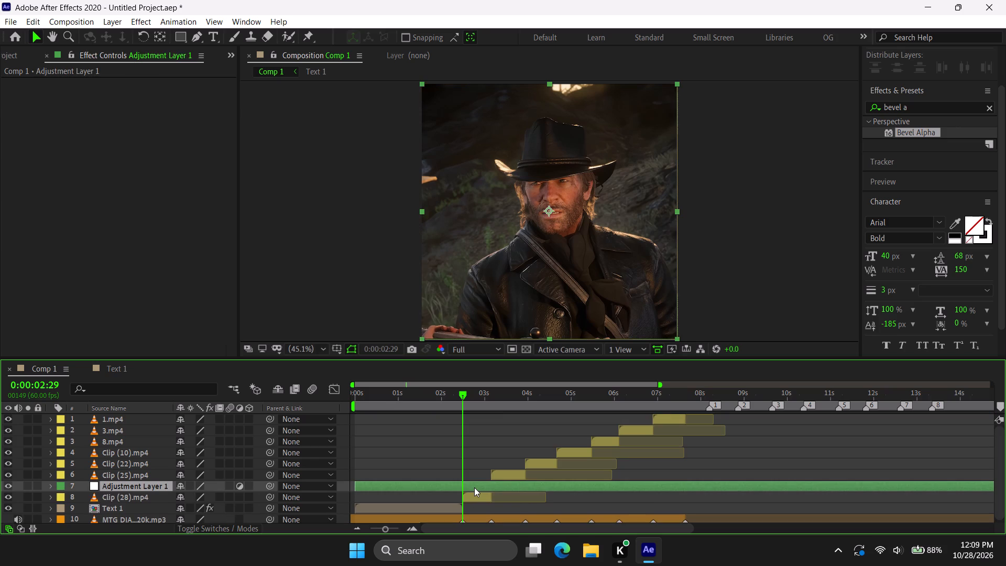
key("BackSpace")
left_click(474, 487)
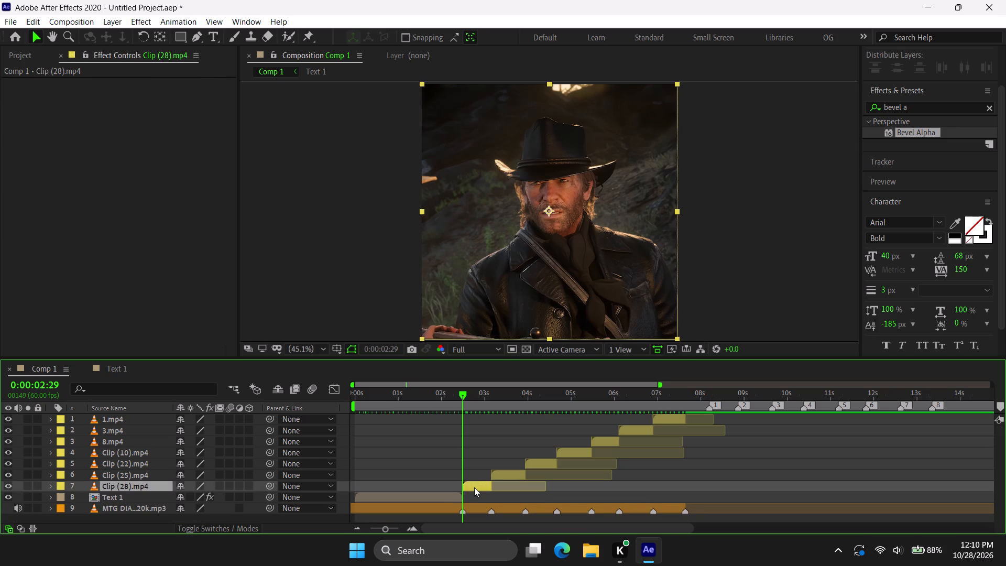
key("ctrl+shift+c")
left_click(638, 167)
Enable frame blending and motion blur on all seven video clips in Comp 1.
left_click_drag(342, 485, 169, 242)
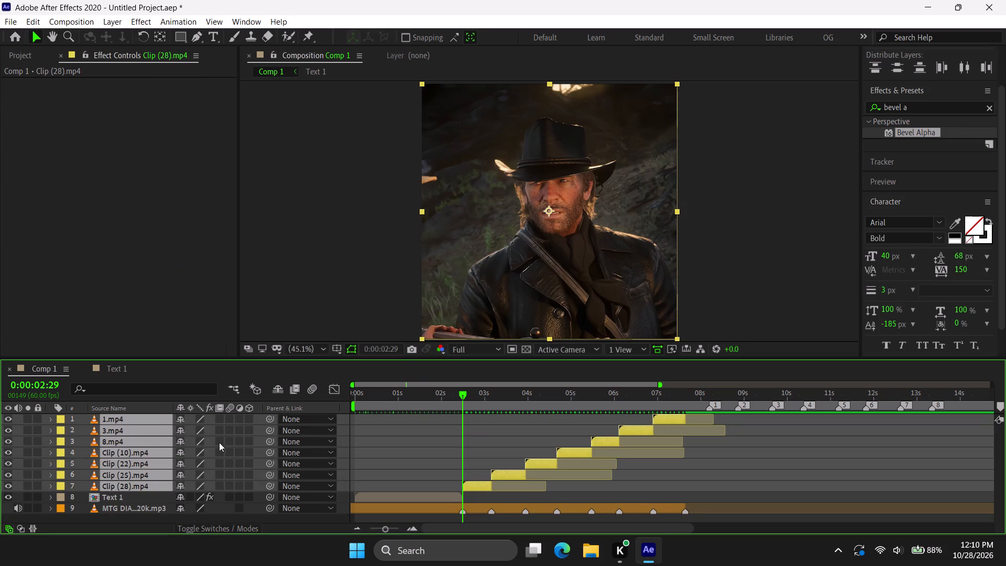
double_click(220, 415)
left_click(226, 422)
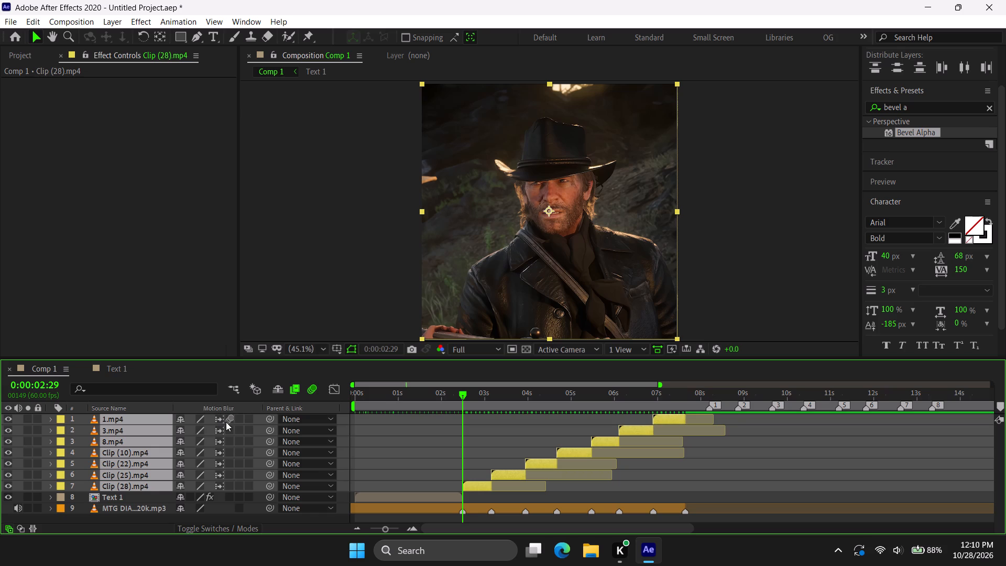
left_click(453, 483)
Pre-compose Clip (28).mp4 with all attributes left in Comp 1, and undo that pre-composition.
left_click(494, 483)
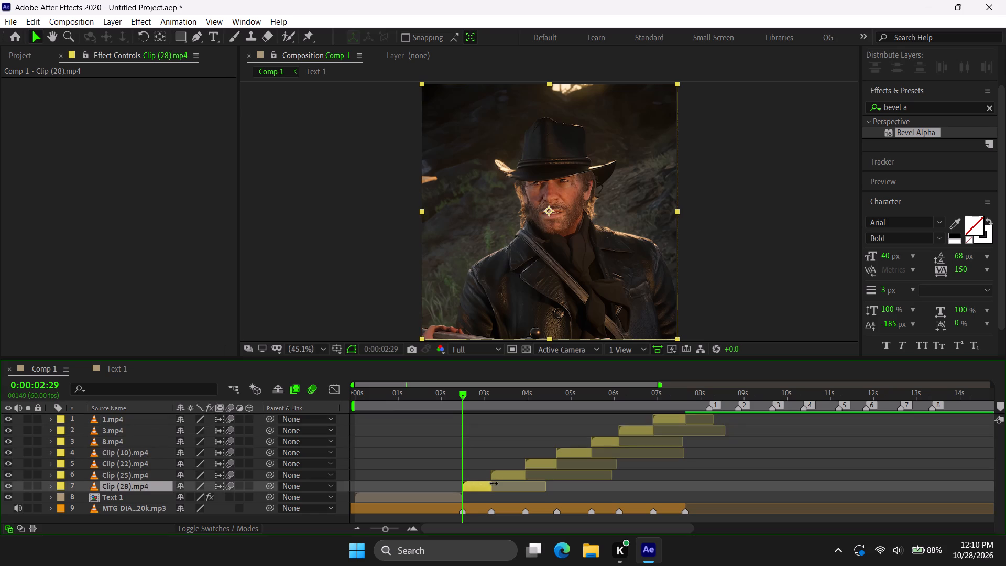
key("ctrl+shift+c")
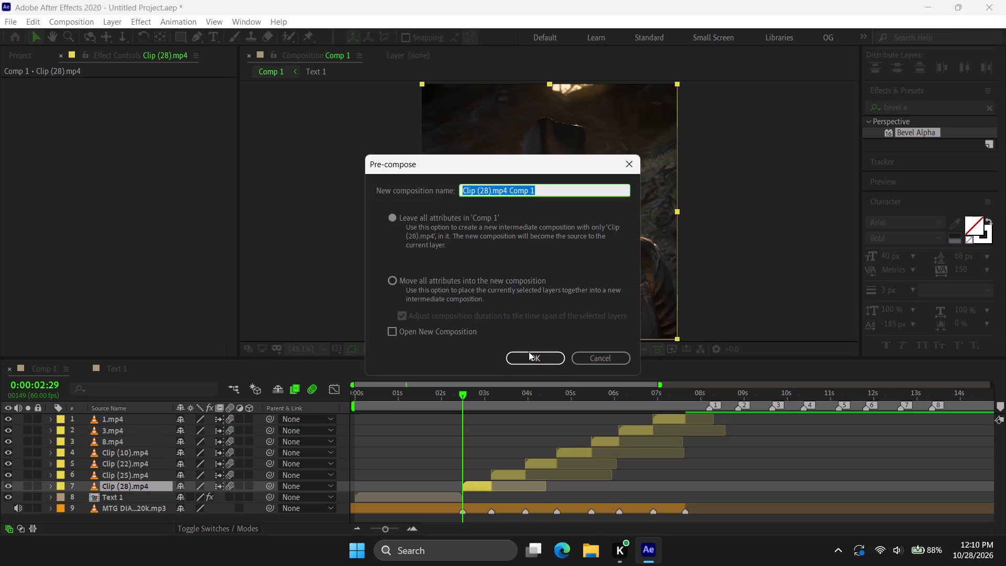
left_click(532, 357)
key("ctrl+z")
Pre-compose Clip (28).mp4 in Comp 1, moving all attributes into the new composition and keeping the default name.
left_click(467, 492)
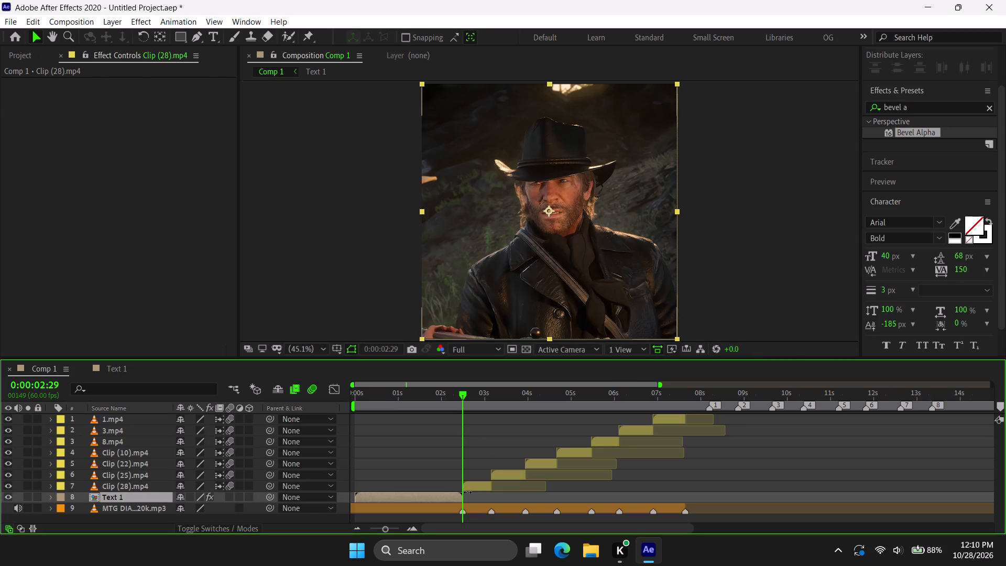
left_click(475, 486)
key("ctrl+shift+c")
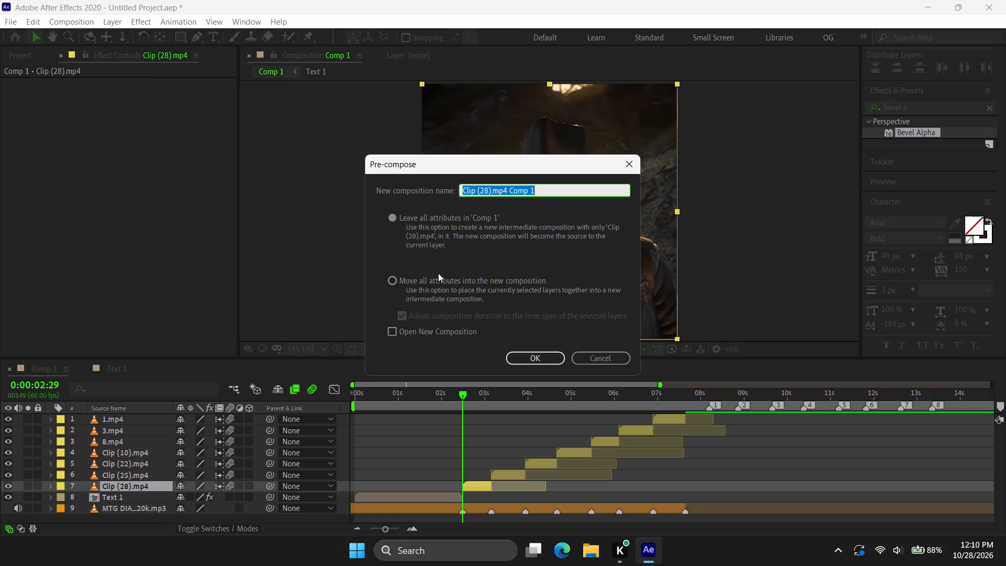
left_click(443, 285)
key("Return")
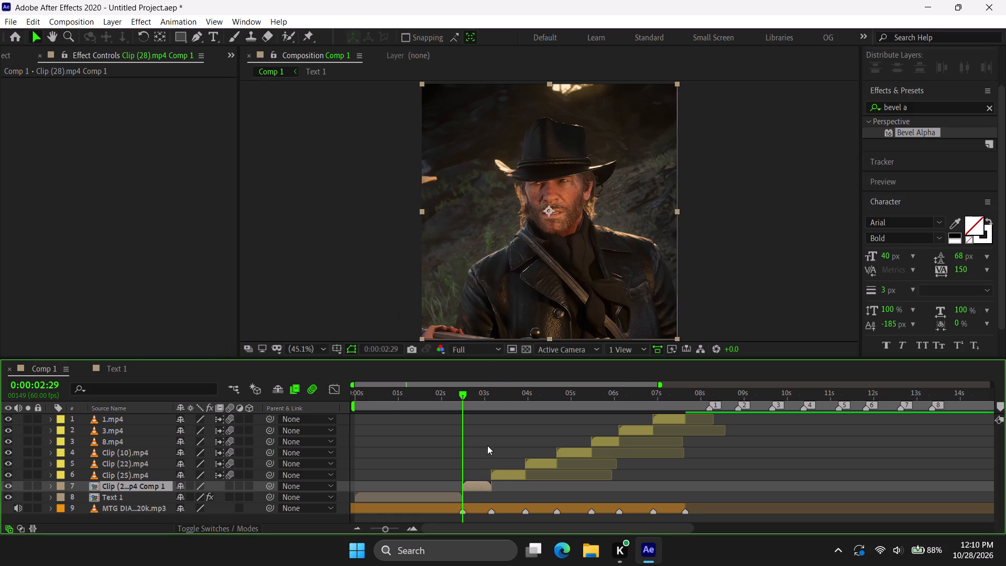
Pre-compose Clip (25).mp4 with all attributes moved, adjusting the composition duration to the layer's time span.
left_click(518, 469)
left_click(512, 471)
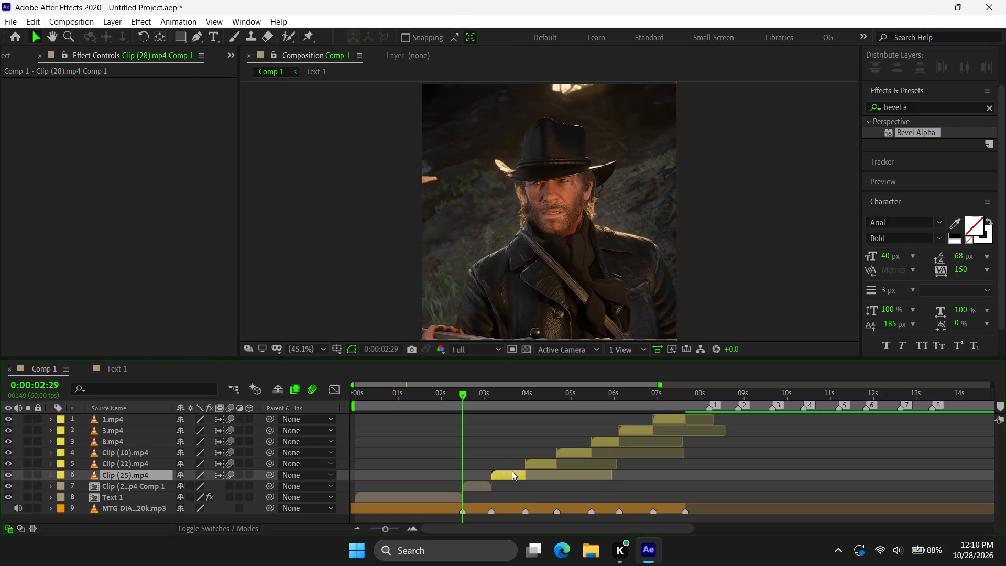
key("ctrl+shift+c")
left_click(474, 279)
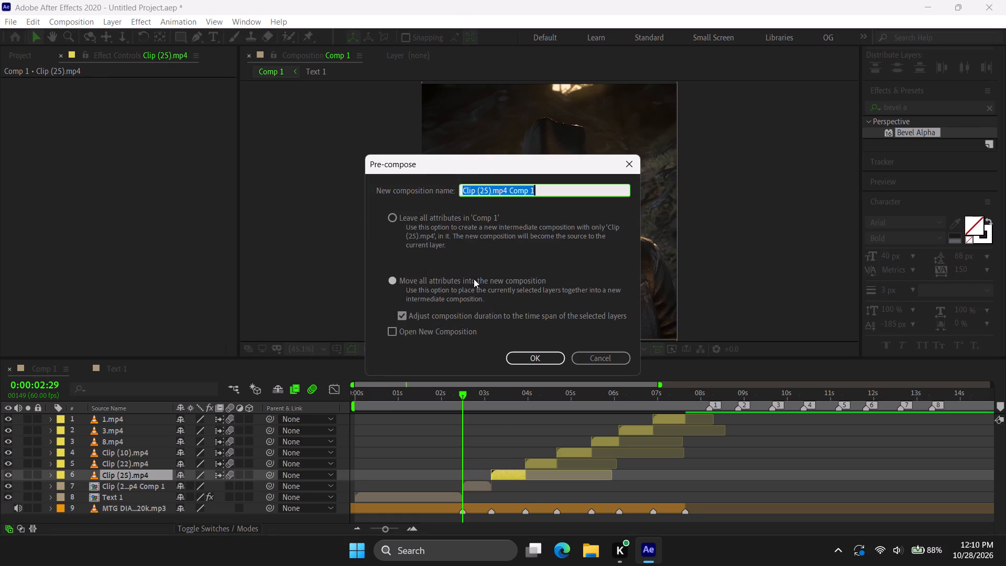
key("Return")
Pre-compose Clip (22).mp4 with all attributes moved, adjusting the composition duration to the layer's time span.
left_click(551, 461)
key("ctrl+c")
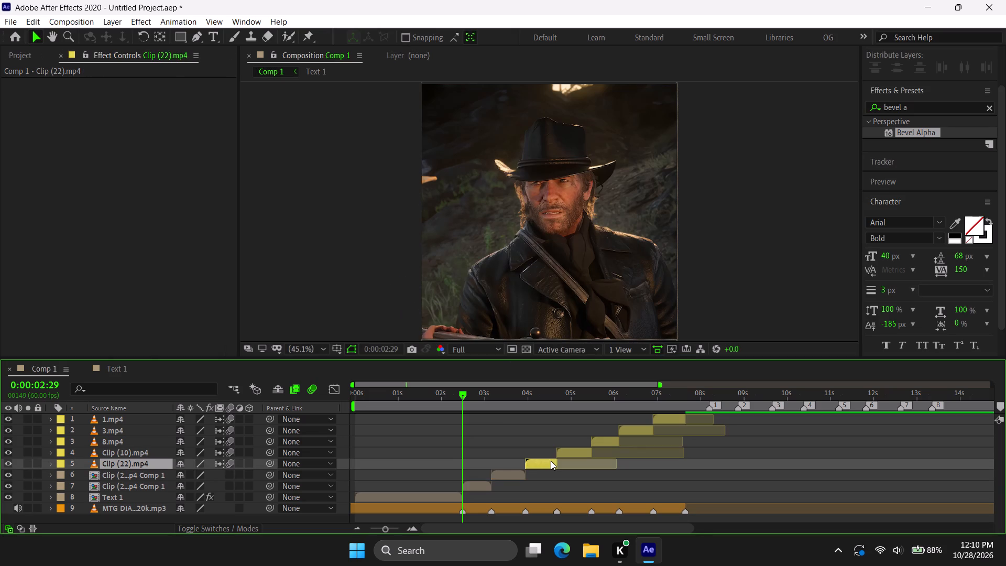
key("ctrl+shift+c")
left_click(447, 281)
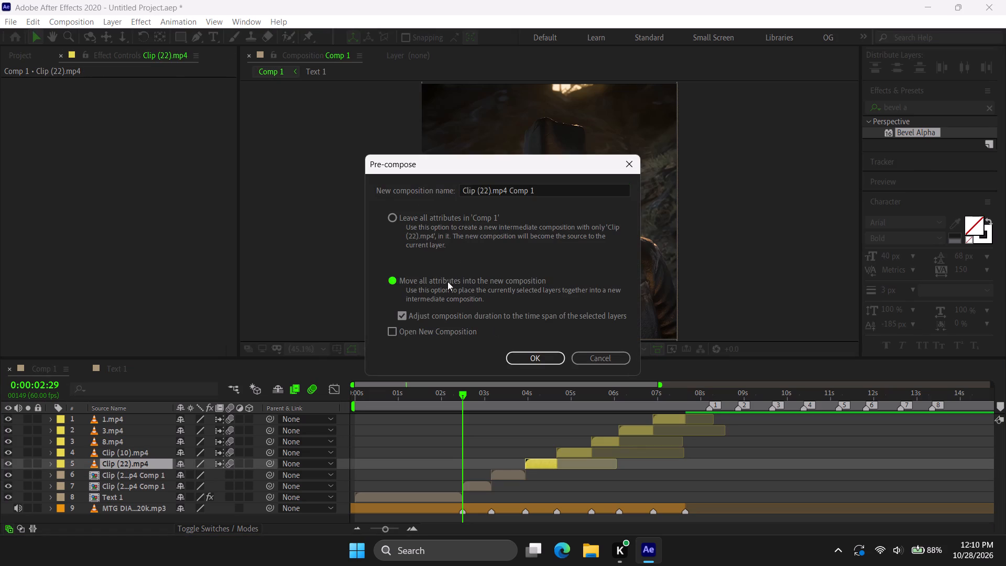
key("Return")
Pre-compose Clip (10).mp4 with all attributes moved, adjusting the composition duration to the layer's time span.
left_click(571, 454)
key("ctrl+shift+c")
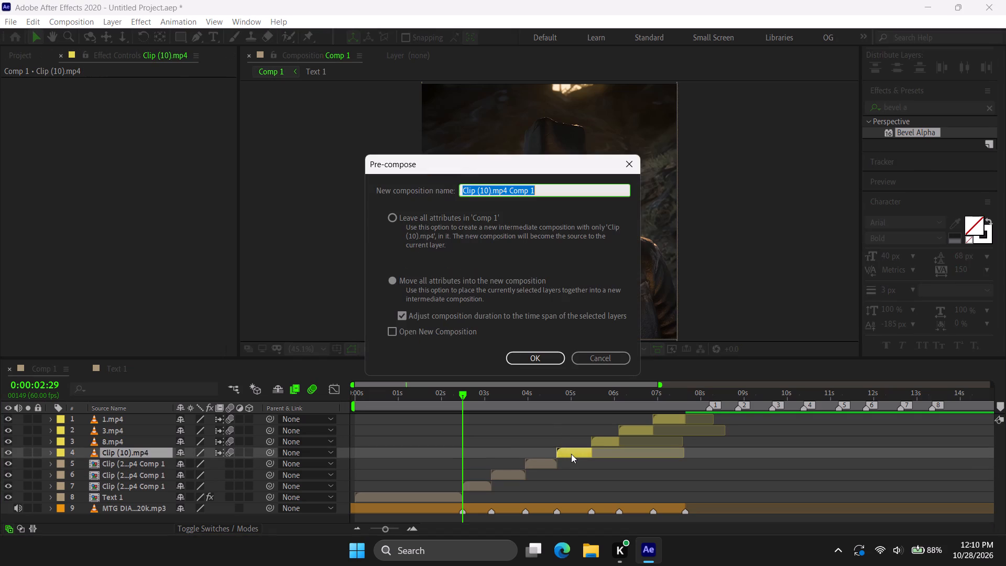
left_click(503, 280)
key("Return")
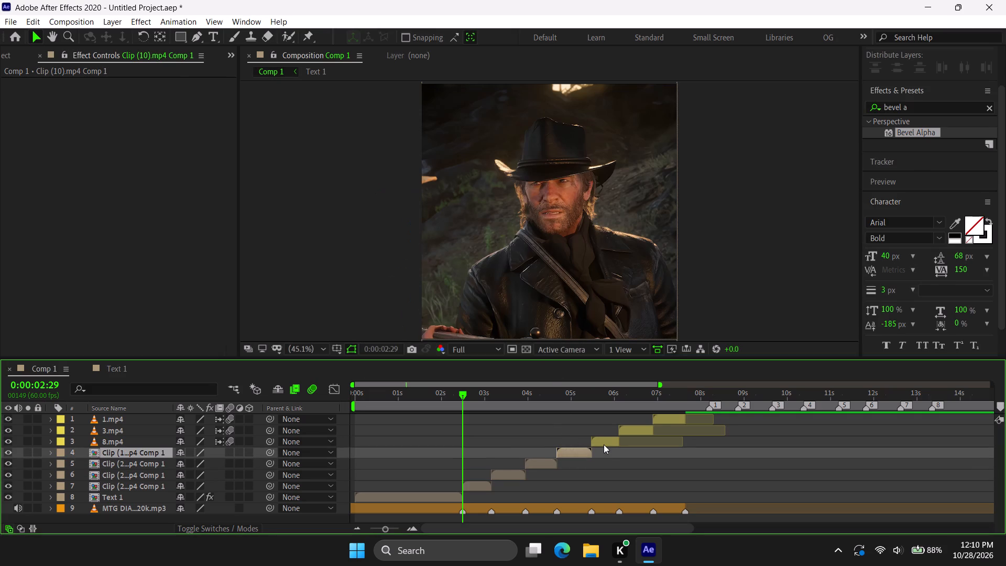
Pre-compose 8.mp4 in Comp 1, moving all attributes into the new composition and keeping the default name.
left_click(604, 444)
key("ctrl+shift+c")
left_click(473, 290)
left_click_drag(473, 290, 465, 284)
left_click(465, 284)
key("Return")
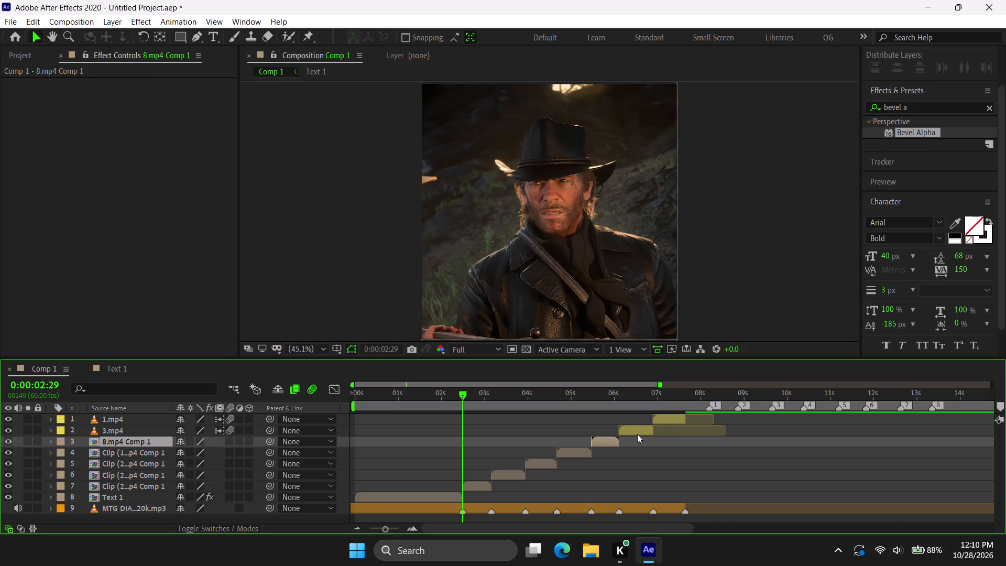
Pre-compose 3.mp4 with all attributes moved, adjusting the composition duration to the layer's time span.
left_click(637, 434)
key("ctrl+shift+c")
left_click(471, 277)
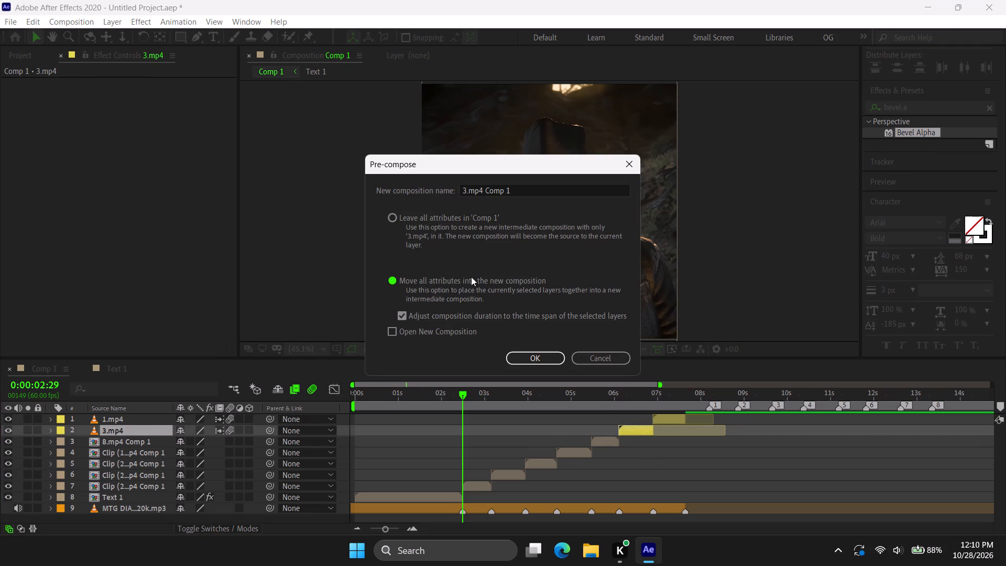
key("Return")
Pre-compose 1.mp4 with all attributes moved, adjusting the composition duration to the layer's time span.
left_click(675, 416)
key("ctrl+shift+c")
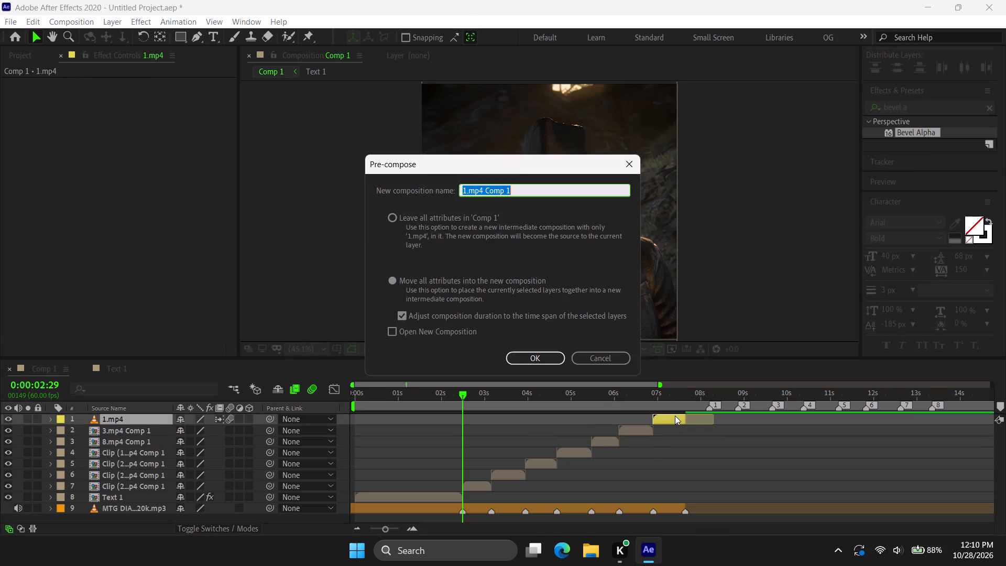
left_click(492, 275)
left_click(490, 275)
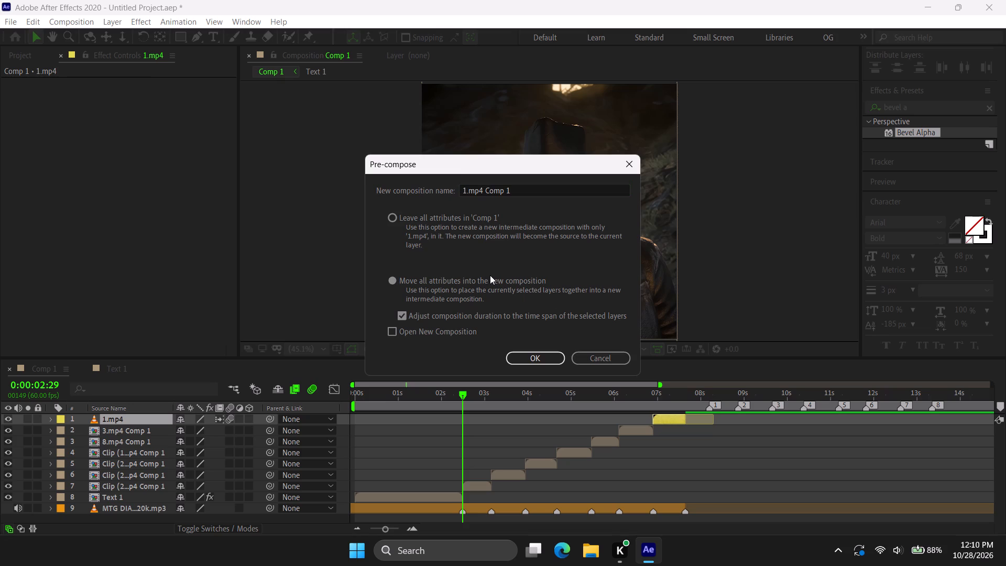
left_click(478, 282)
key("Return")
Search the effects for "twixto" and apply the standard Twixtor effect to the Clip (28).mp4 Comp 1 layer.
scroll(592, 463, "up", 1)
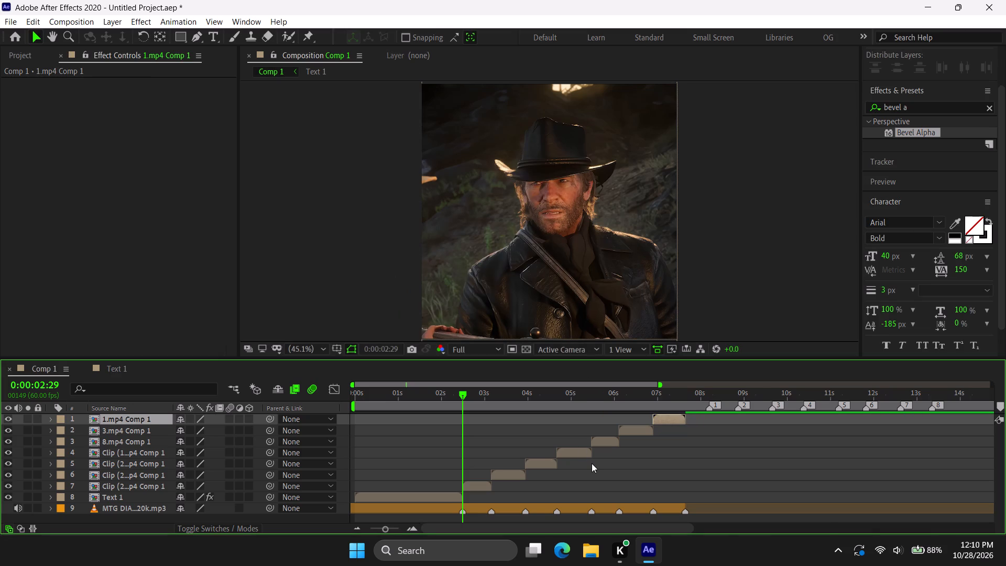
scroll(592, 463, "up", 1)
scroll(592, 463, "right", 9)
left_click(475, 486)
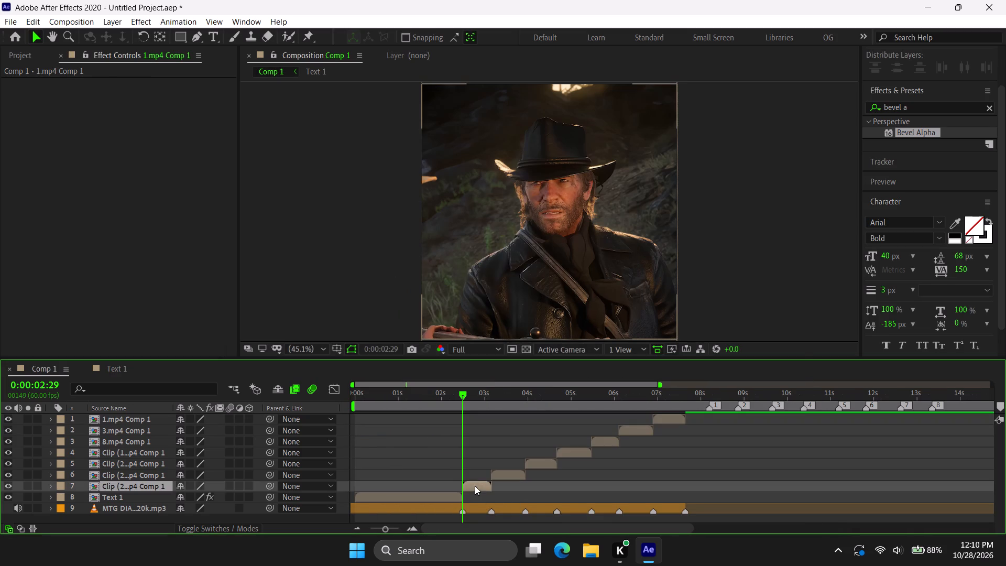
left_click_drag(950, 97, 949, 105)
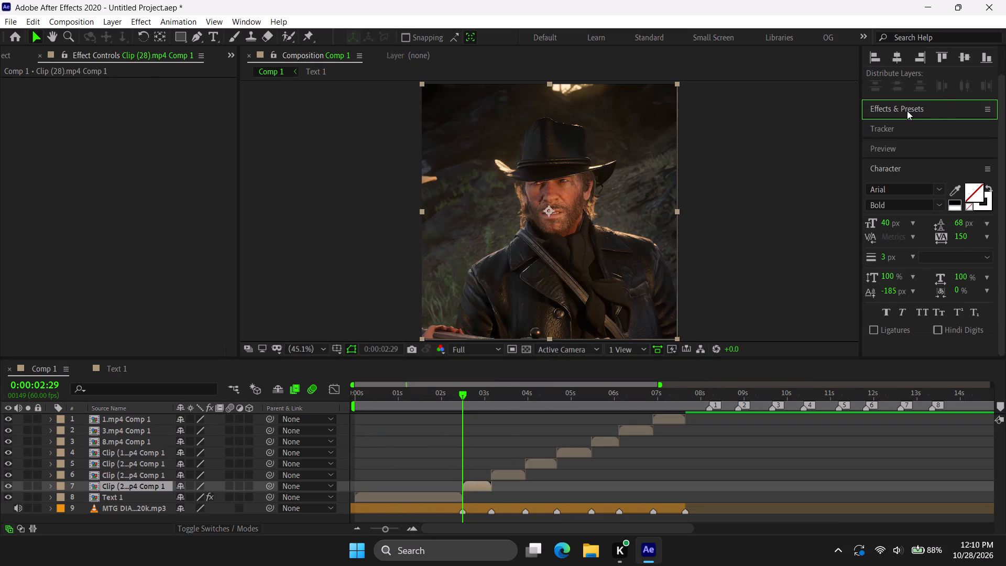
left_click(907, 111)
left_click_drag(917, 125, 403, 156)
type("twixto")
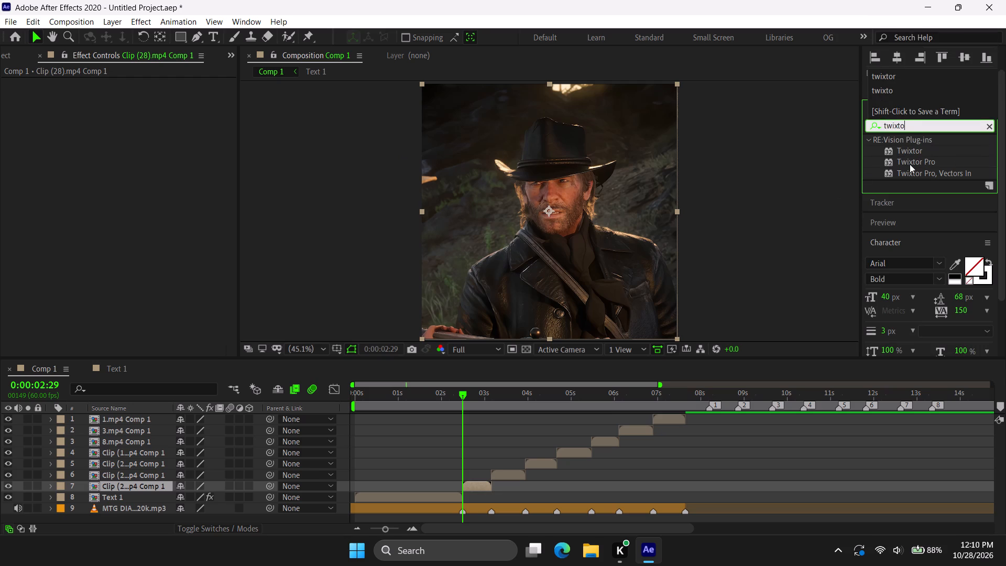
left_click_drag(926, 151, 484, 491)
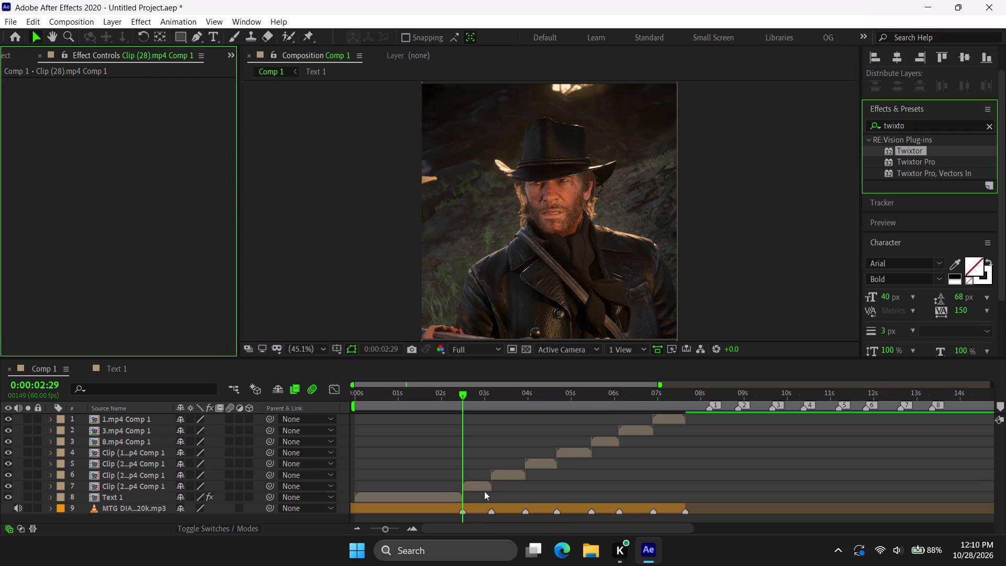
Set Twixtor's Input: Frame Rate to 60 and its Motion Sensitivity to 100 on Clip (28).mp4 Comp 1.
left_click(133, 184)
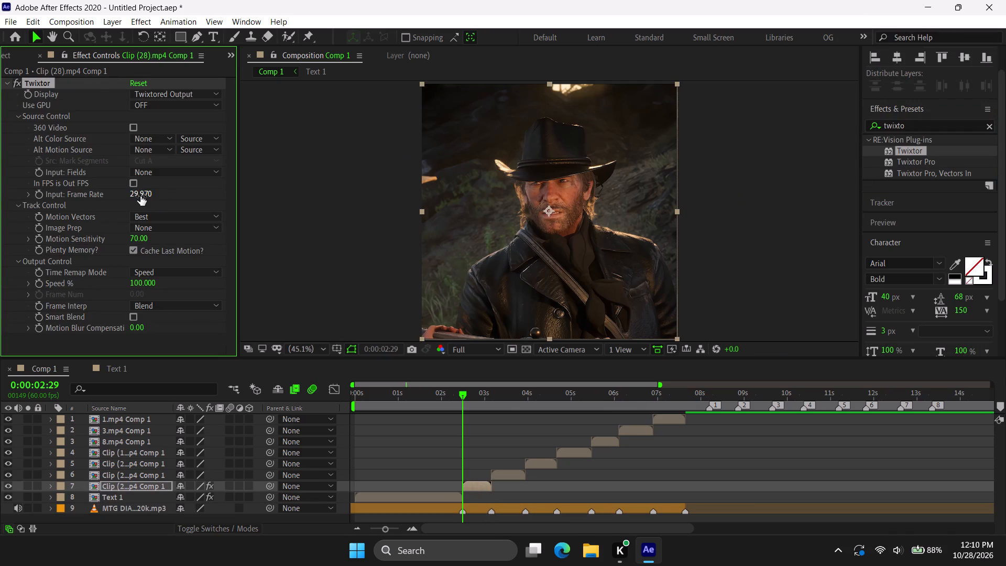
left_click(140, 196)
type("60")
key("Return")
left_click(139, 240)
key("1")
type("70")
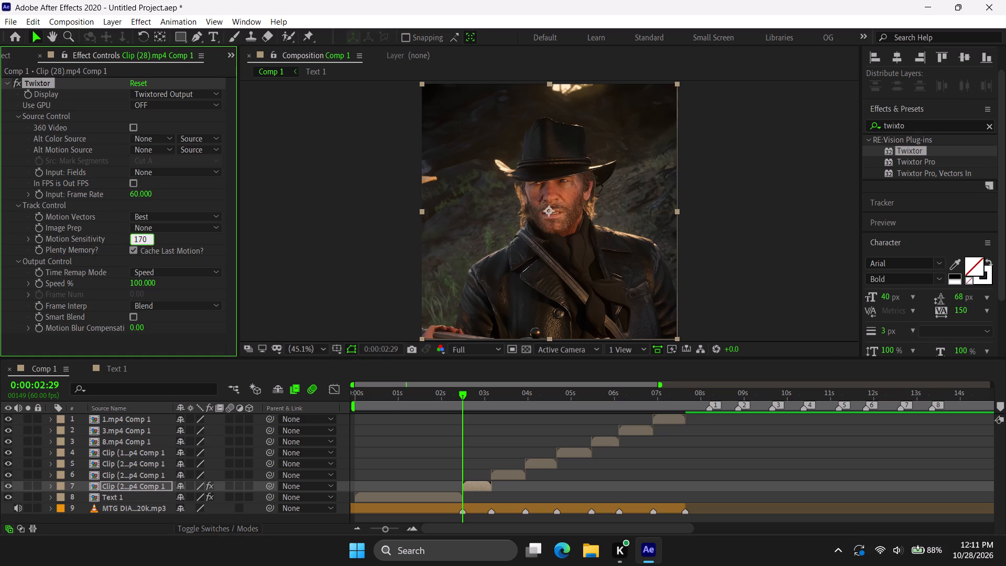
key("ctrl+z")
type("100")
key("Return")
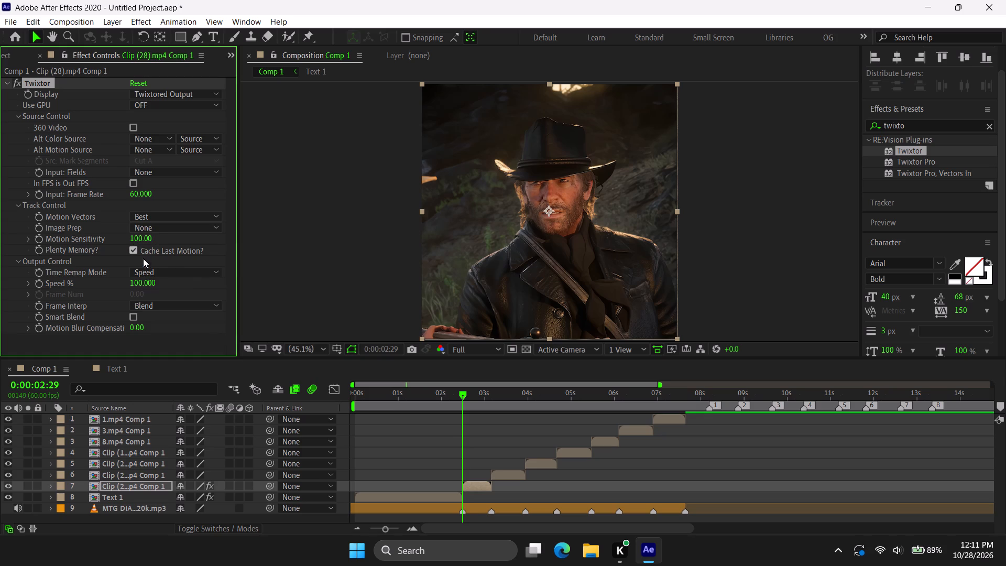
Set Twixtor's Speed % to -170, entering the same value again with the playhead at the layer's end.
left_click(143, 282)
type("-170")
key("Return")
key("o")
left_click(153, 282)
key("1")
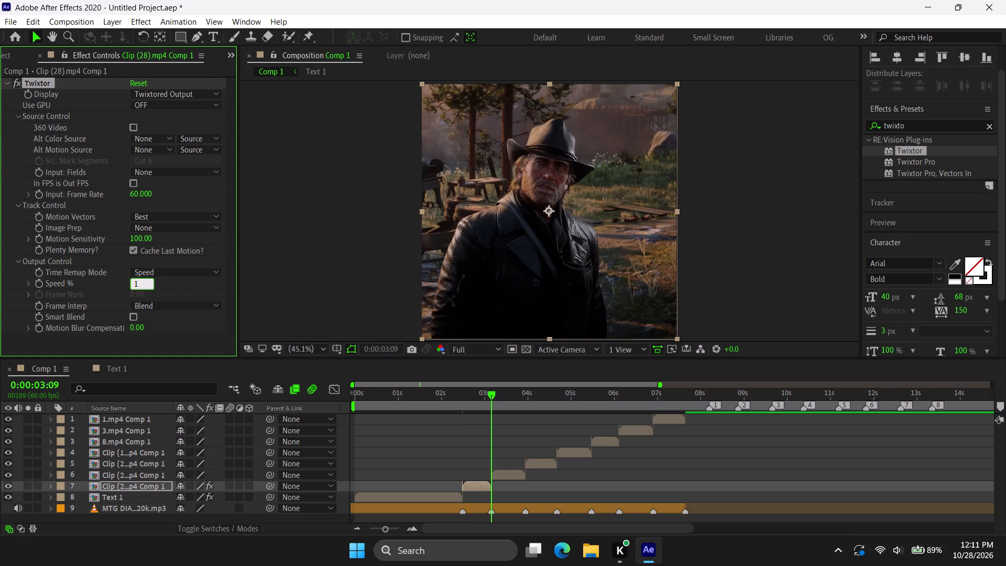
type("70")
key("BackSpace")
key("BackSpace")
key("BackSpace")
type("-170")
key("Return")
Set Twixtor's Speed % to 170 with the playhead at the layer's start, 0:00:02:29.
key("i")
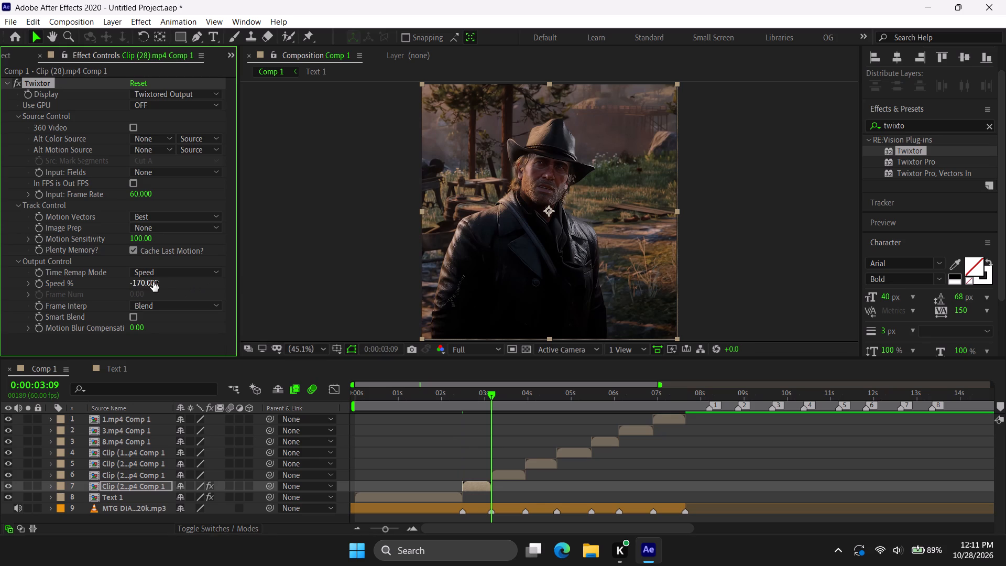
left_click(151, 282)
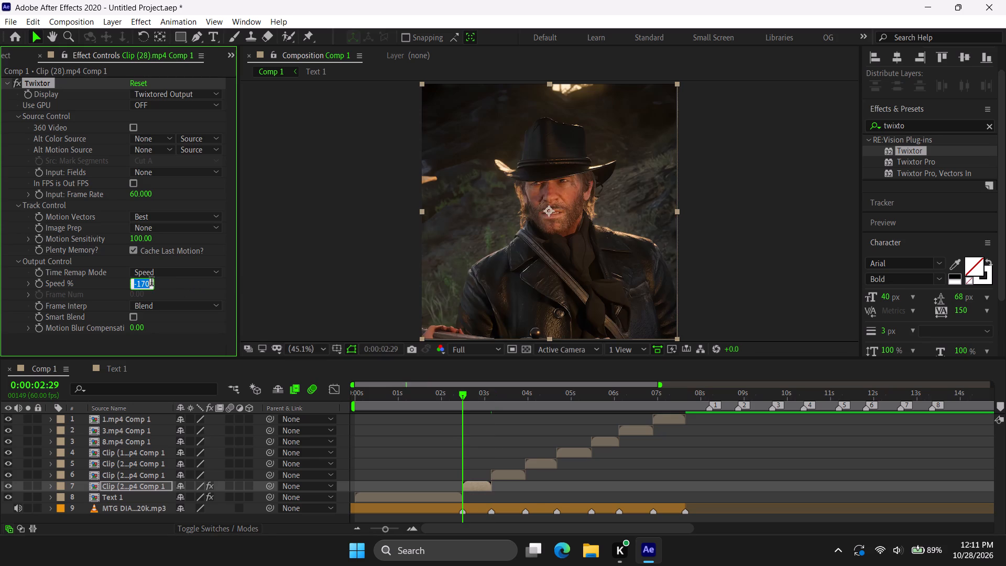
type("170")
key("Return")
Set Twixtor's Frame Interp to Motion Weighted Blend and its Image Prep to Contrast/Edge Enhance.
left_click(191, 305)
left_click(176, 349)
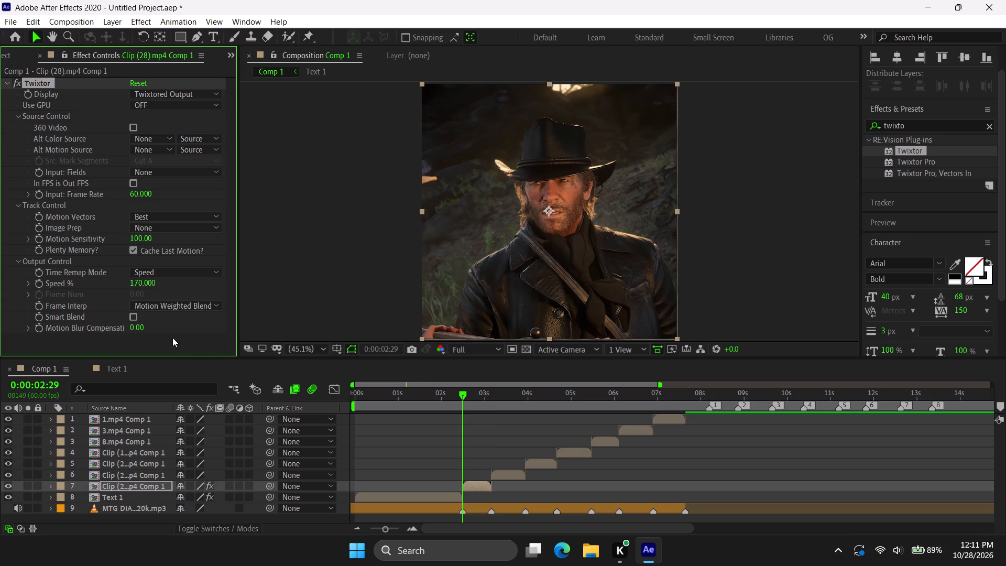
left_click(160, 230)
left_click(166, 248)
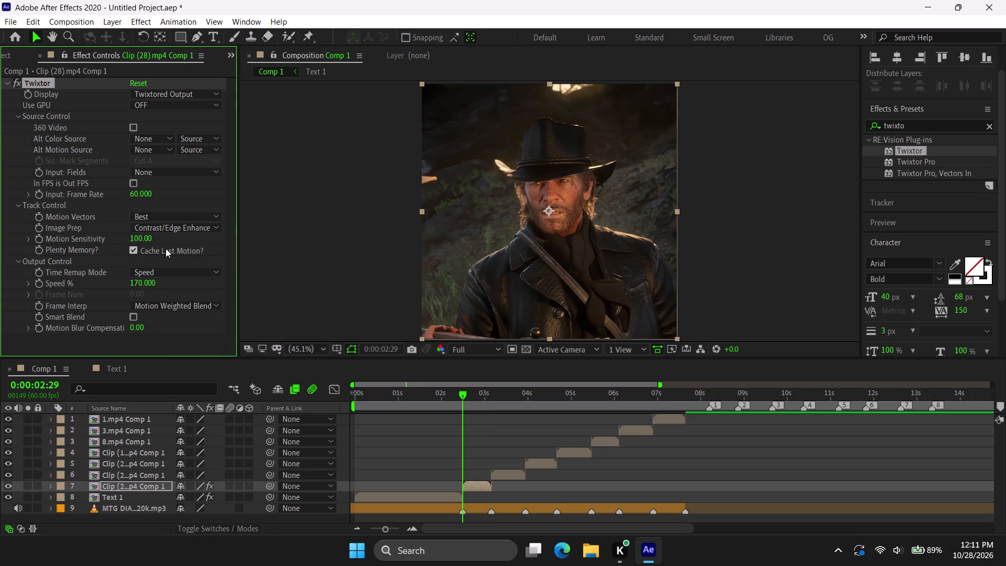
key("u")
Examine the Twixtor properties of Clip (28).mp4 Comp 1 in the timeline for any keyframes.
key("u")
left_click(479, 492)
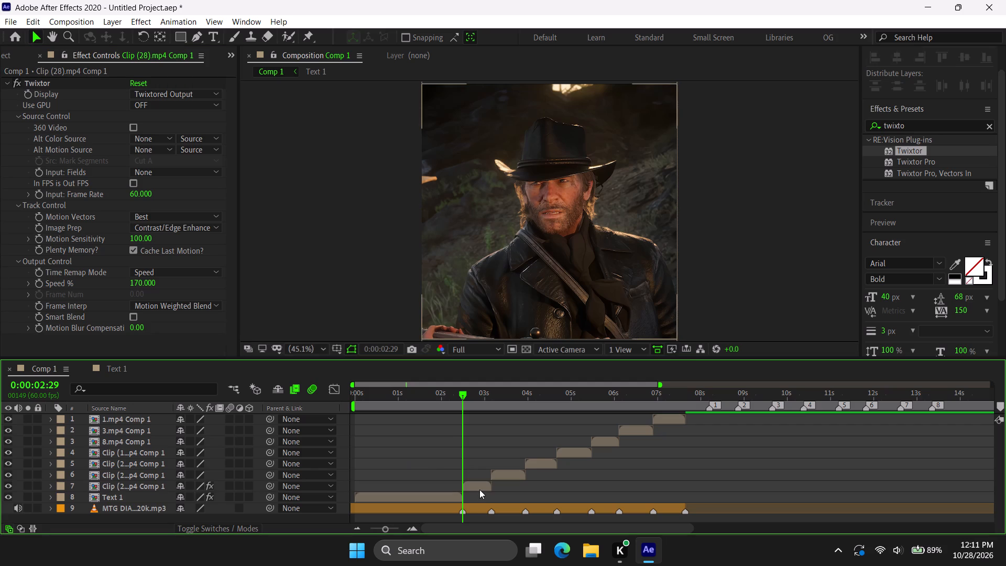
left_click(479, 489)
type("uuuuuuuu")
scroll(479, 489, "down", 1)
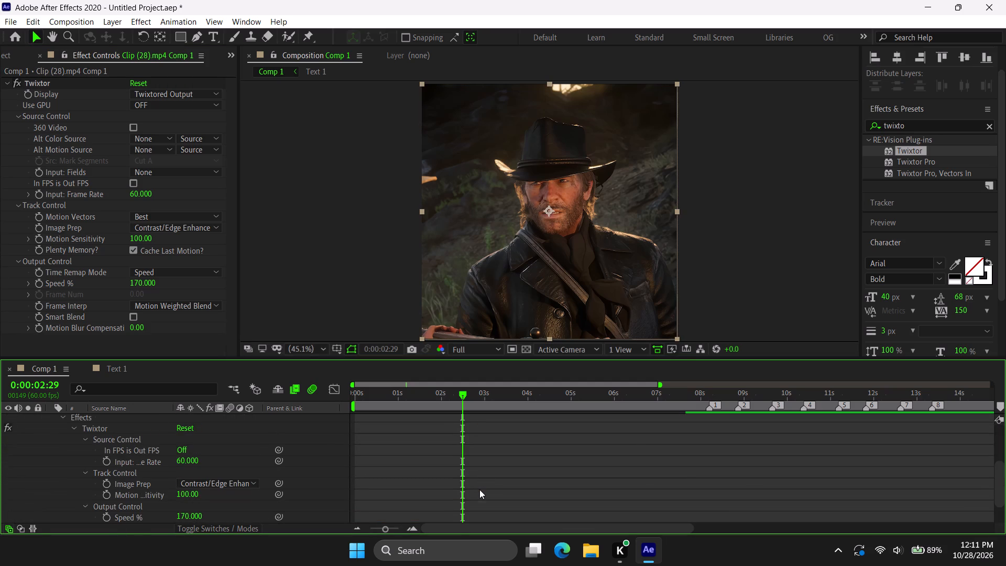
right_click(479, 489)
left_click(439, 488)
scroll(439, 488, "down", 1)
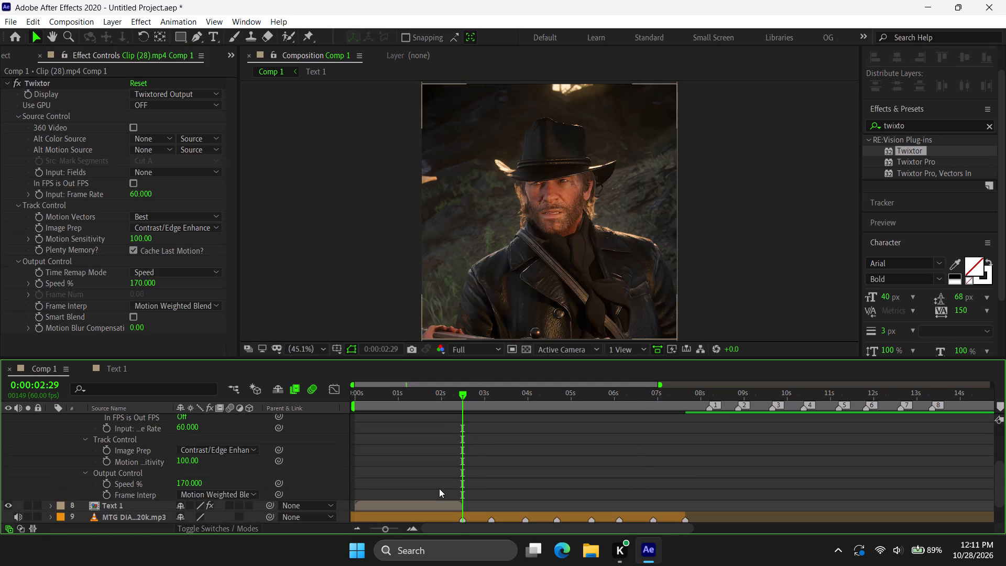
scroll(439, 488, "up", 2)
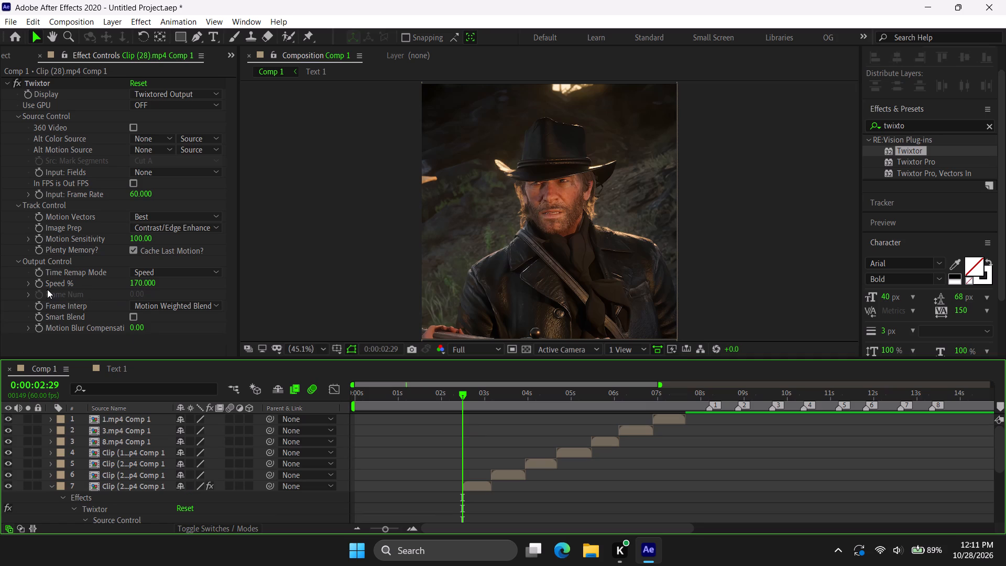
Keyframe Twixtor's Speed % on Clip (28).mp4 Comp 1: 170 at 0:00:02:29 and -170 at 0:00:03:09.
left_click(40, 288)
key("o")
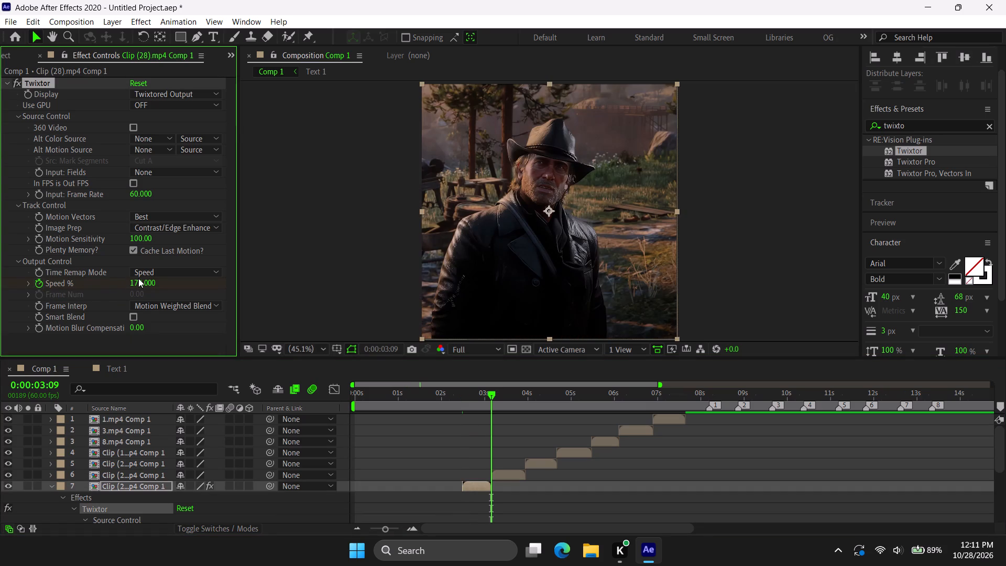
left_click(138, 278)
left_click(138, 281)
type("-170")
key("Return")
Apply Easy Ease to both Speed % keyframes of Clip (28).mp4 Comp 1.
type("iuu")
scroll(340, 455, "down", 1)
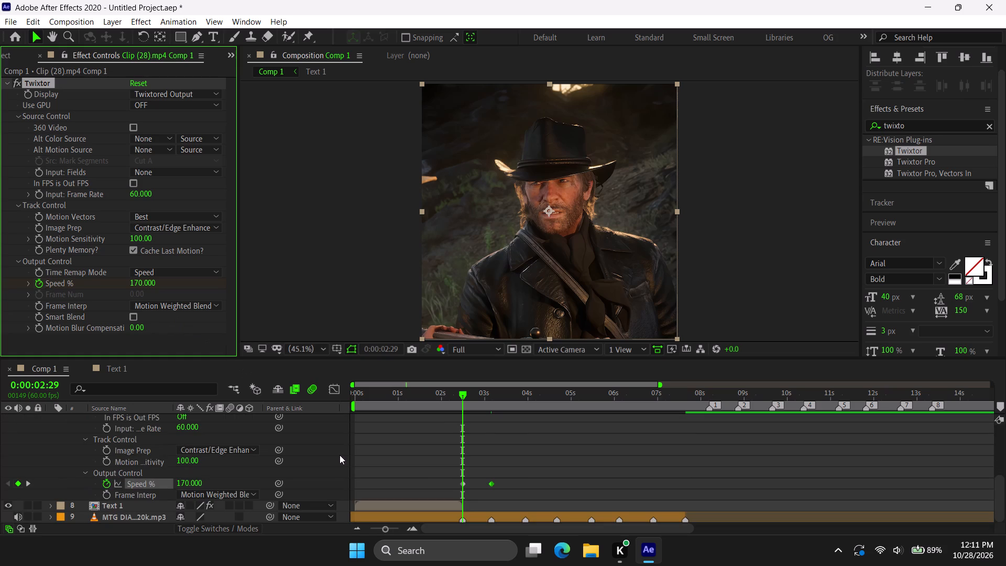
left_click_drag(524, 464, 437, 496)
key("F9")
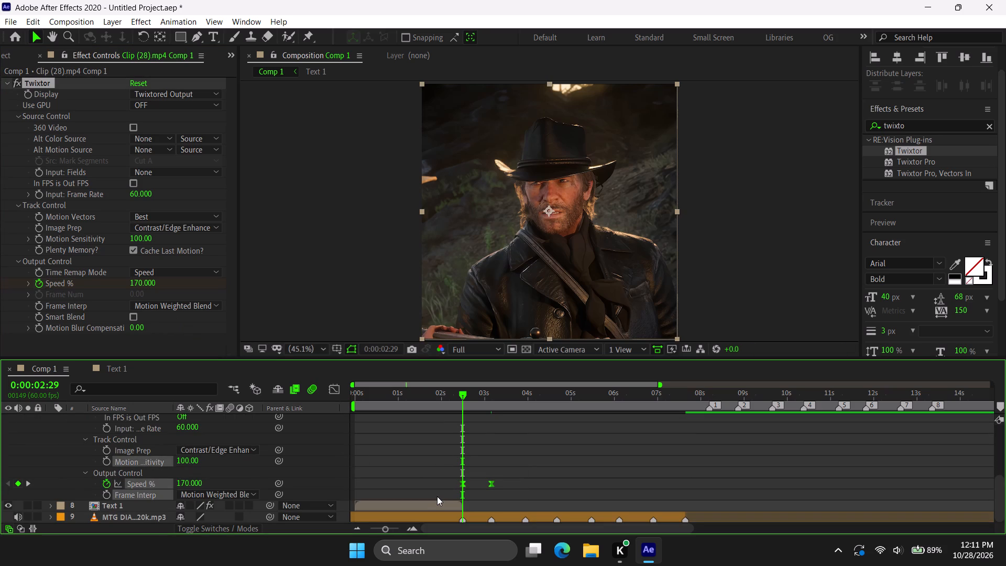
Reshape the Speed % value curve in the graph editor, pulling the first keyframe's handle down and the last keyframe's handle up.
left_click(339, 394)
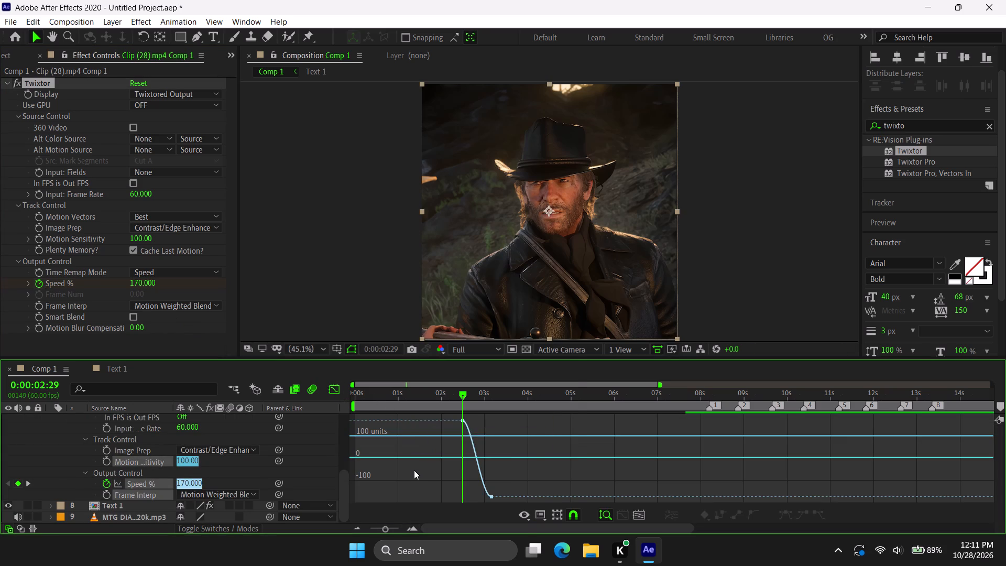
right_click(414, 470)
left_click(480, 346)
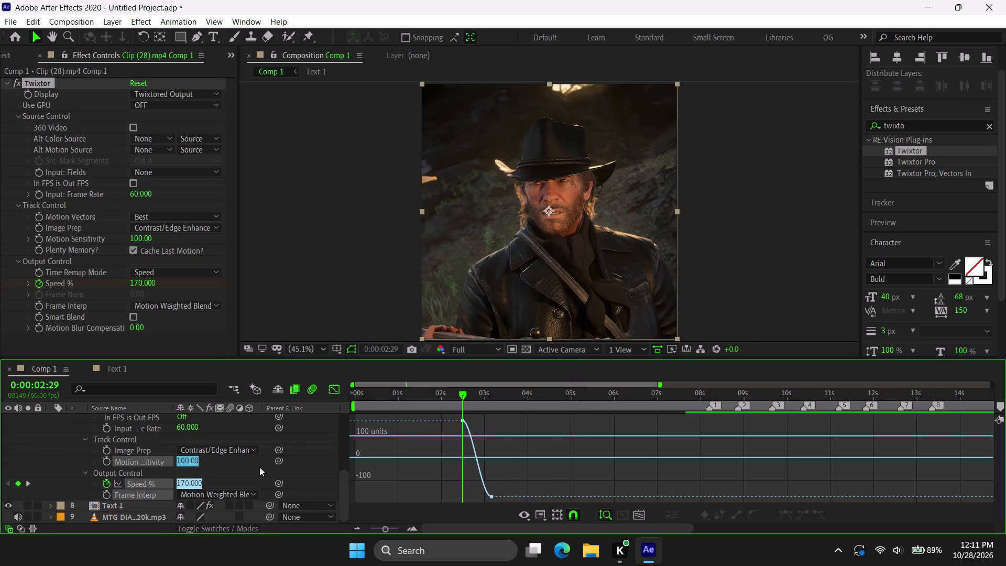
left_click(259, 467)
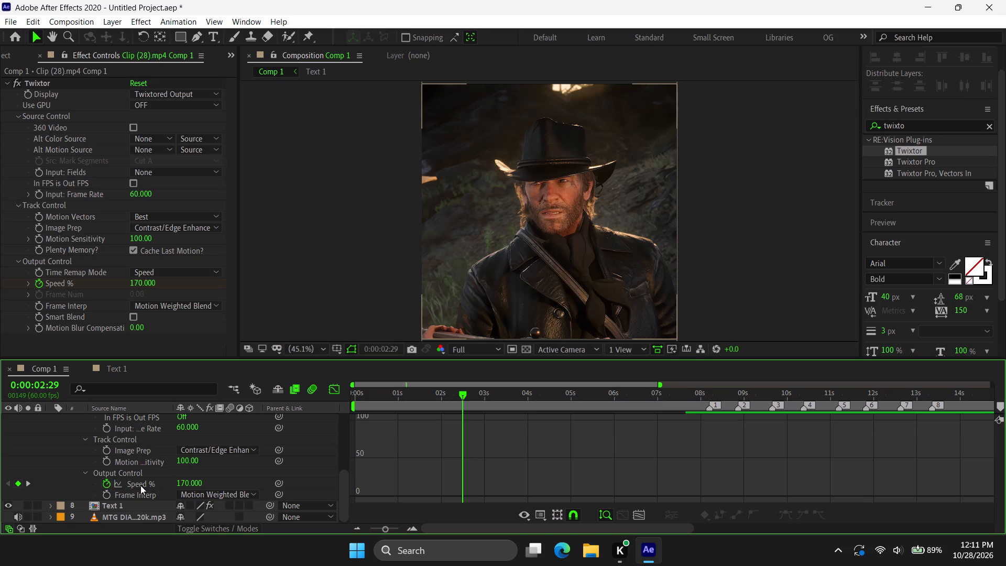
left_click(140, 485)
left_click_drag(446, 466, 565, 376)
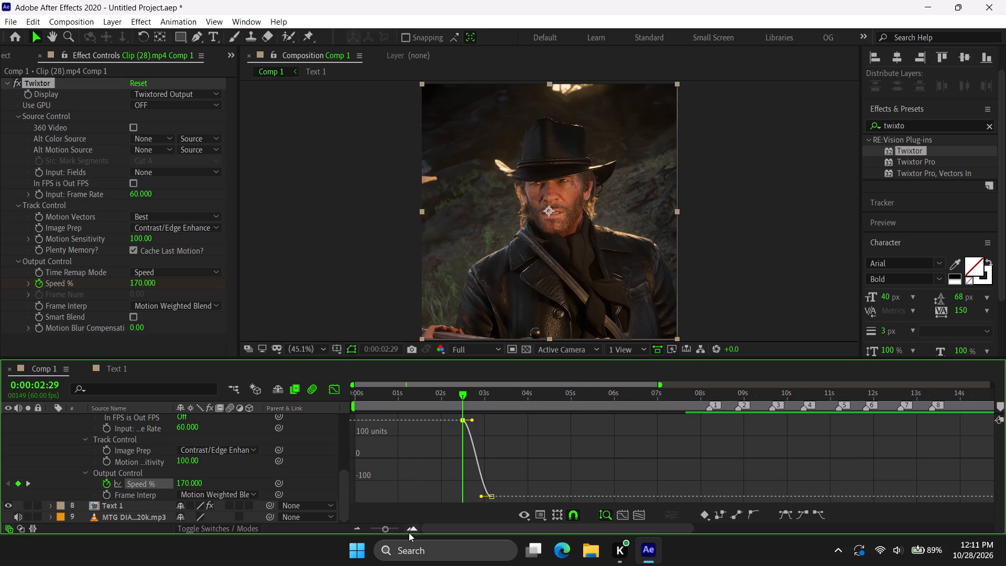
triple_click(408, 533)
left_click_drag(540, 422, 530, 482)
left_click_drag(615, 496, 618, 449)
left_click_drag(533, 480, 540, 474)
left_click(331, 384)
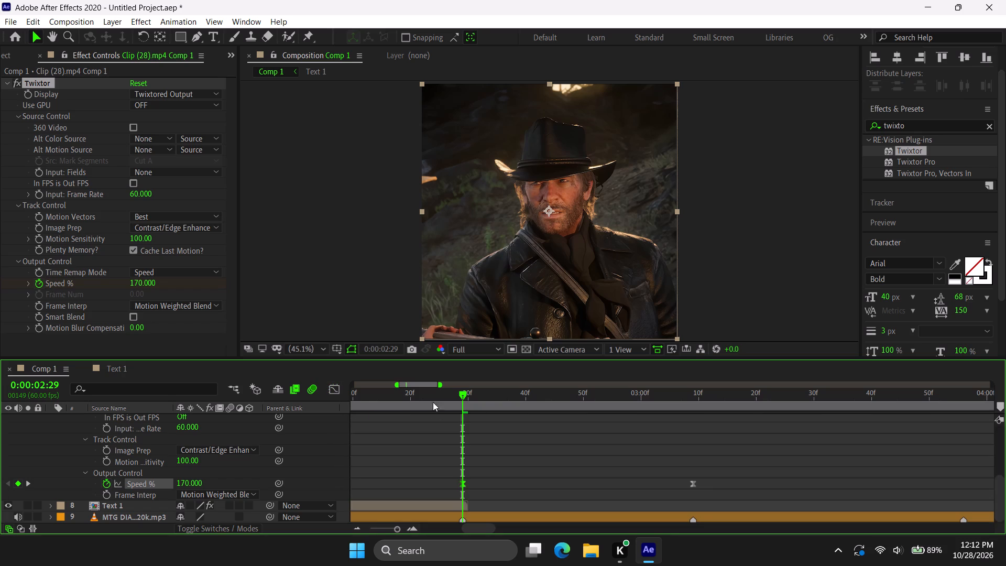
left_click_drag(392, 528, 381, 530)
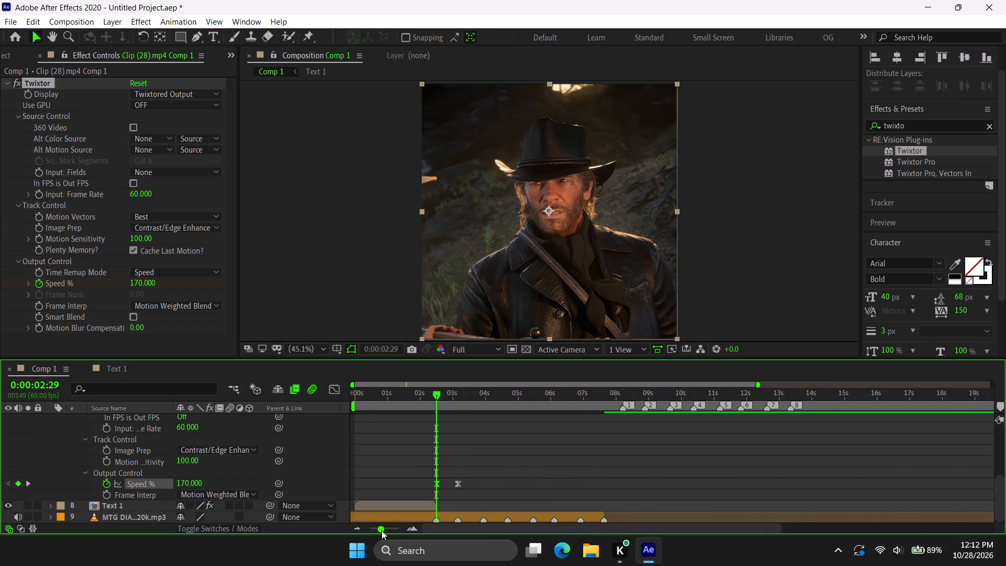
scroll(438, 487, "up", 1)
left_click(53, 486)
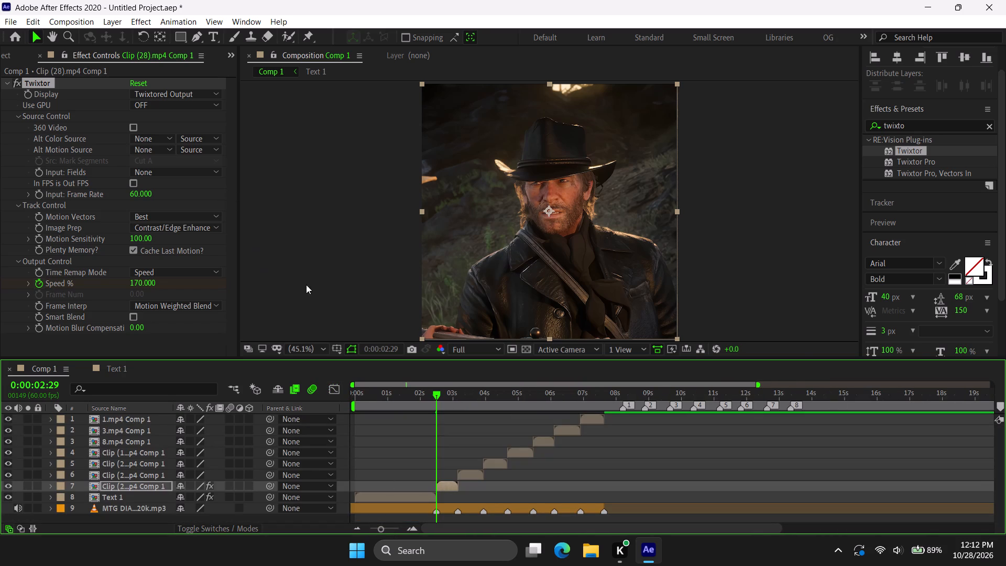
Copy both Speed % keyframes of Clip (28).mp4 Comp 1 and paste them at the start of Clip (25).mp4 Comp 1.
left_click(232, 296)
key("u")
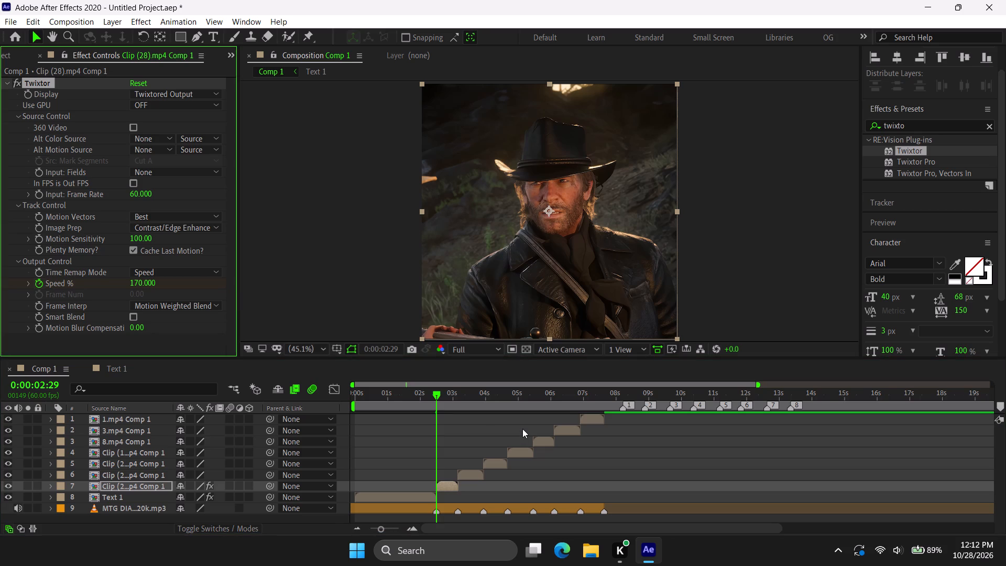
left_click_drag(469, 495, 422, 515)
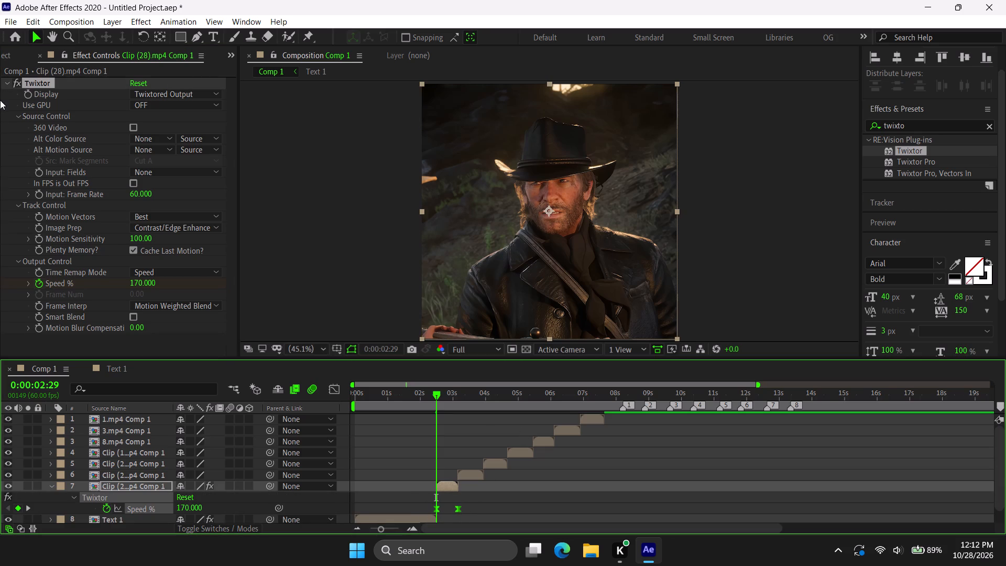
left_click(35, 85, "ctrl")
left_click(35, 85, "ctrl")
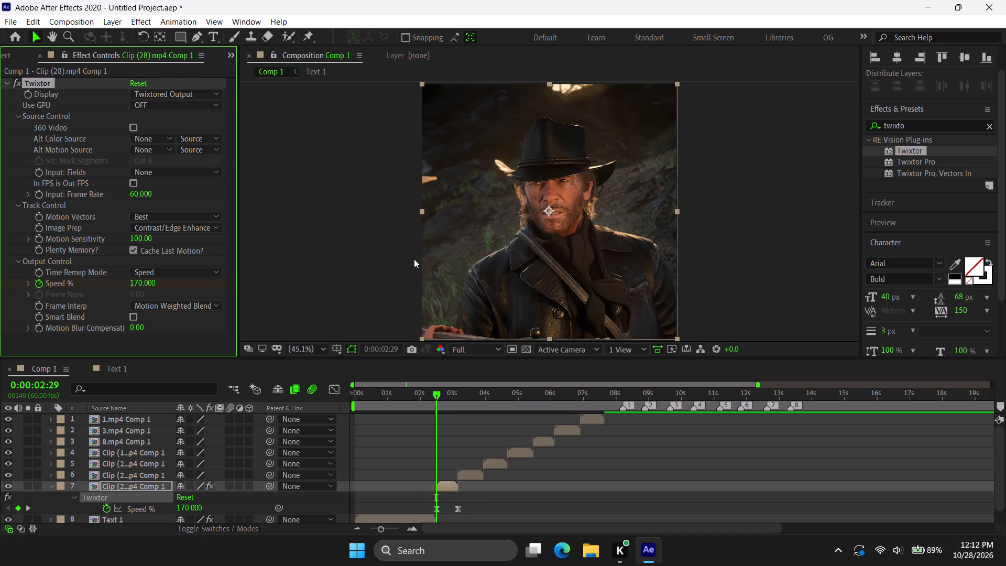
left_click_drag(469, 504, 422, 511, "ctrl")
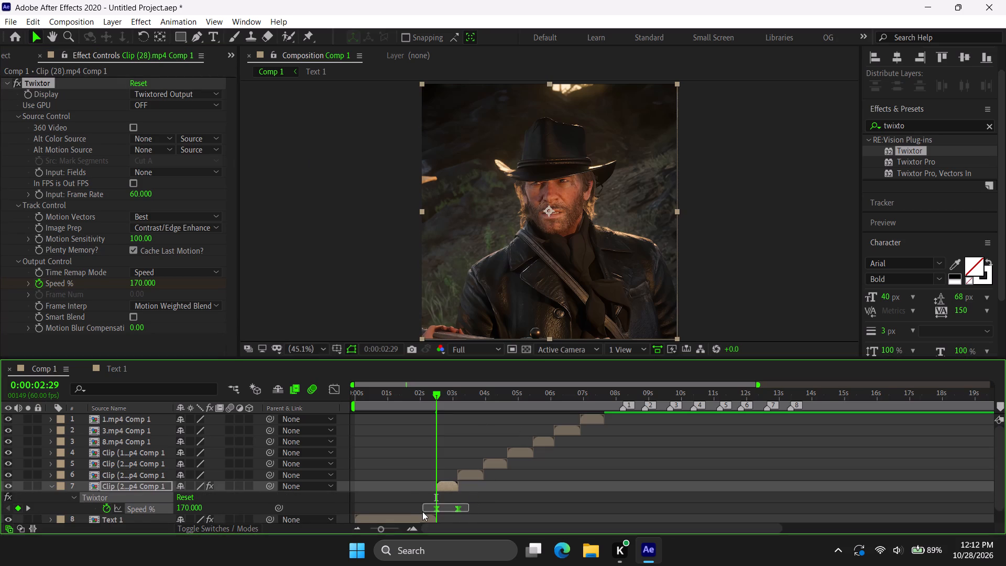
left_click_drag(422, 511, 421, 511, "ctrl")
key("ctrl+c")
key("ctrl+c")
key("ctrl+c")
left_click(468, 480)
key("i")
key("ctrl+v")
type("uo")
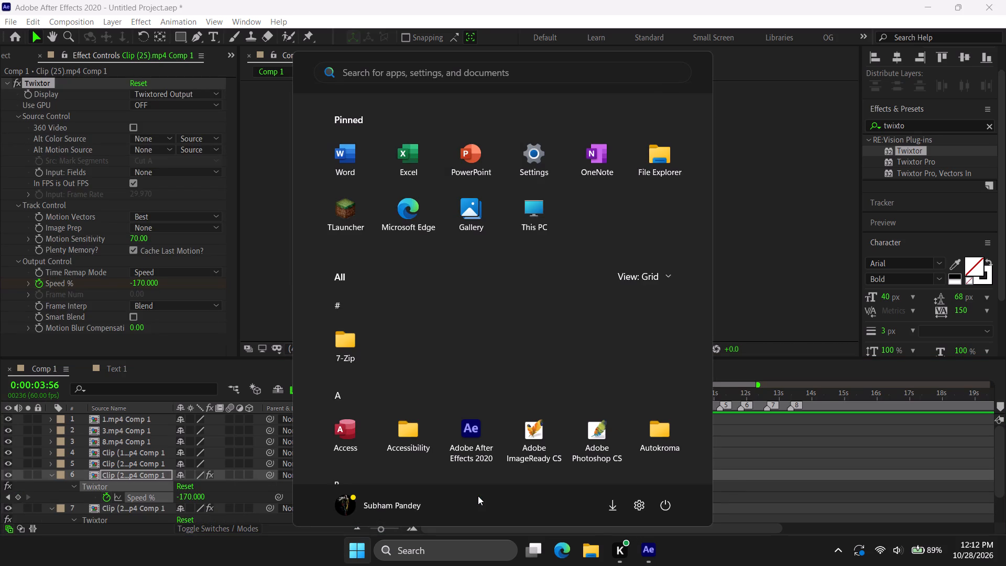
Align the last Speed % keyframe of Clip (25).mp4 Comp 1 with the layer's end at 0:00:03:56.
left_click(478, 496, "alt")
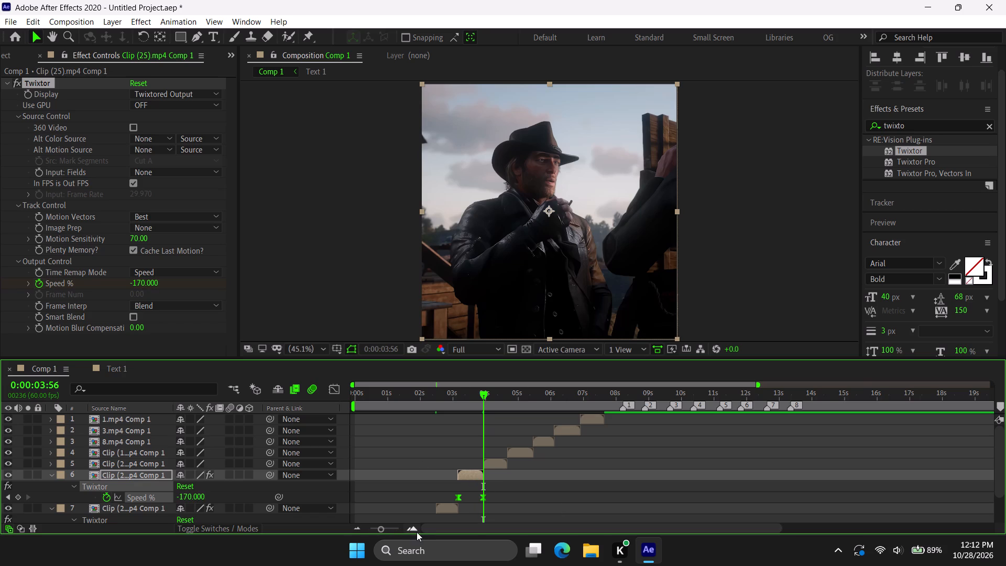
triple_click(414, 530)
left_click(479, 496, "alt")
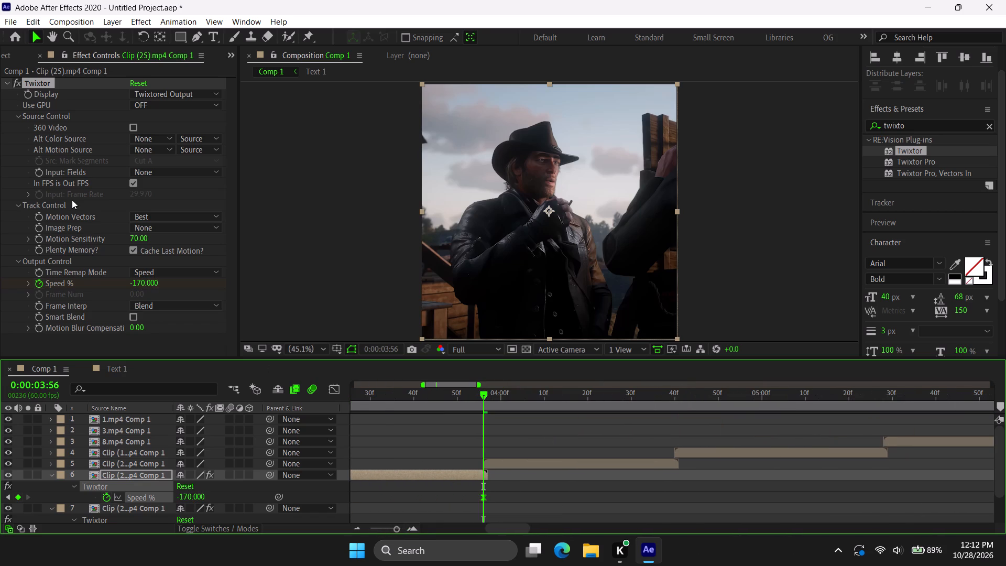
Turn off In FPS is Out FPS in Clip (25).mp4 Comp 1's Twixtor and set Input: Frame Rate to 60.
left_click(133, 182)
left_click(137, 190)
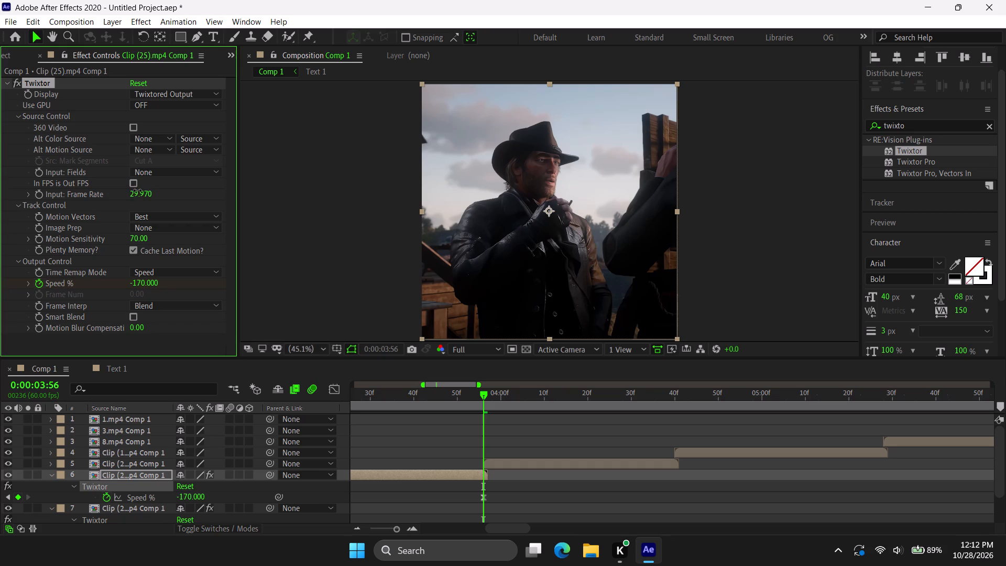
key("7")
key("BackSpace")
type("60")
key("Return")
Set this Twixtor's Image Prep to Contrast/Edge Enhance and its Frame Interp to Motion Weighted Blend.
left_click(172, 228)
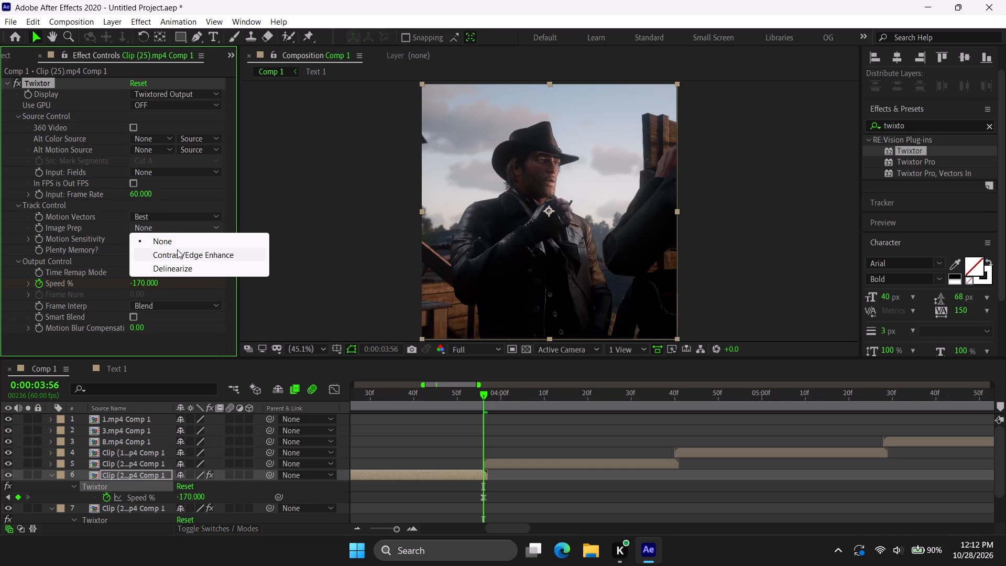
left_click(177, 249)
left_click(165, 305)
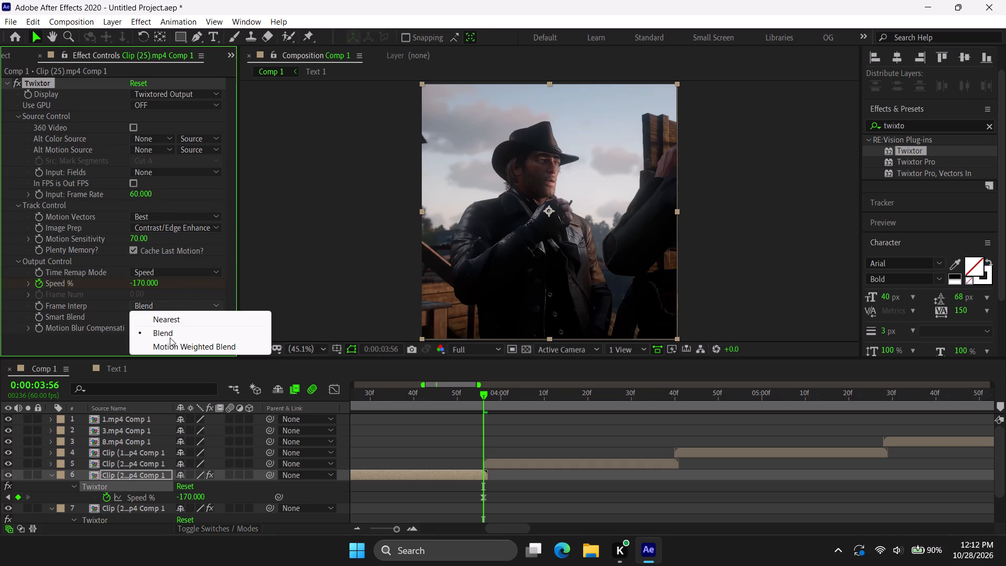
left_click(168, 348)
left_click(458, 469)
key("u")
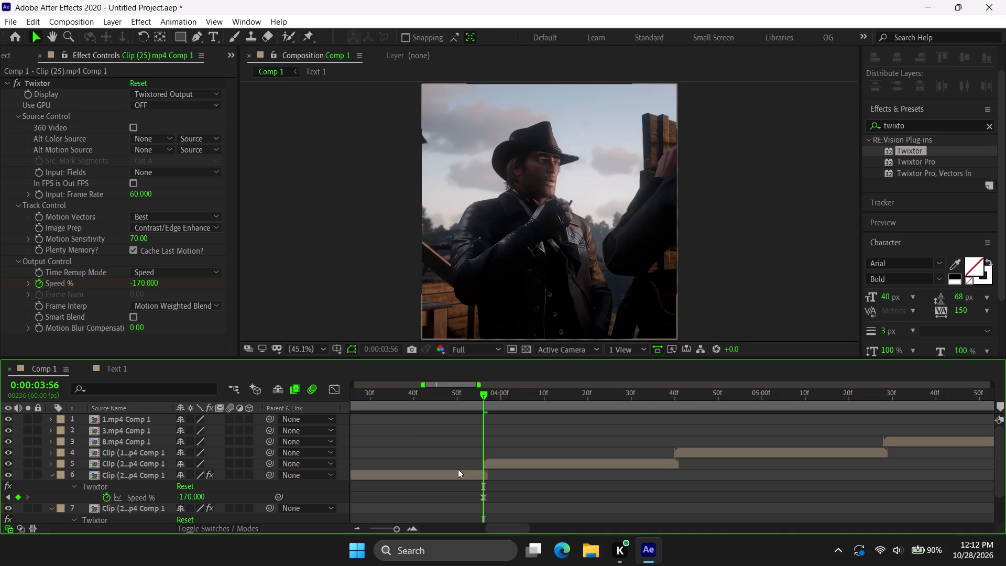
Copy Clip (25).mp4 Comp 1's Twixtor effect to the start of Clip (22).mp4 Comp 1 and move its last Speed % keyframe to 0:00:04:40.
left_click(35, 84)
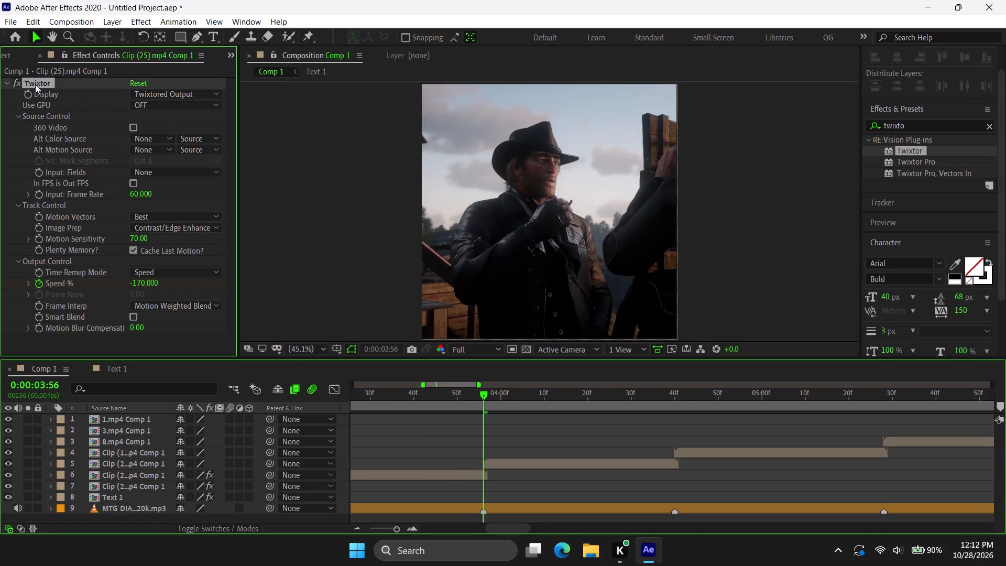
key("ctrl+c")
key("ctrl+c")
key("ctrl+c")
key("ctrl+c")
left_click(533, 464)
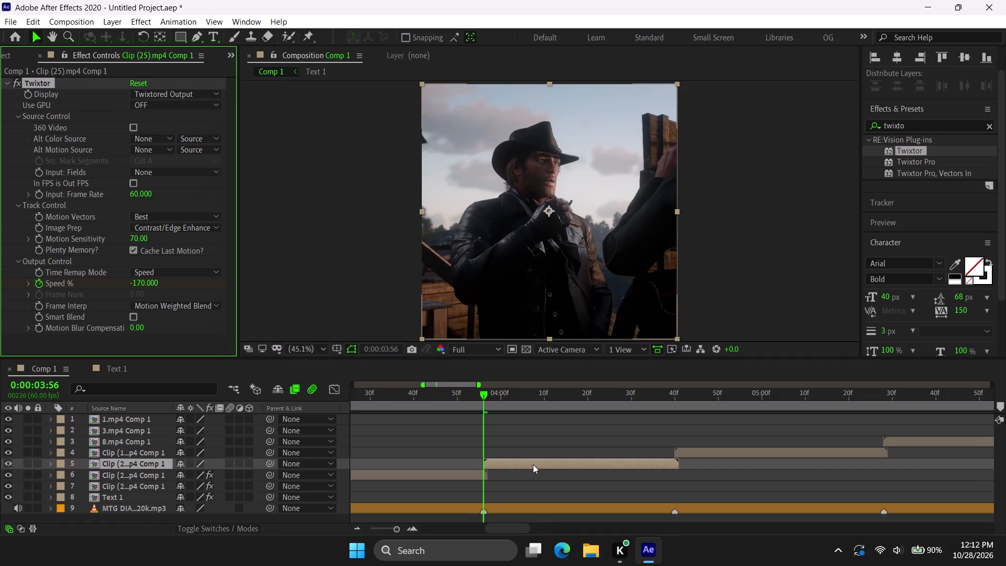
key("i")
key("ctrl+v")
type("uo")
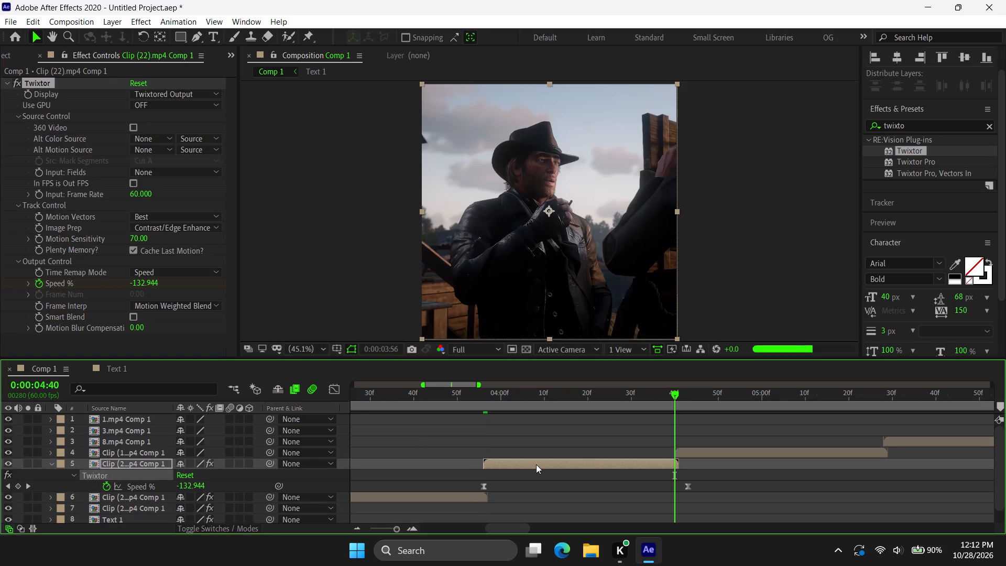
left_click_drag(690, 487, 678, 488)
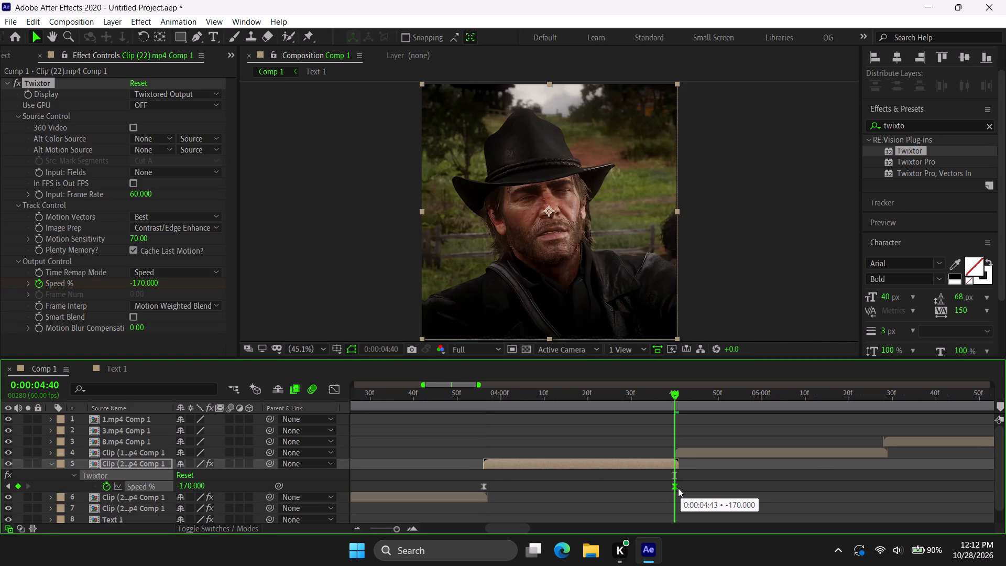
left_click_drag(678, 488, 677, 488)
key("u")
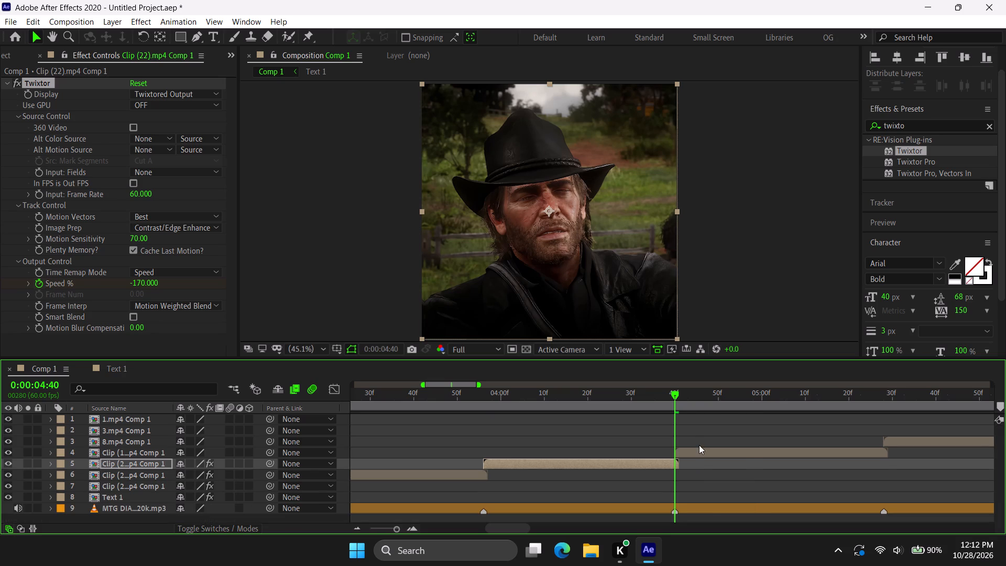
Paste the Twixtor effect at the start of Clip (10).mp4 Comp 1 and move its last Speed % keyframe to 0:00:05:28.
left_click(699, 449)
key("i")
key("ctrl+v")
type("uo")
left_click_drag(880, 477, 881, 477)
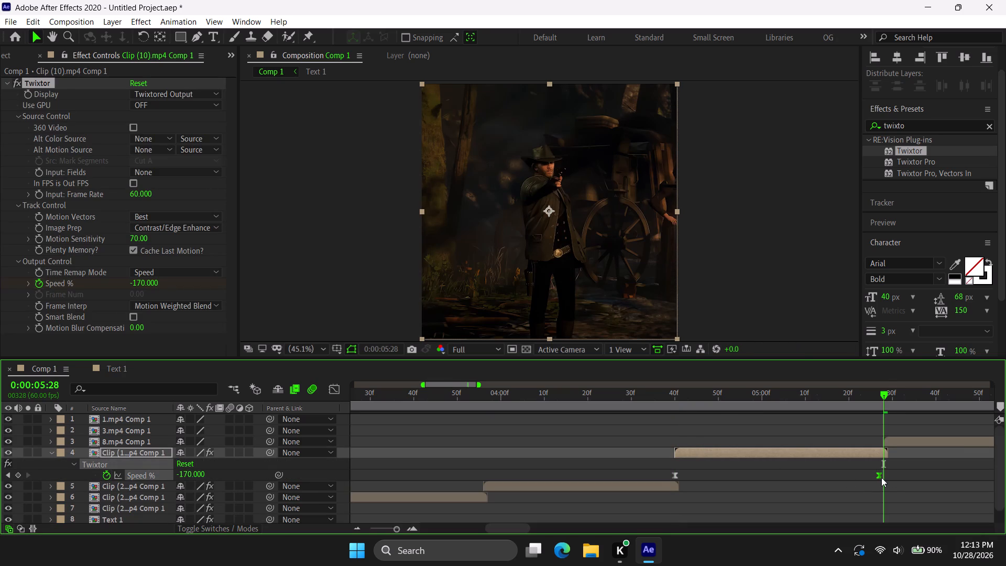
left_click_drag(881, 477, 885, 477)
key("u")
Paste the Twixtor effect at the start of 8.mp4 Comp 1 and move its last Speed % keyframe to 0:00:06:06.
scroll(761, 440, "left", 1)
left_click(743, 444)
key("i")
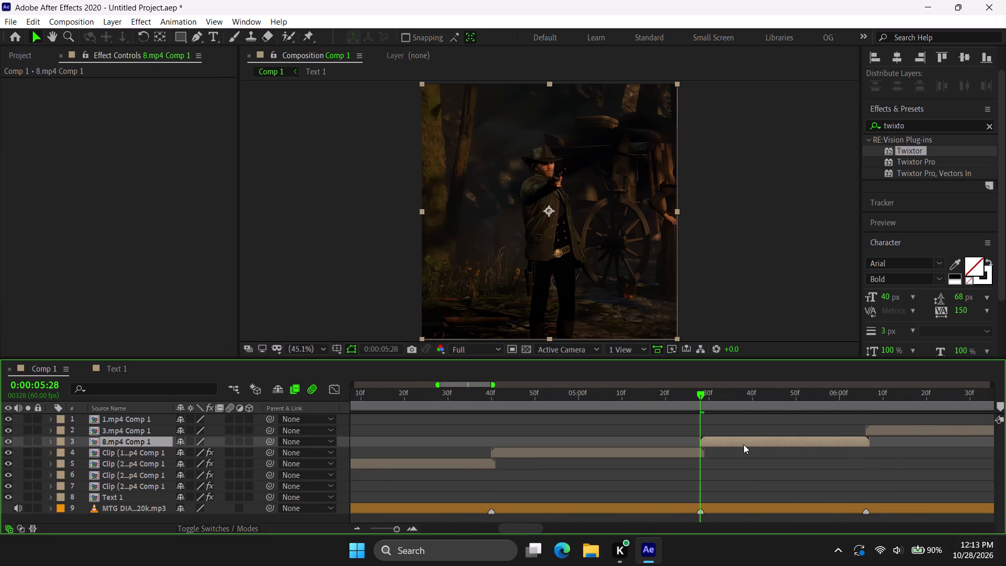
key("ctrl+v")
type("uo")
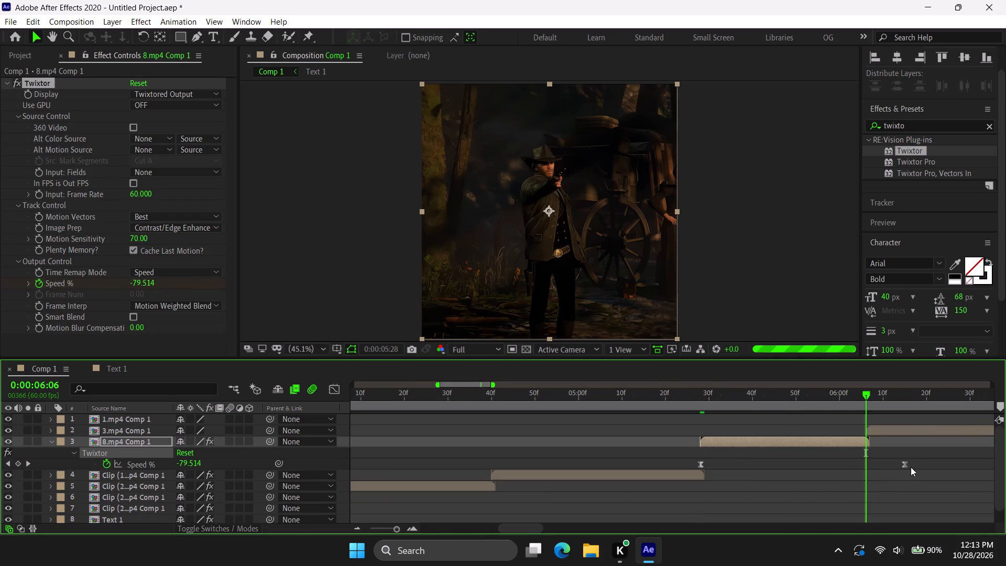
left_click(907, 466)
left_click_drag(906, 464, 893, 466)
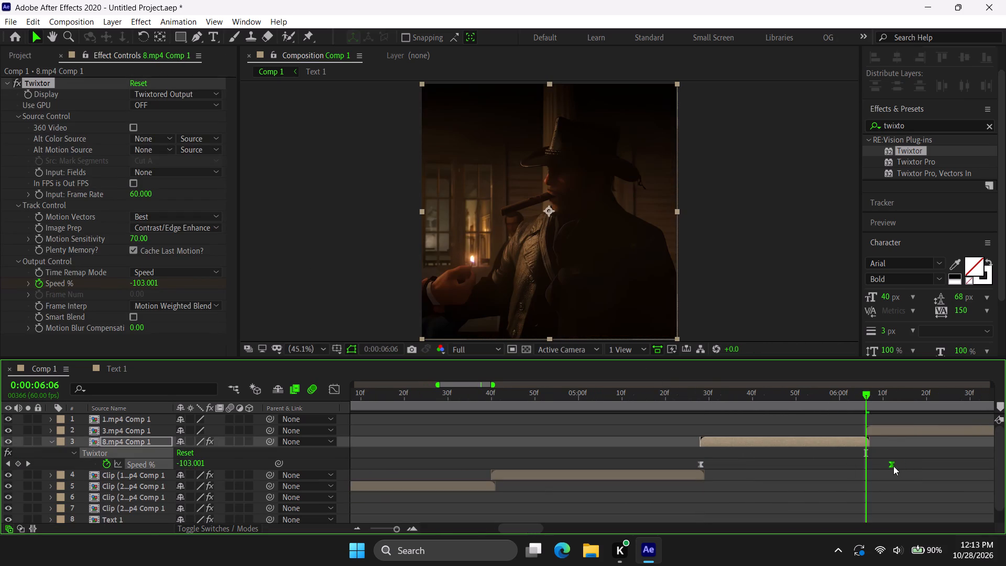
left_click_drag(893, 466, 867, 468)
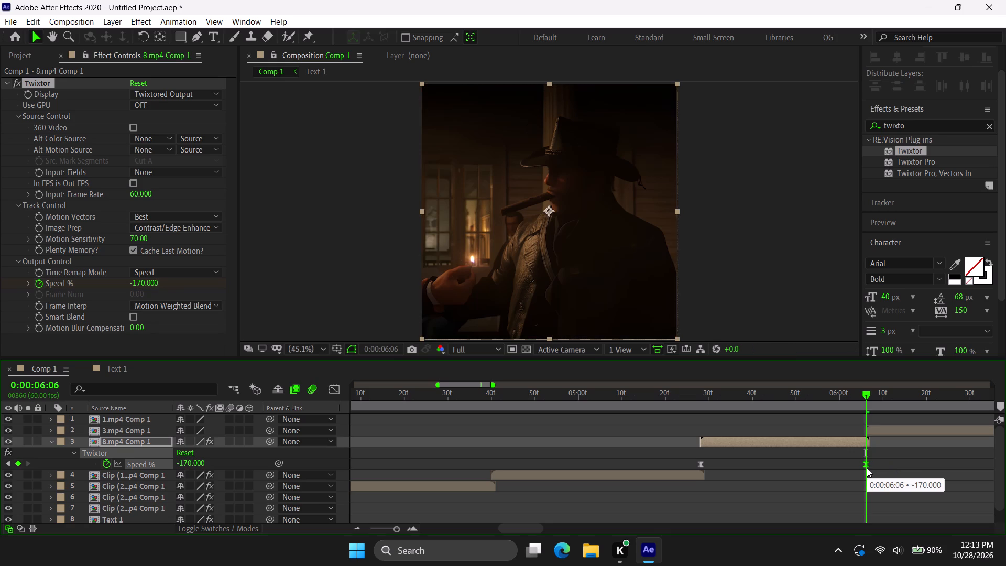
key("u")
Paste the Twixtor effect at the start of 3.mp4 Comp 1 and move its last Speed % keyframe to 0:00:06:54.
scroll(867, 468, "left", 1)
left_click(778, 427)
key("i")
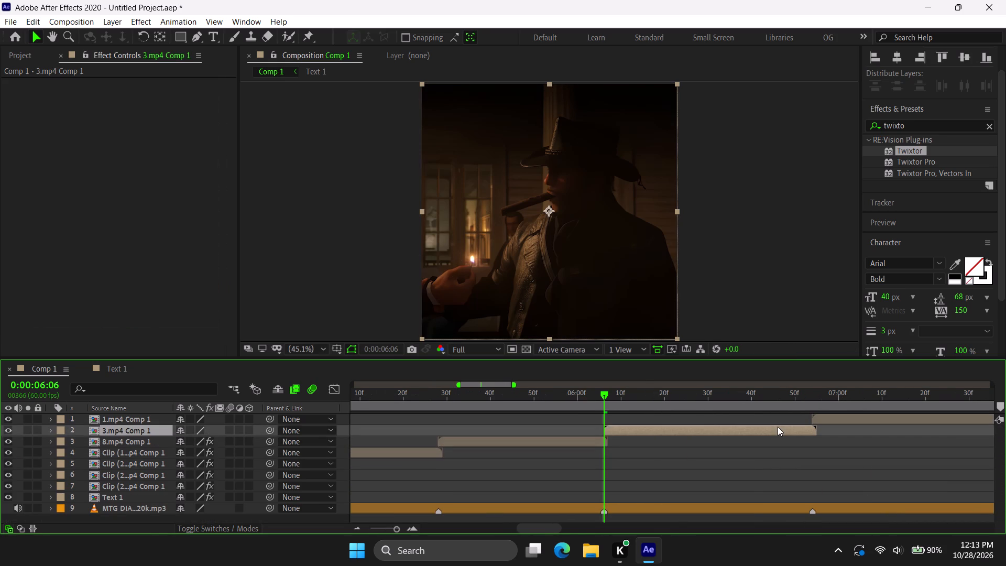
key("ctrl+v")
type("uo")
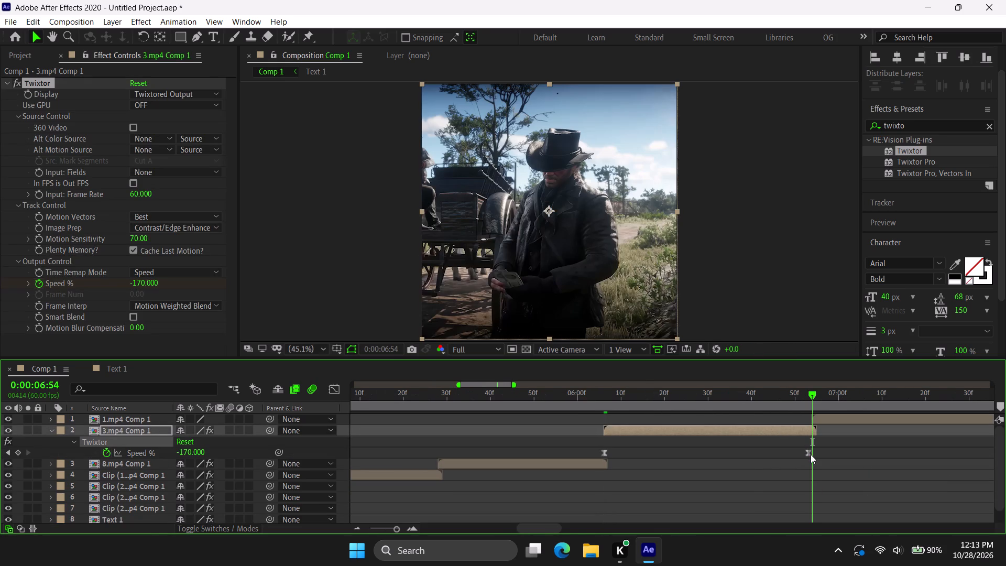
left_click(811, 454)
Paste the Twixtor effect at the start of 1.mp4 Comp 1 and move its last Speed % keyframe to 0:00:07:38.
scroll(813, 454, "left", 1)
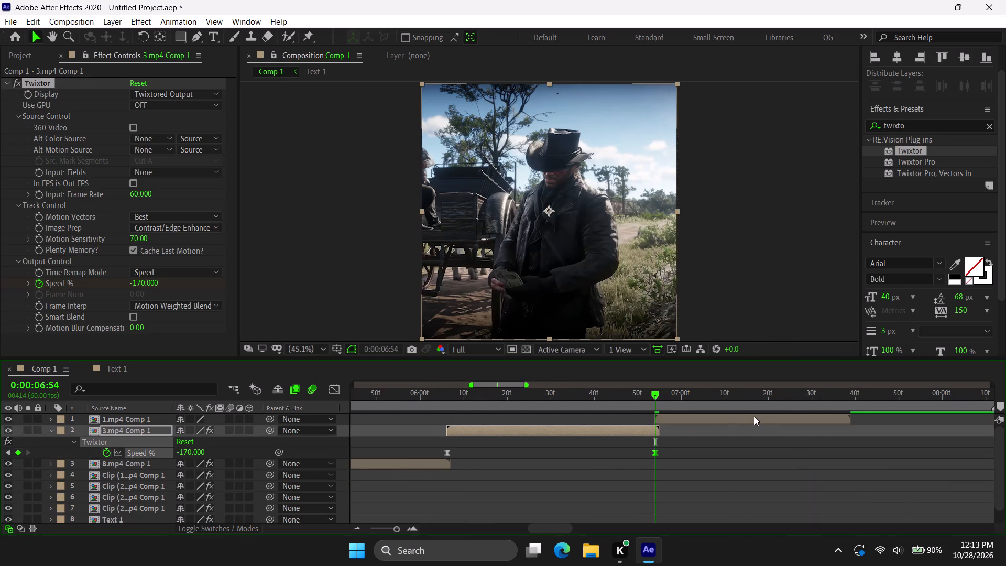
left_click(754, 416)
scroll(754, 416, "up", 1)
key("i")
key("ctrl+v")
type("uo")
left_click_drag(861, 441, 853, 442)
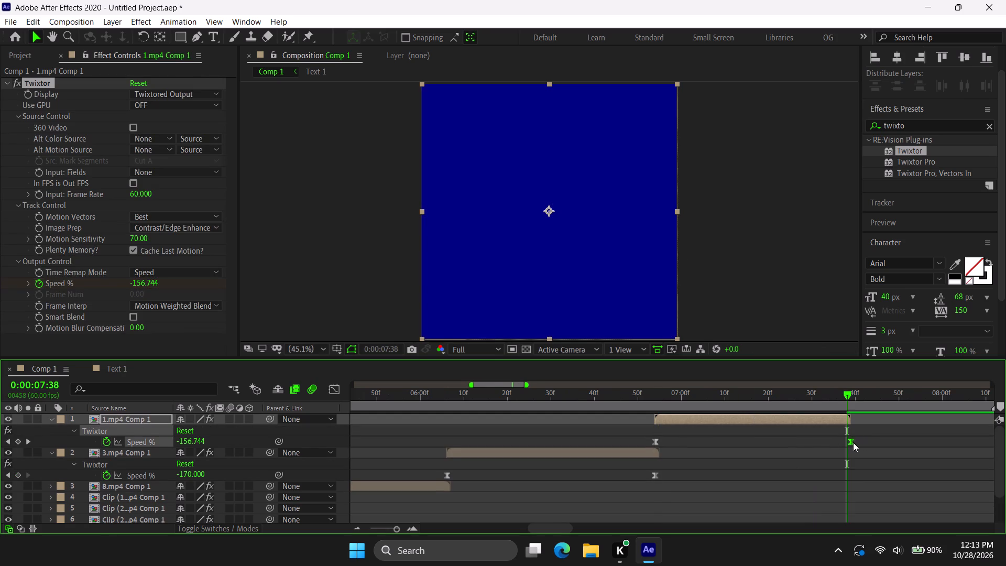
left_click_drag(853, 442, 849, 442)
Check the last frames of 1.mp4 Comp 1 and shorten both easing handles of its Speed % curve in the Graph Editor.
left_click(789, 397)
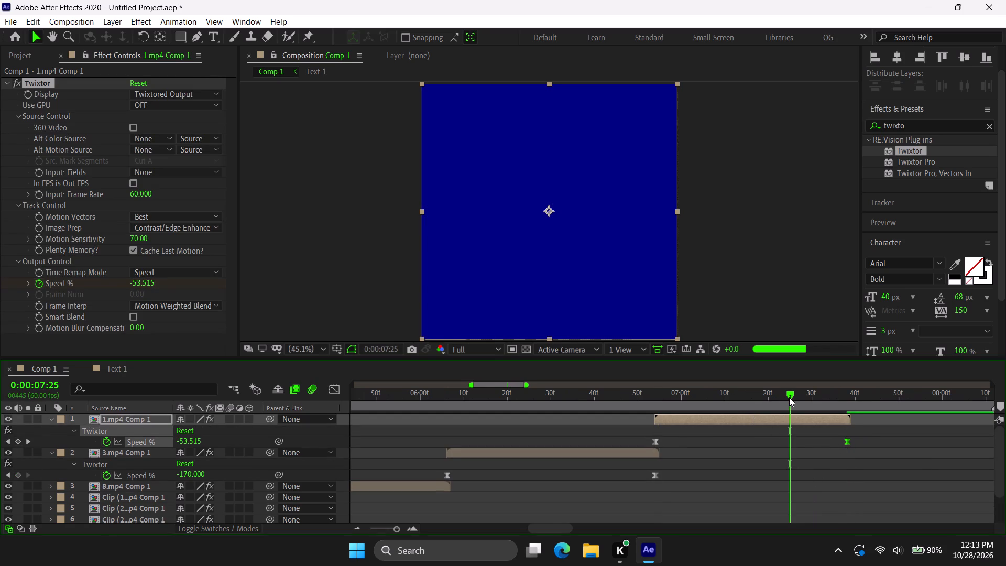
left_click(805, 395)
left_click(829, 396)
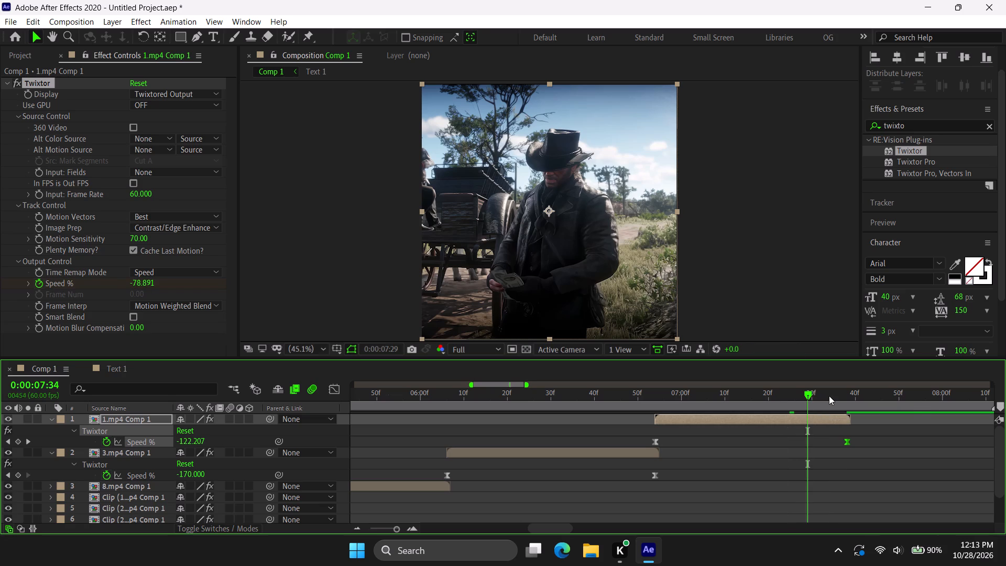
left_click(838, 396)
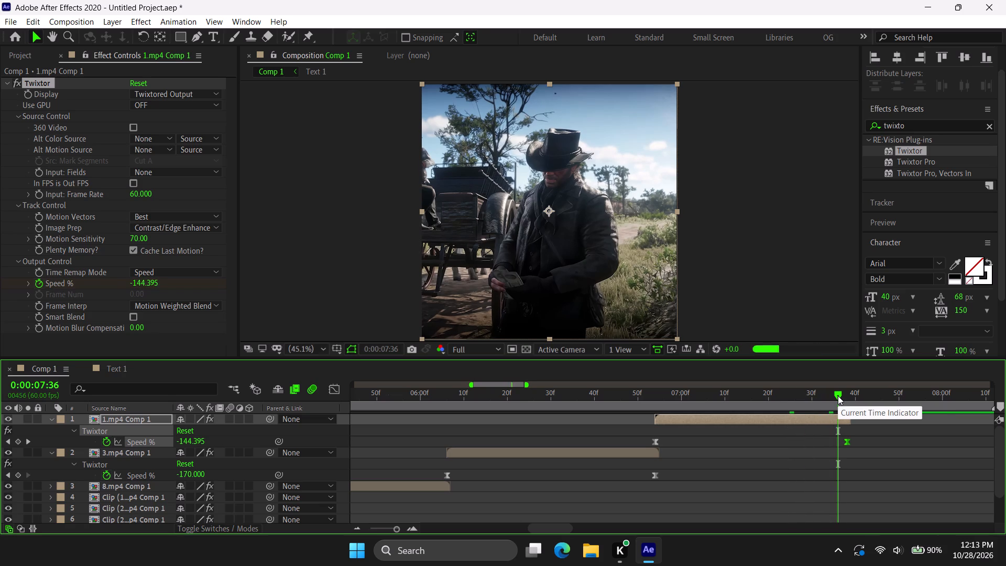
left_click_drag(838, 396, 843, 396)
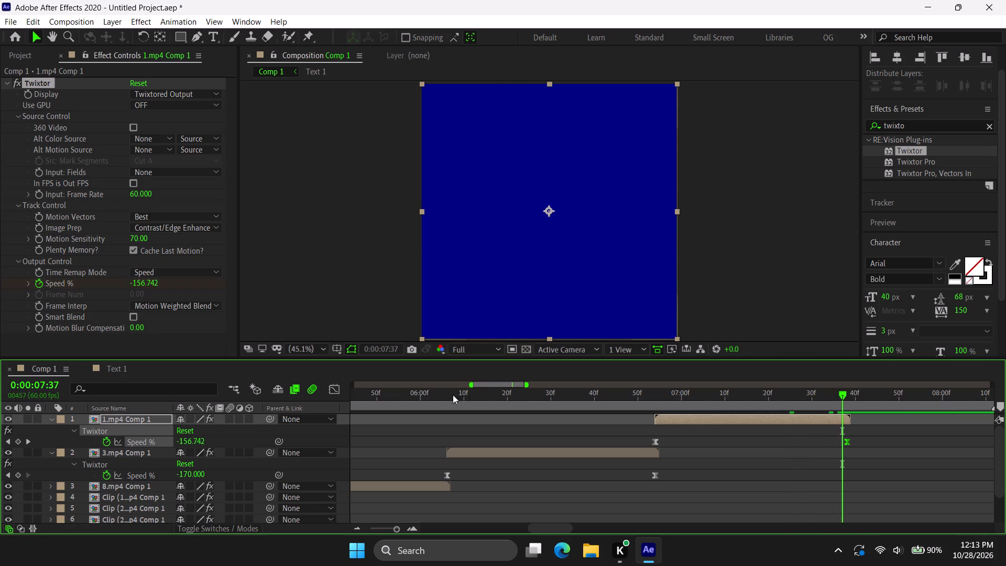
left_click_drag(633, 437, 899, 450)
left_click(342, 396)
left_click_drag(658, 473, 703, 292)
left_click_drag(619, 447, 808, 307)
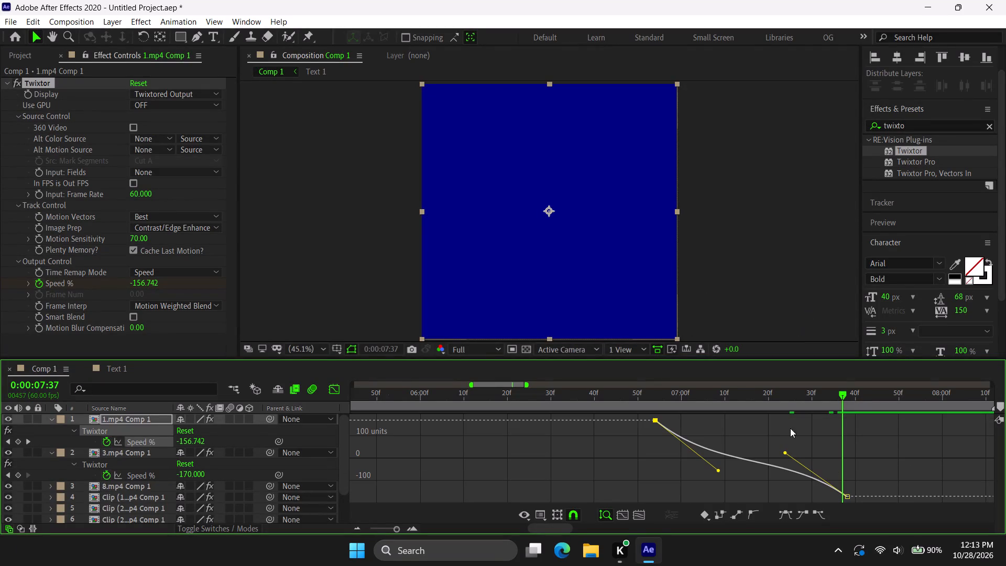
left_click_drag(786, 454, 800, 460)
left_click_drag(718, 471, 716, 469)
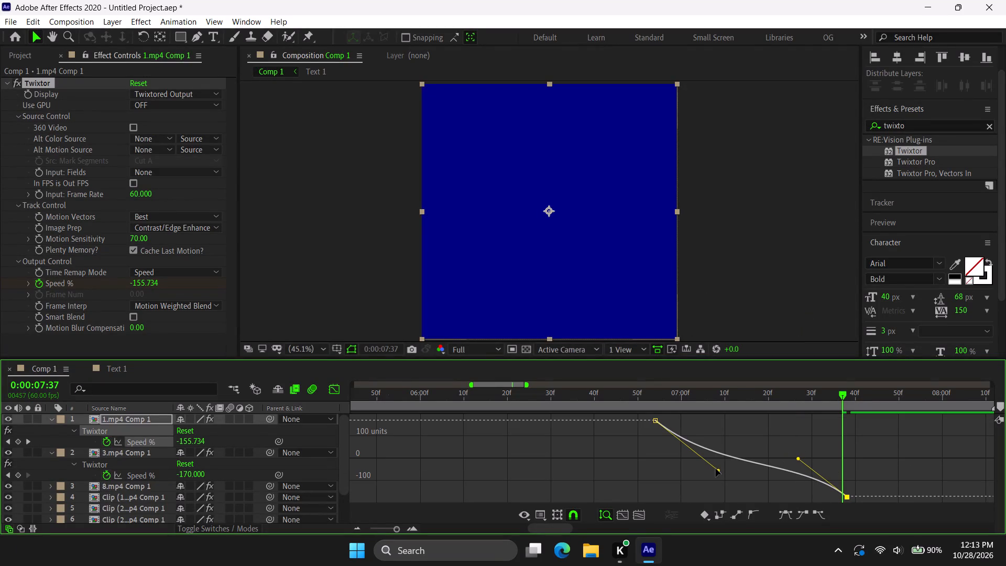
left_click_drag(716, 469, 696, 446)
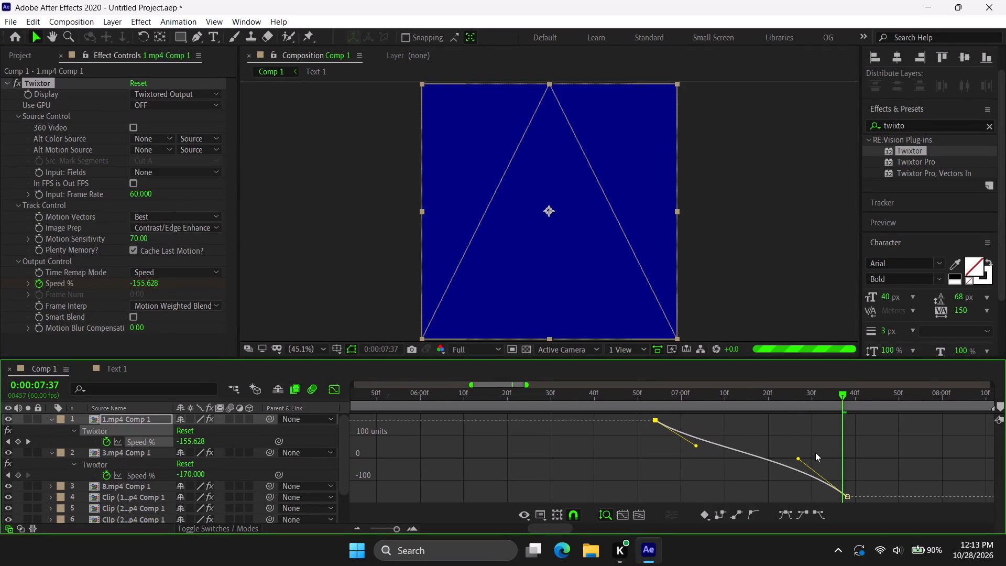
left_click(329, 389)
Shorten the first keyframe's outgoing easing handle on 3.mp4 Comp 1's Speed % curve in the Graph Editor.
left_click_drag(644, 397, 649, 397)
left_click(640, 451)
left_click_drag(666, 465, 656, 467)
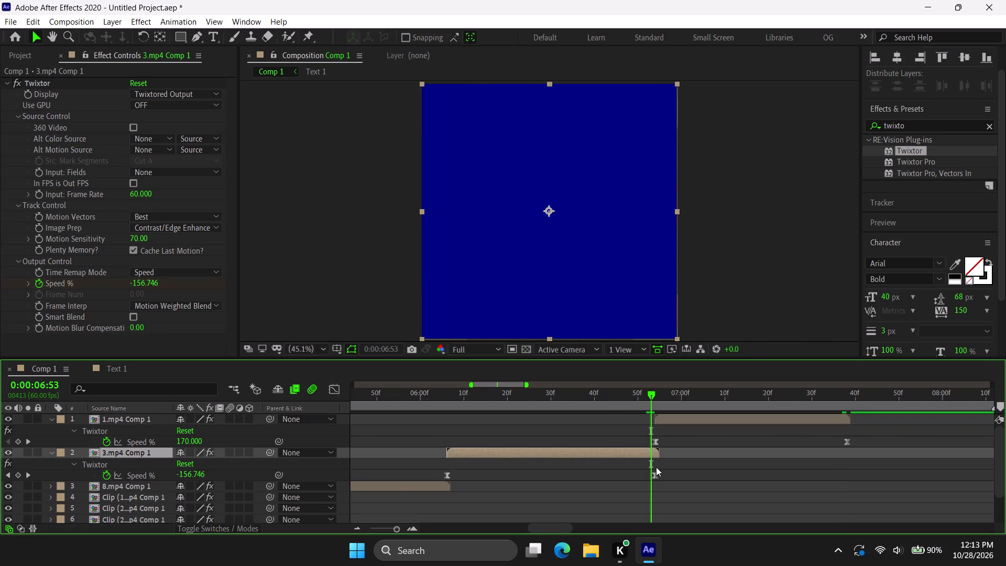
left_click_drag(656, 467, 418, 480)
left_click(331, 390)
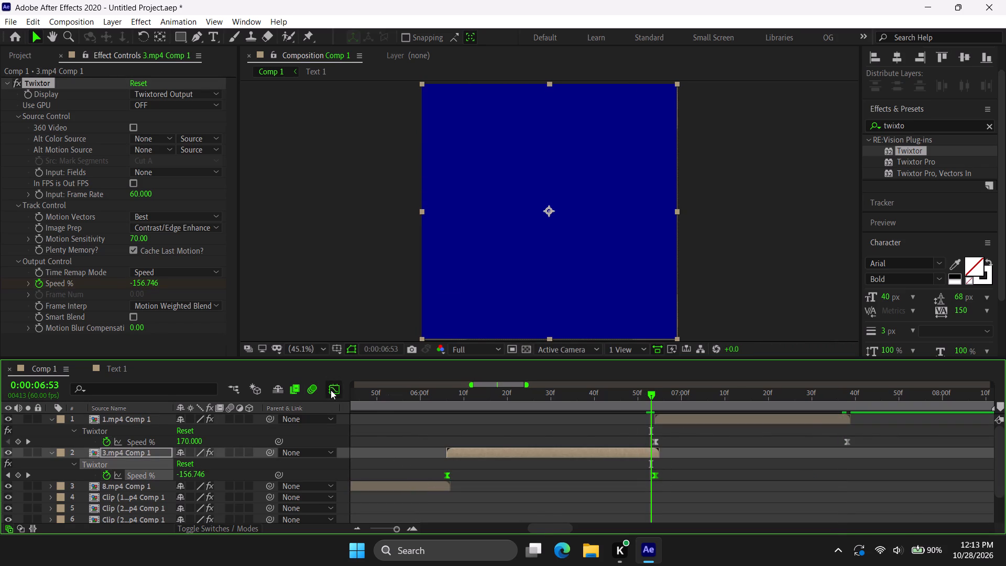
left_click_drag(393, 466, 528, 371)
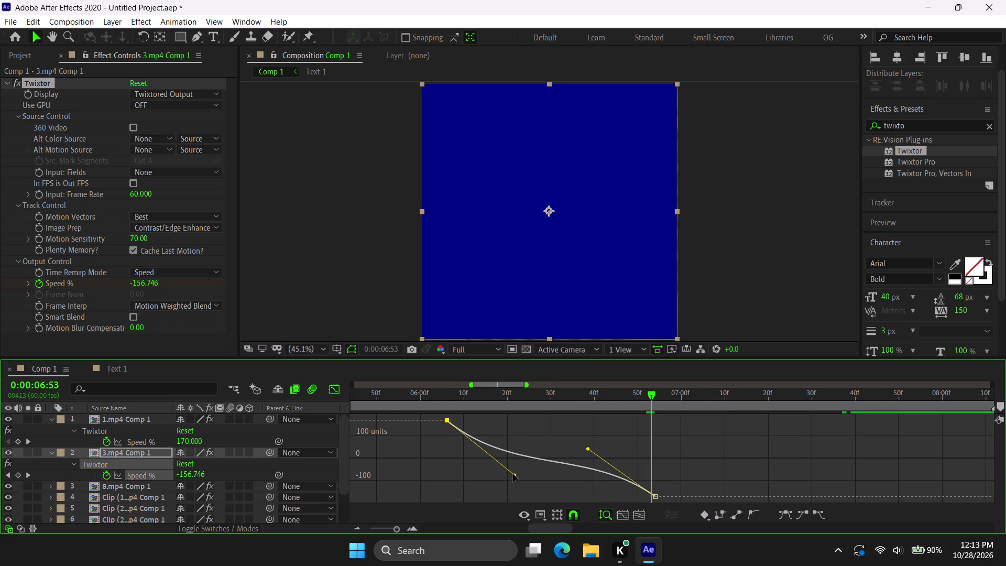
left_click_drag(516, 476, 497, 455)
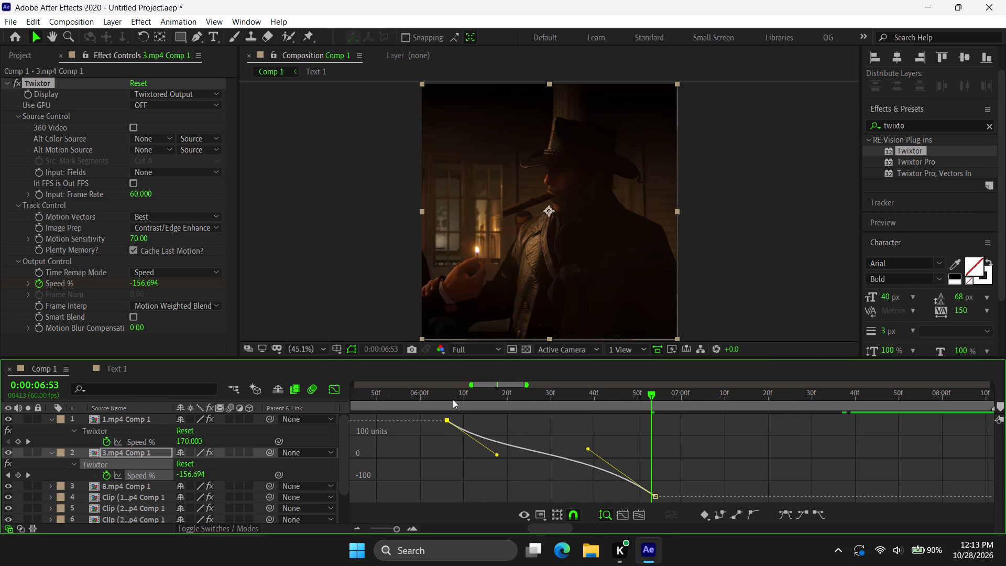
left_click(335, 386)
Examine 8.mp4 Comp 1's Speed % curve in the Graph Editor and check the frame at 0:00:06:02.
scroll(493, 461, "right", 1)
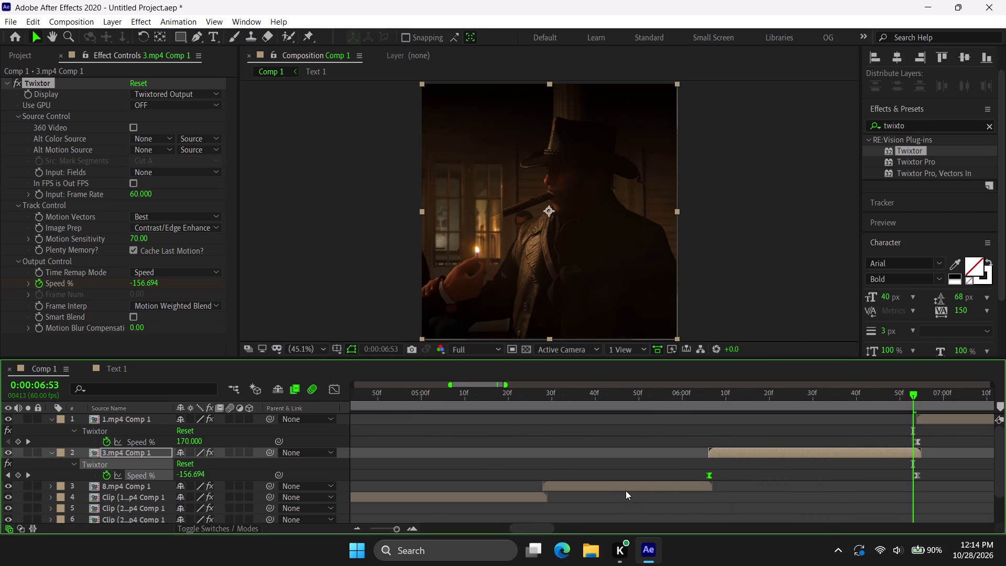
left_click(626, 491)
left_click(625, 489)
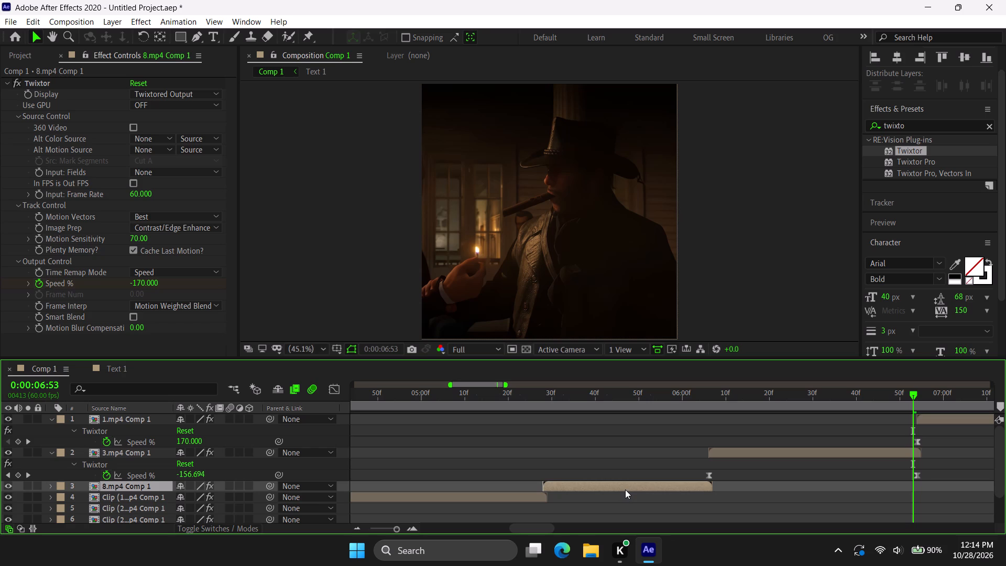
key("u")
scroll(625, 489, "down", 1)
left_click_drag(760, 457, 554, 454)
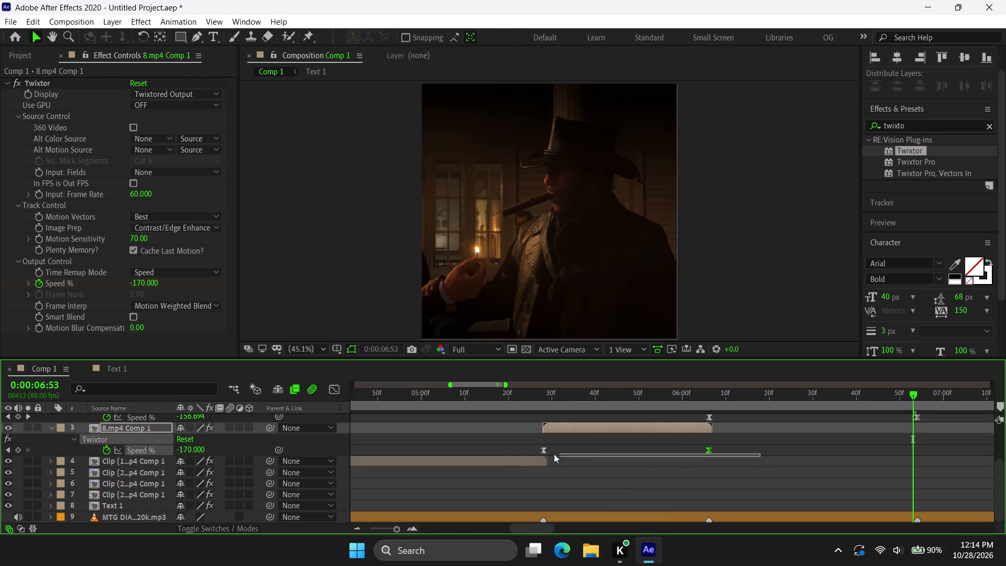
left_click_drag(554, 454, 500, 453)
left_click(330, 387)
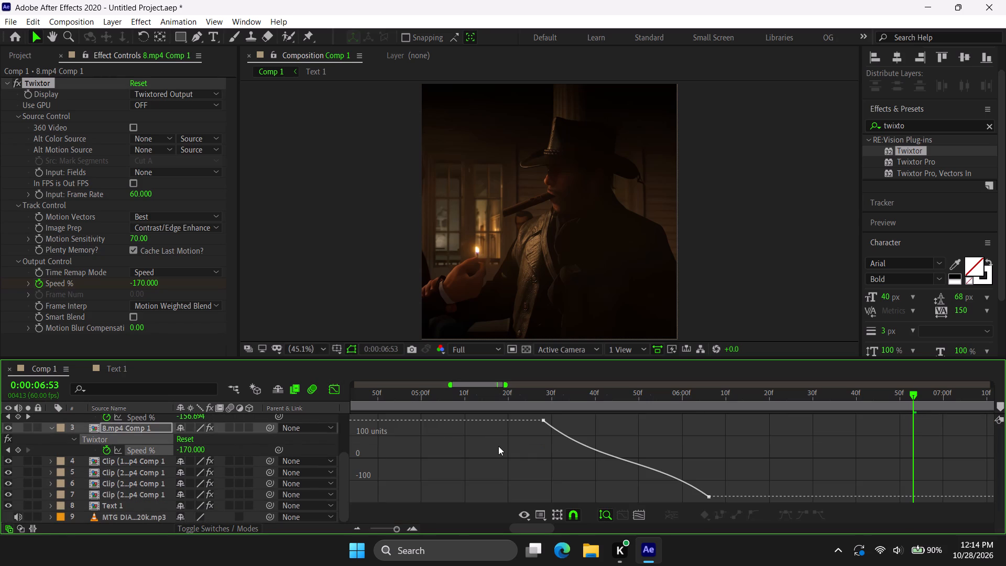
left_click_drag(499, 447, 662, 358)
left_click_drag(685, 388, 691, 388)
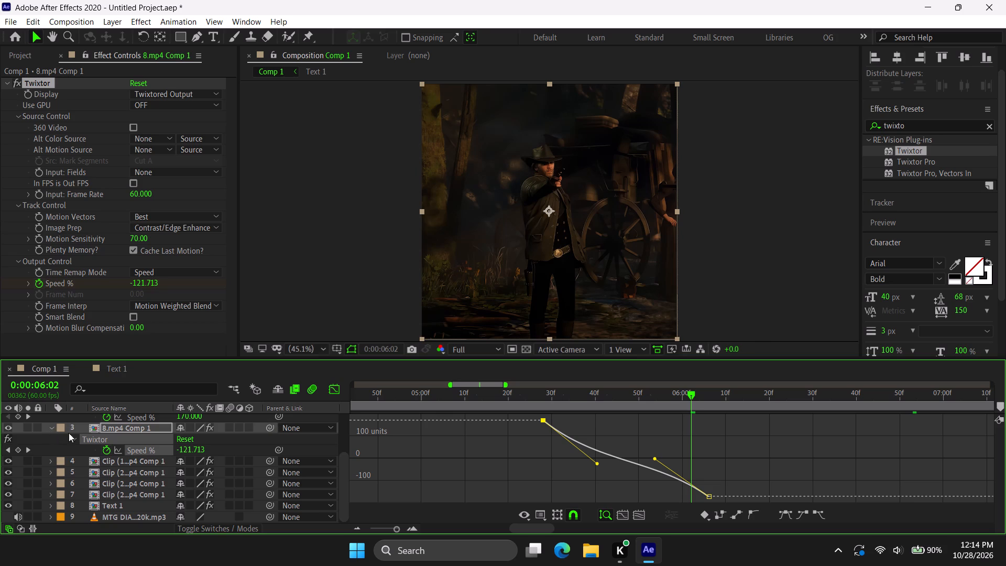
left_click(329, 386)
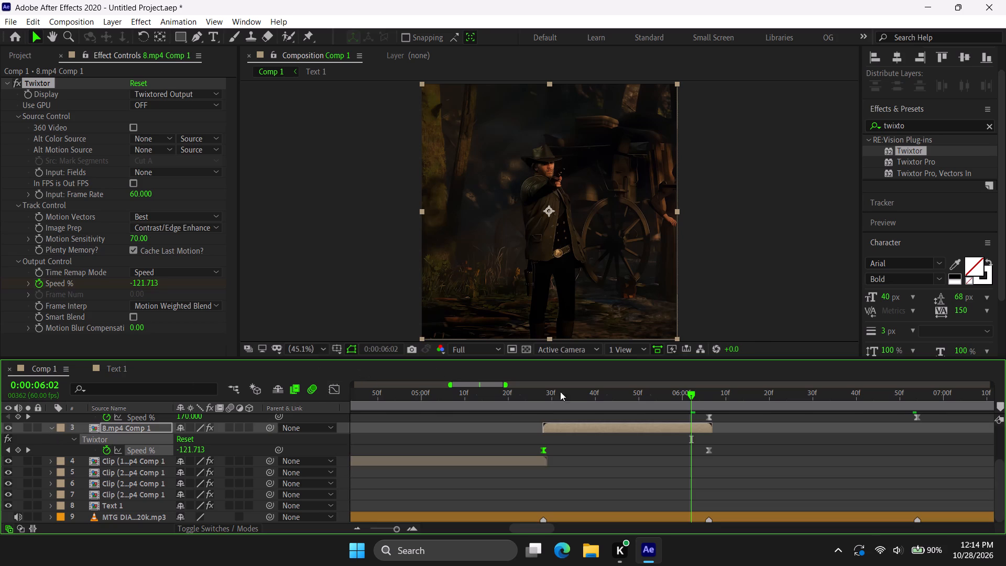
Make the last keyframe's incoming easing handle shorter and steeper on 8.mp4 Comp 1's Speed % curve, checking the frame at 0:00:06:05.
left_click(705, 395)
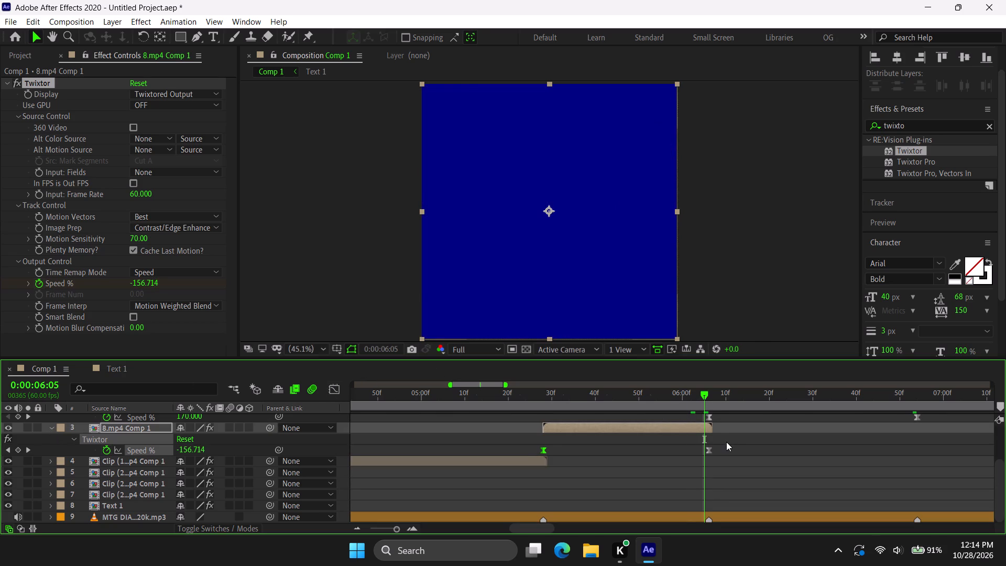
left_click_drag(726, 442, 516, 450)
left_click(337, 394)
left_click_drag(554, 457, 626, 364)
left_click_drag(536, 451, 594, 401)
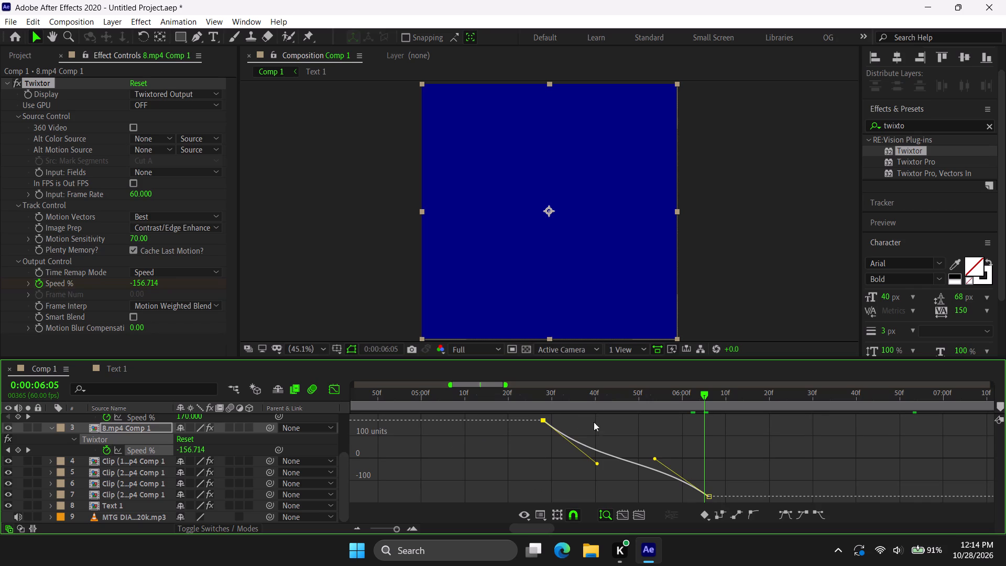
left_click_drag(656, 457, 673, 452)
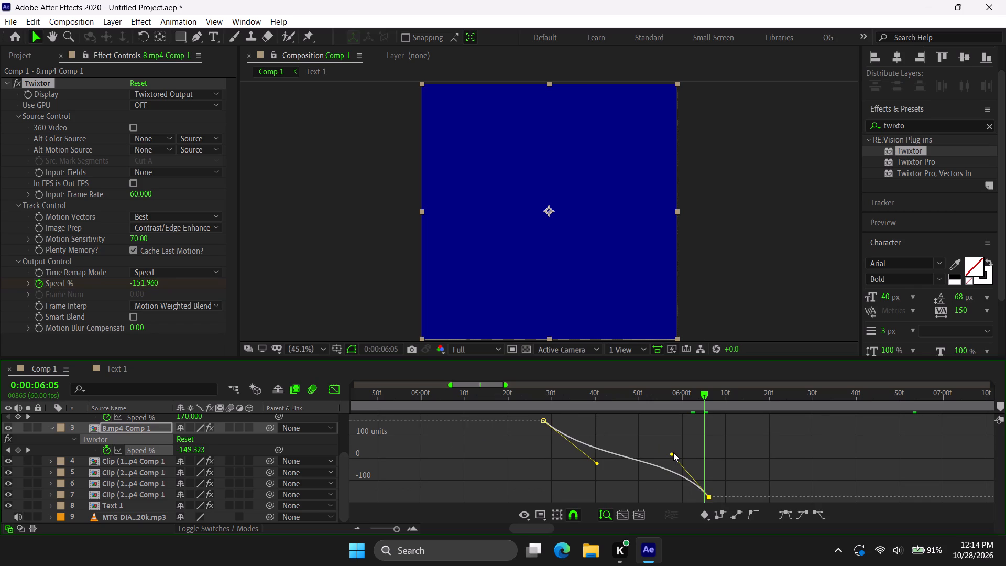
left_click_drag(673, 452, 673, 451)
left_click(597, 464)
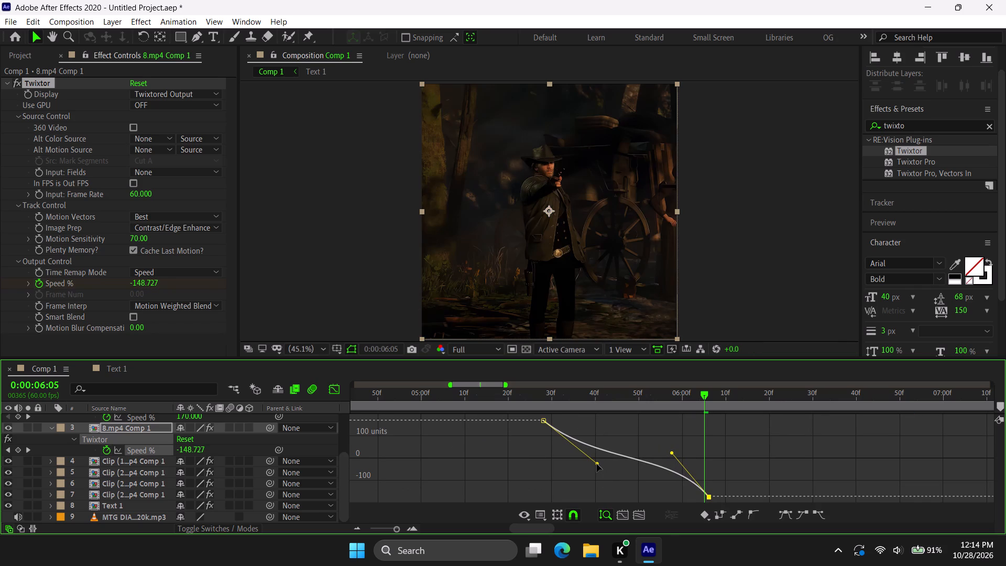
left_click(333, 399)
left_click(333, 399)
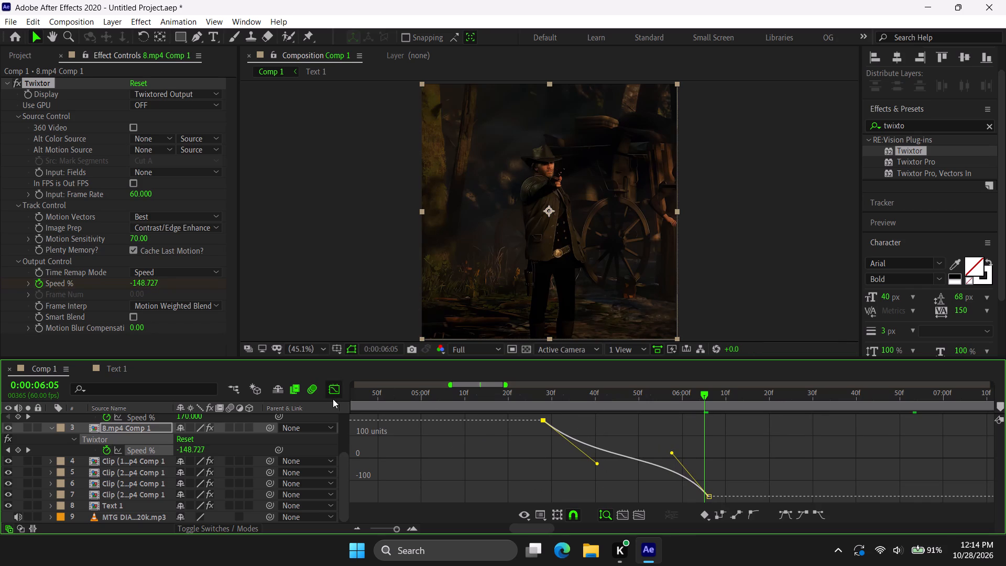
left_click(336, 387)
Shorten both easing handles of Clip (10).mp4 Comp 1's Speed % curve in the Graph Editor, checking the frame at 0:00:05:26.
scroll(473, 428, "right", 1)
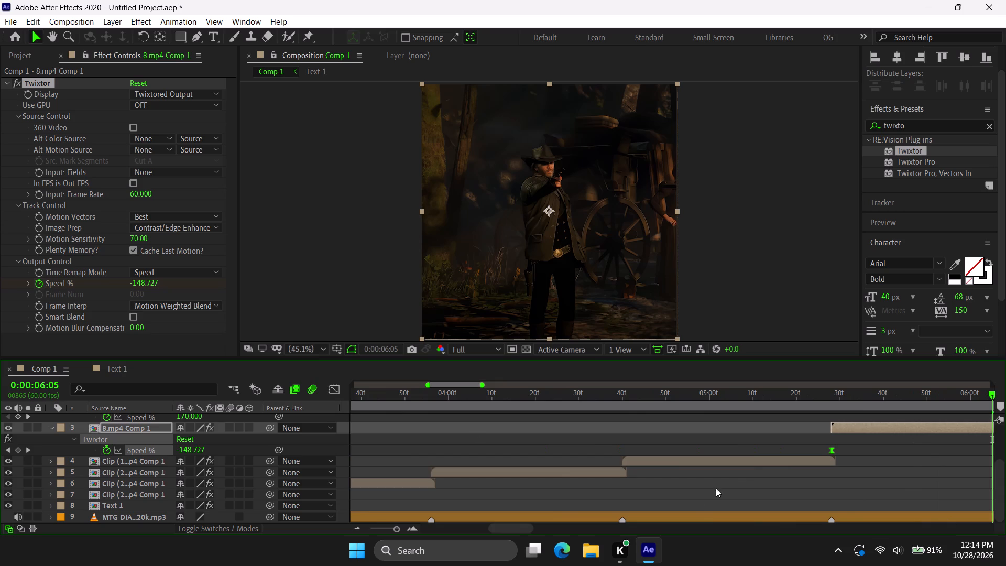
left_click(821, 399)
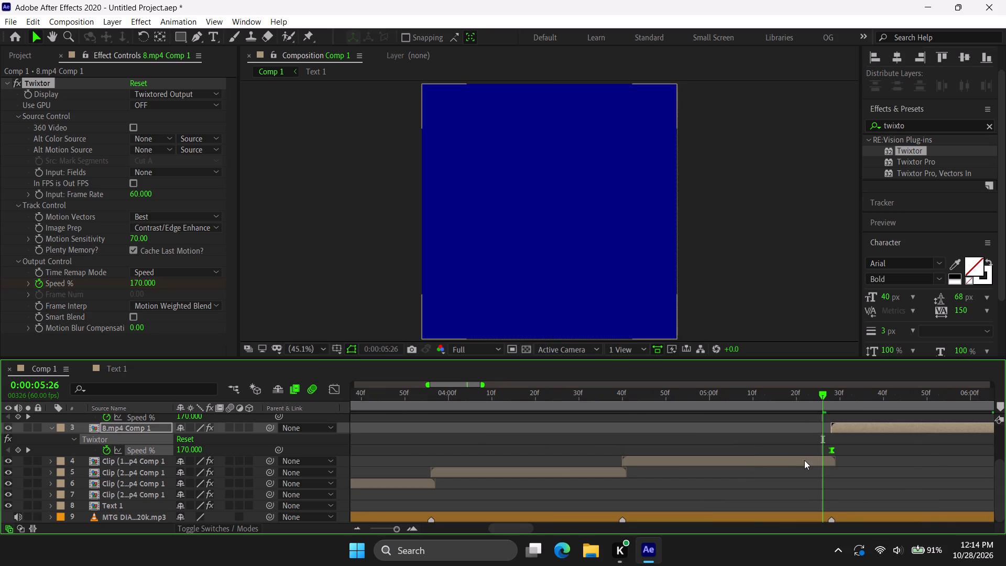
left_click(804, 463)
key("u")
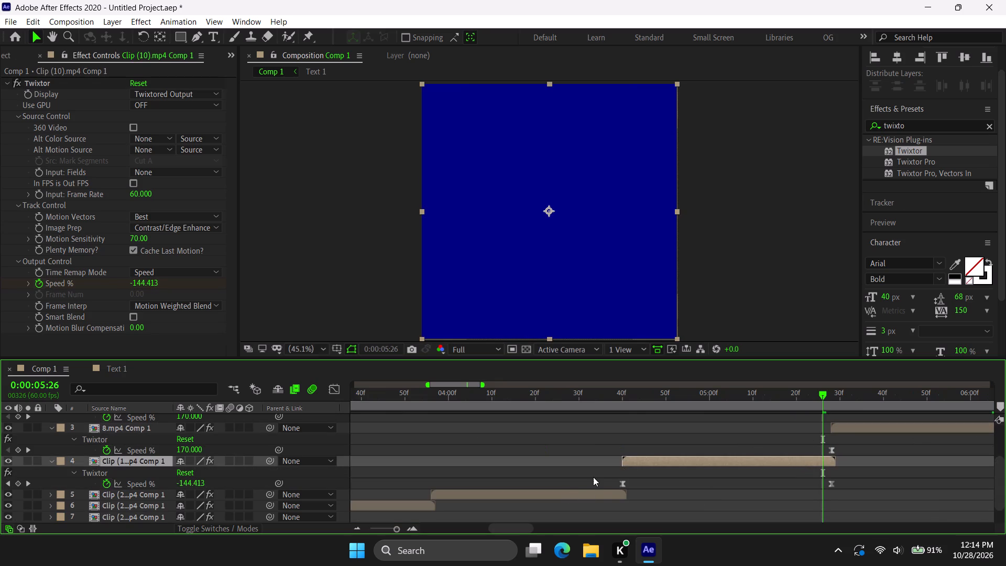
left_click_drag(593, 477, 878, 481)
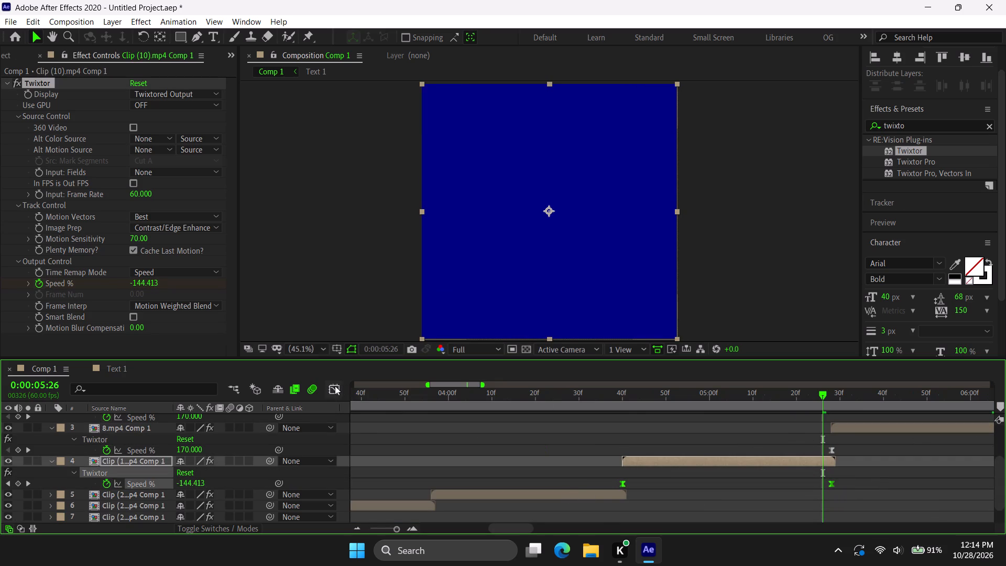
left_click(335, 386)
left_click_drag(579, 455, 691, 364)
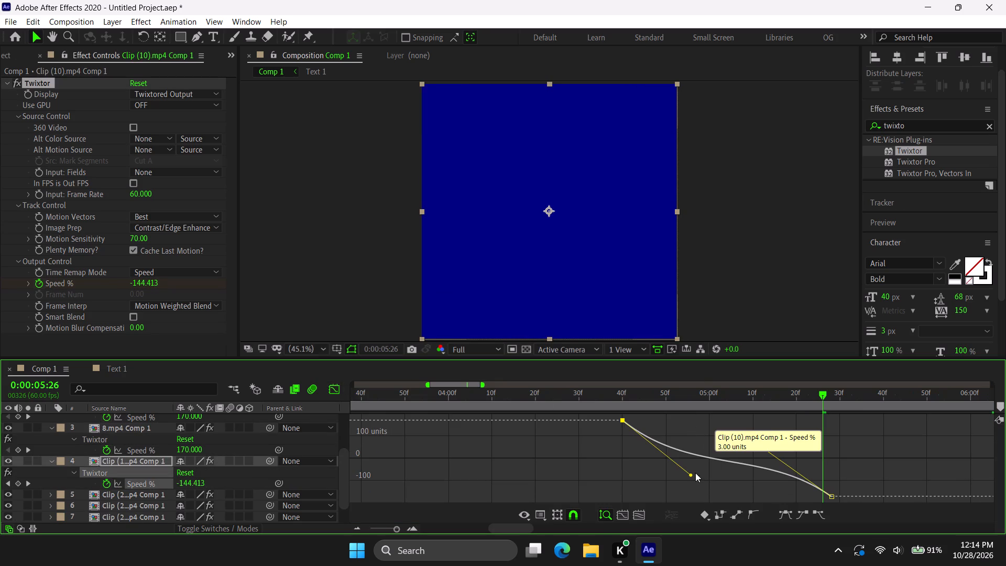
left_click_drag(693, 473, 672, 454)
left_click_drag(767, 449, 778, 449)
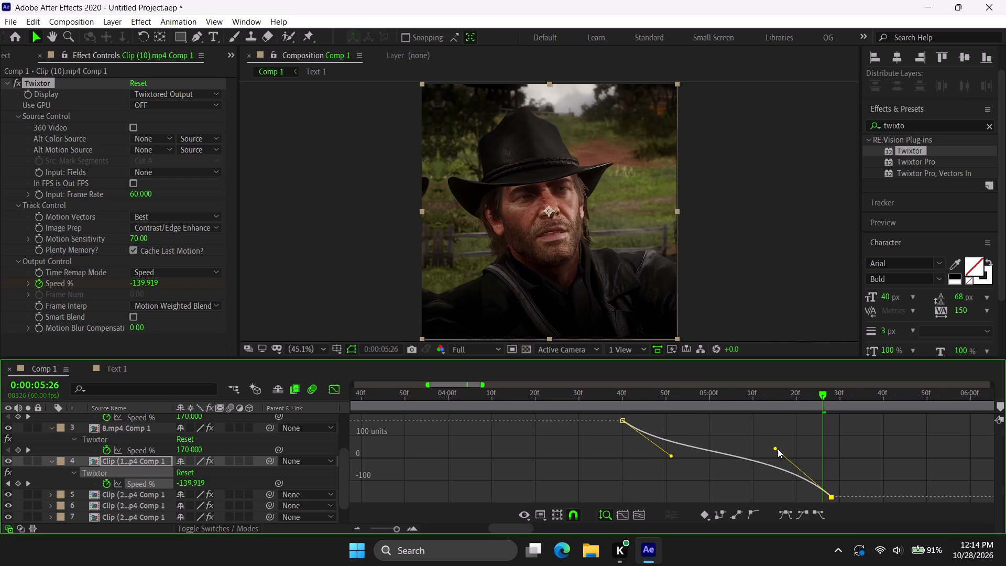
left_click_drag(778, 449, 778, 449)
left_click(342, 394)
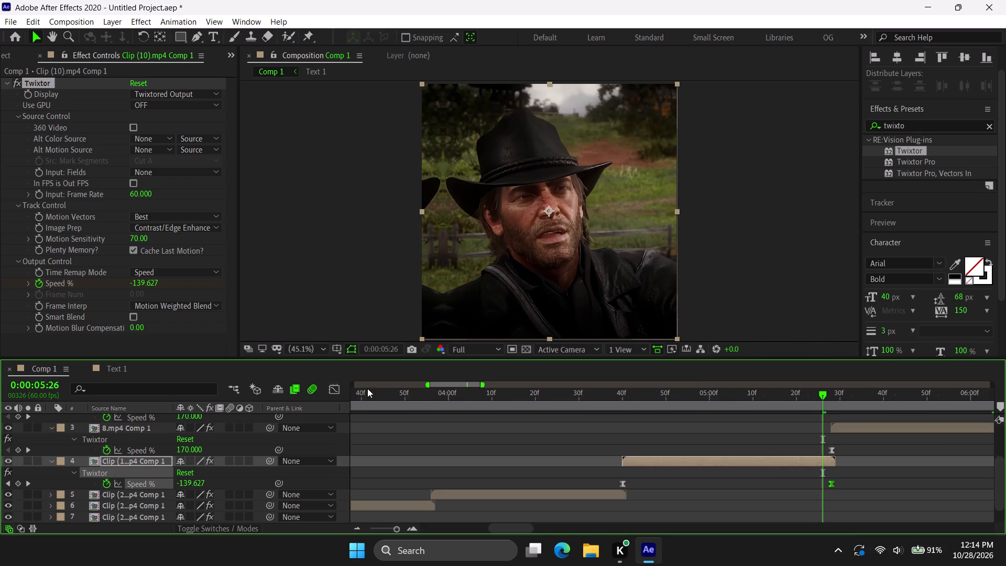
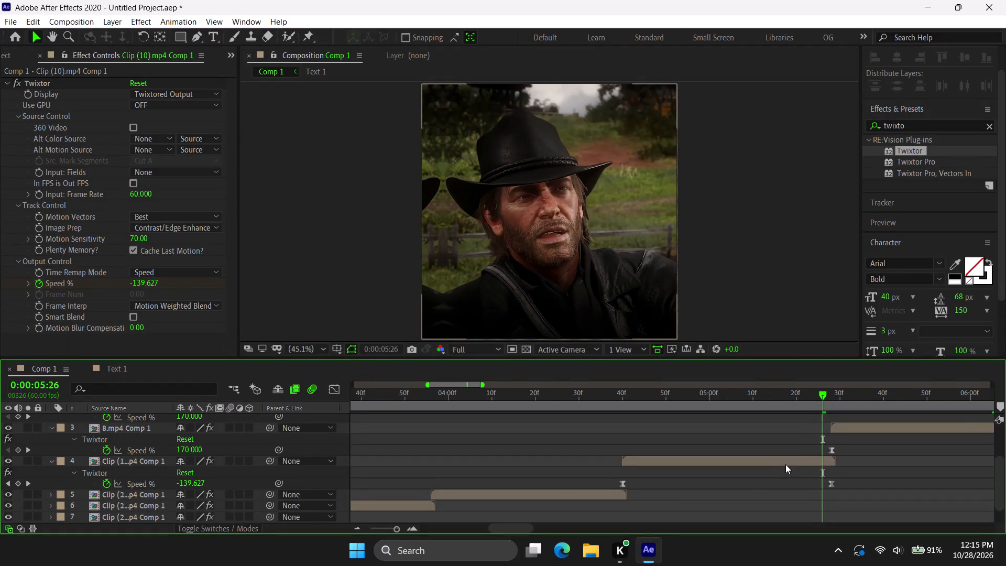
Shorten both easing handles of Clip (22).mp4 Comp 1's Speed % curve in the Graph Editor, checking the frame at 0:00:04:39.
left_click(785, 464)
scroll(785, 464, "right", 1)
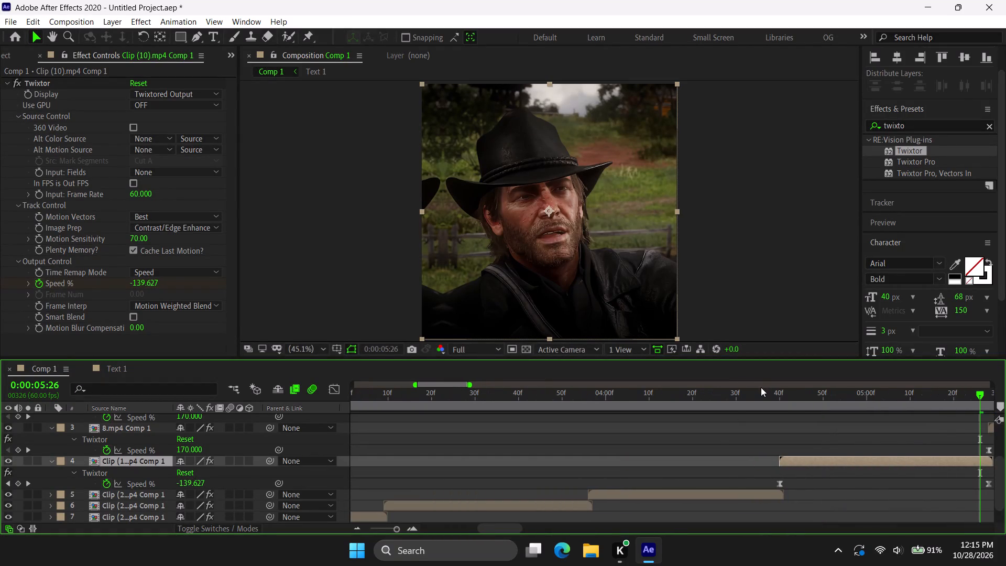
left_click_drag(761, 387, 762, 393)
left_click(762, 393)
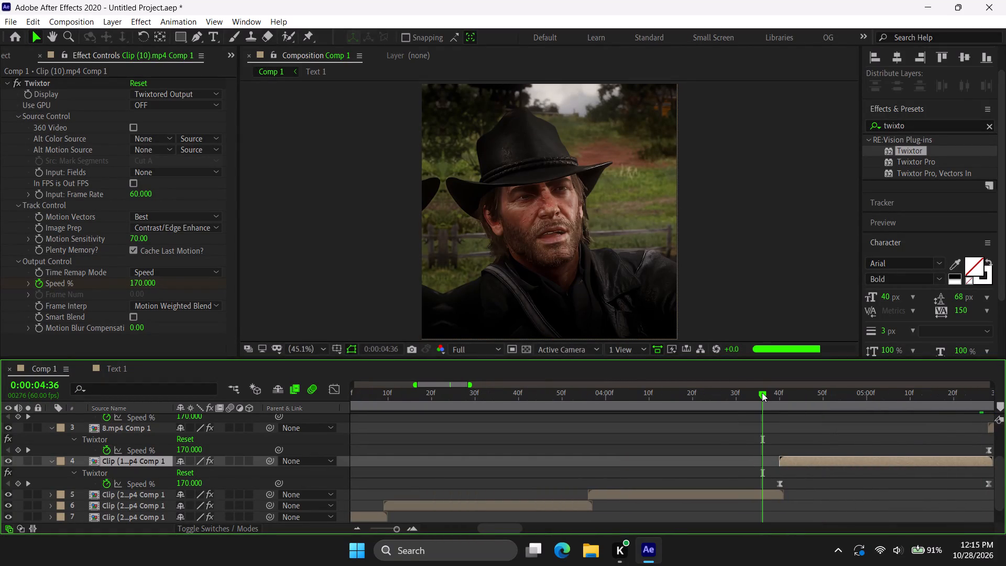
left_click(758, 491)
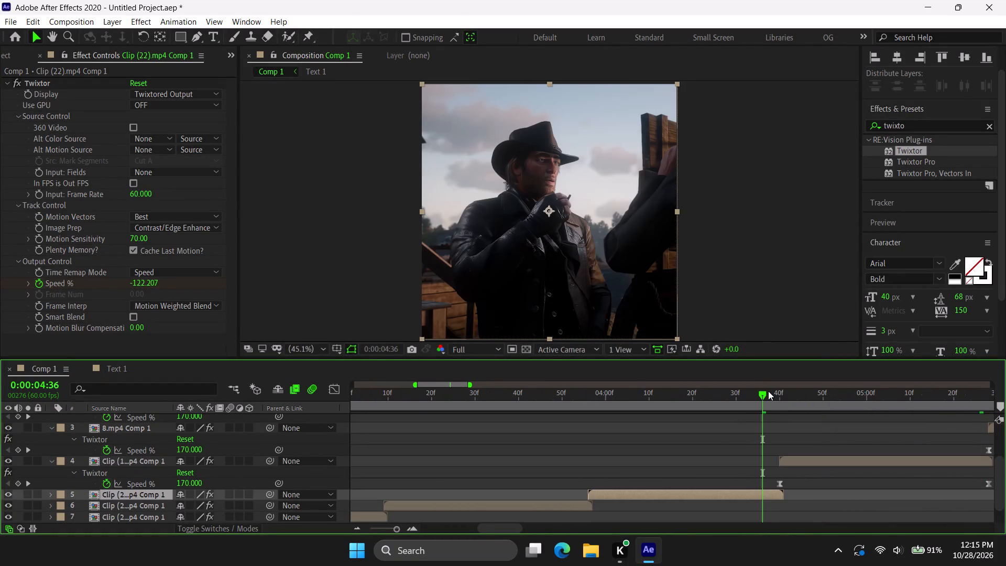
left_click(768, 391)
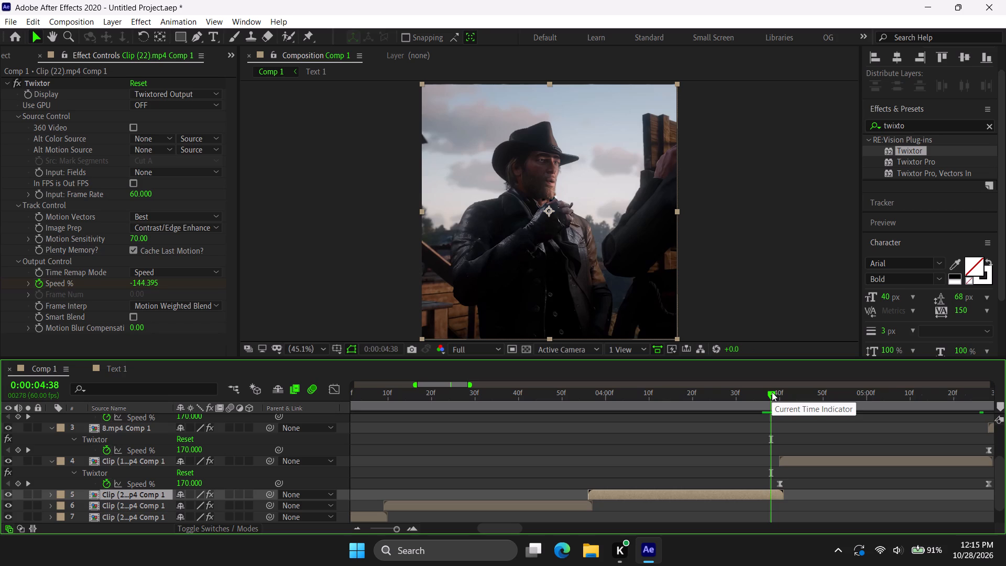
left_click(772, 392)
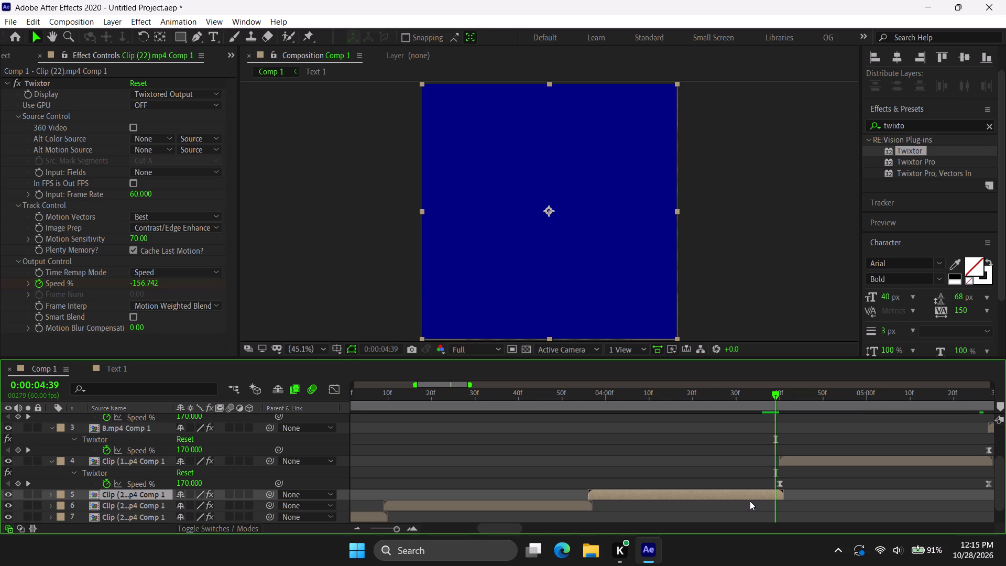
left_click(748, 498)
key("u")
scroll(748, 498, "down", 1)
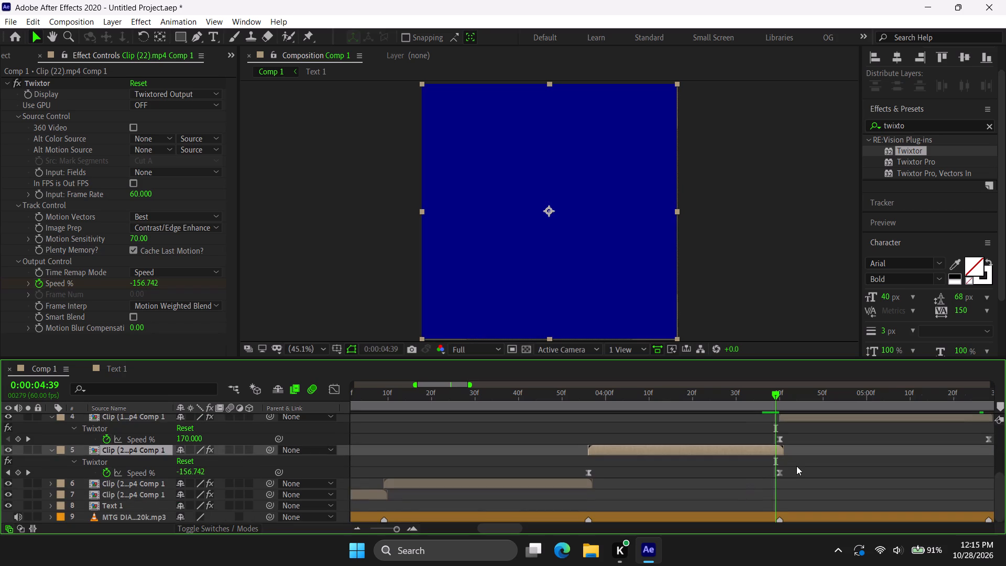
left_click_drag(797, 466, 524, 483)
left_click(333, 396)
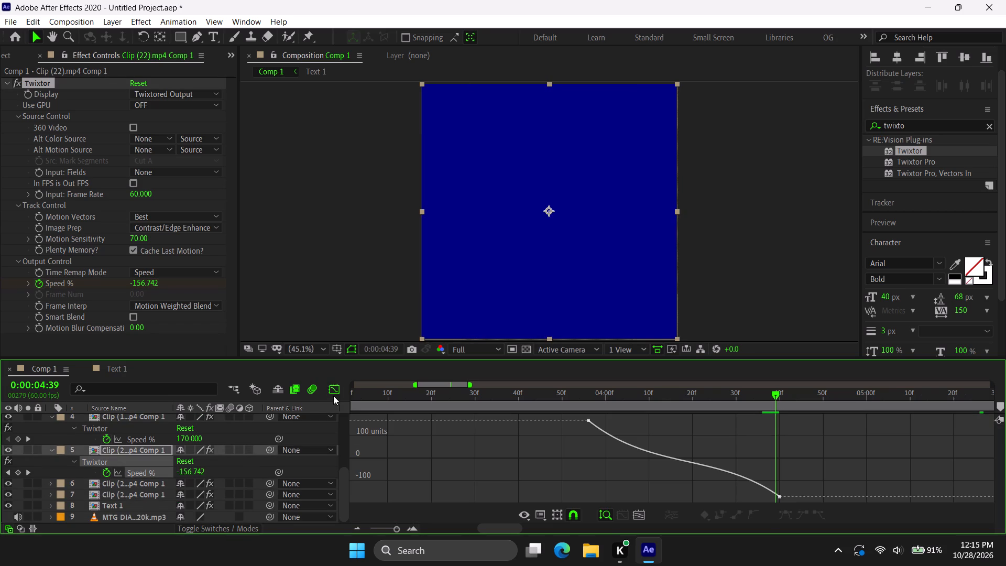
left_click_drag(586, 455, 703, 342)
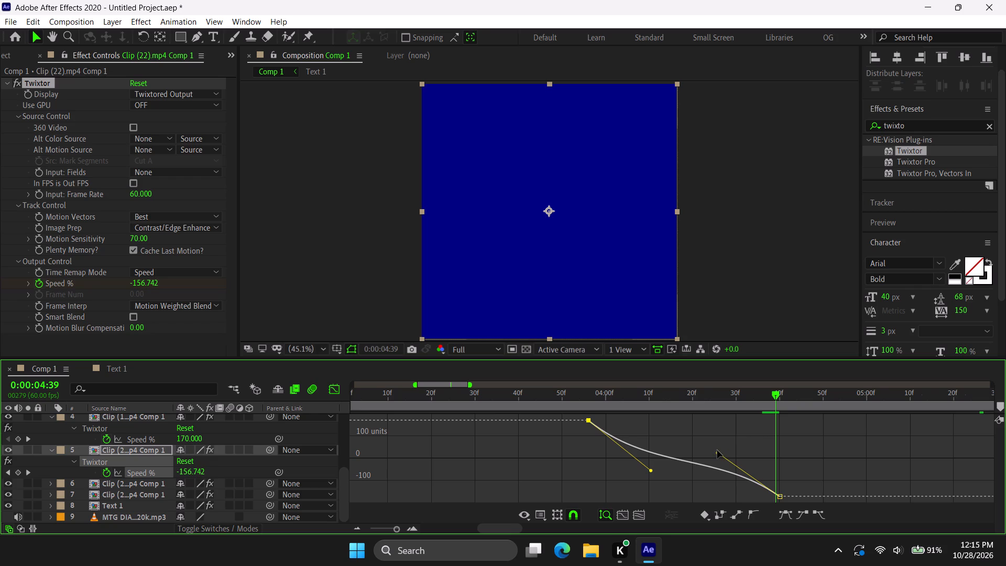
left_click_drag(717, 450, 727, 450)
left_click_drag(651, 471, 635, 450)
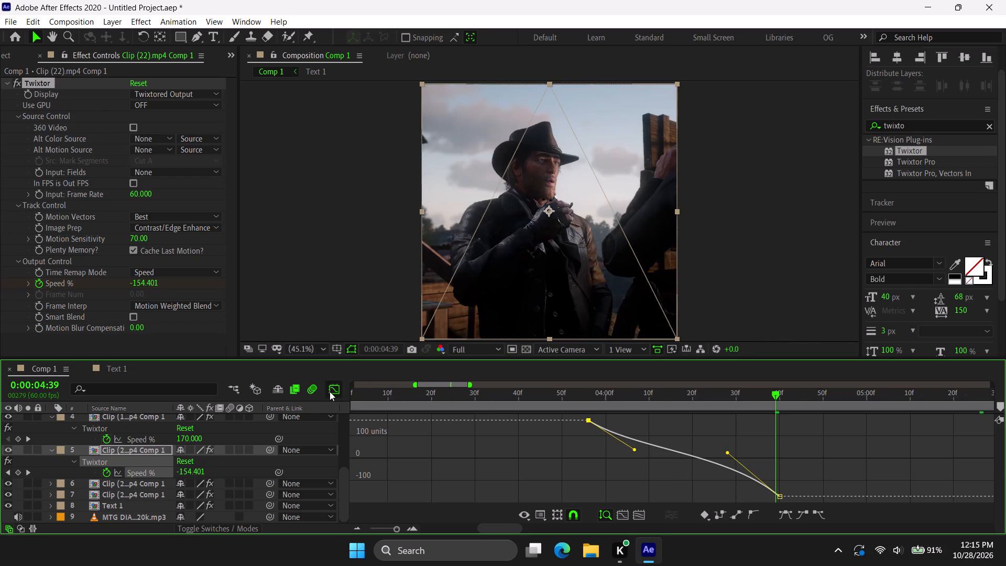
left_click(330, 391)
Shorten both easing handles of Clip (25).mp4 Comp 1's Speed % curve in the Graph Editor, checking the frame at 0:00:03:54.
scroll(561, 477, "right", 1)
left_click(709, 481)
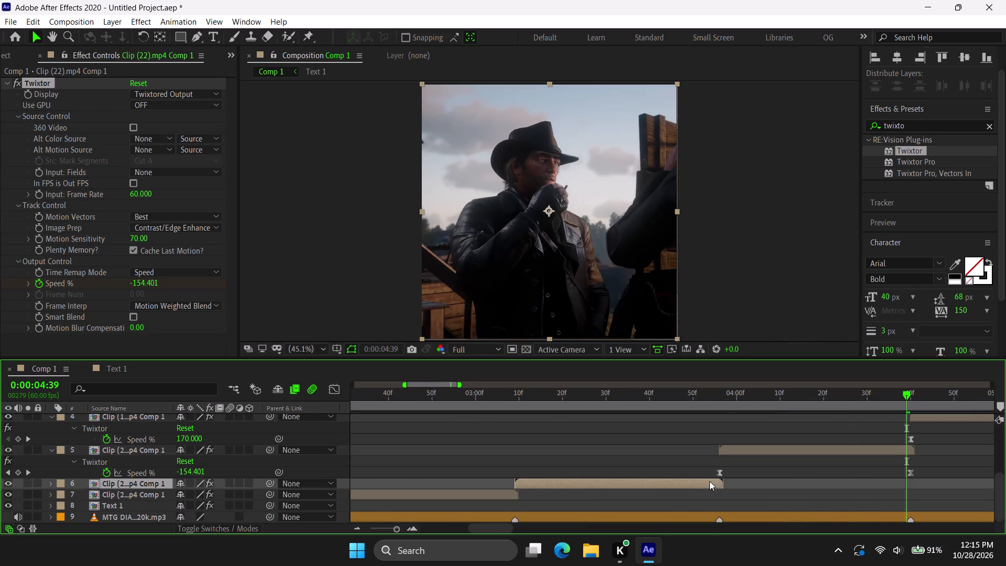
left_click(713, 396)
key("u")
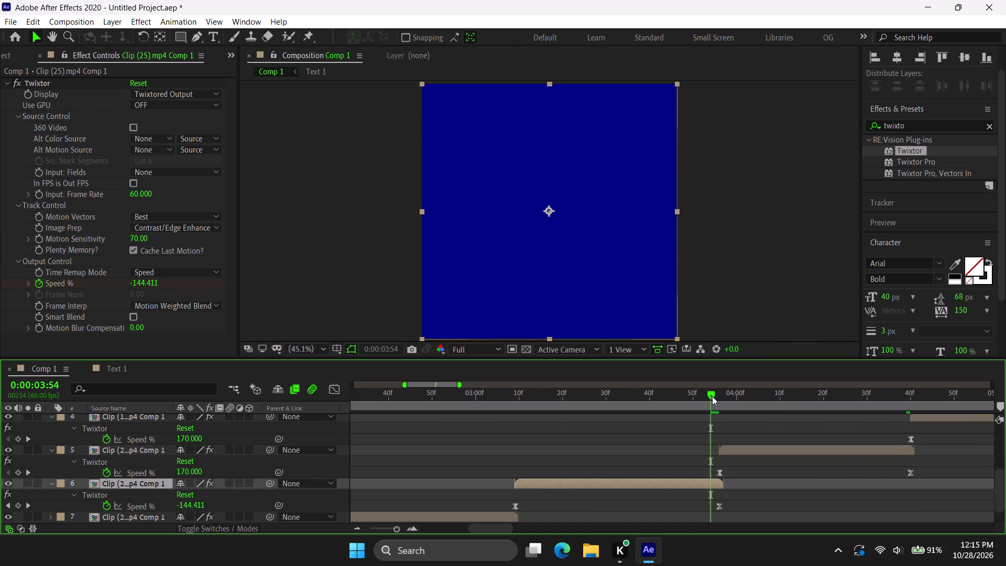
left_click_drag(501, 502, 848, 517)
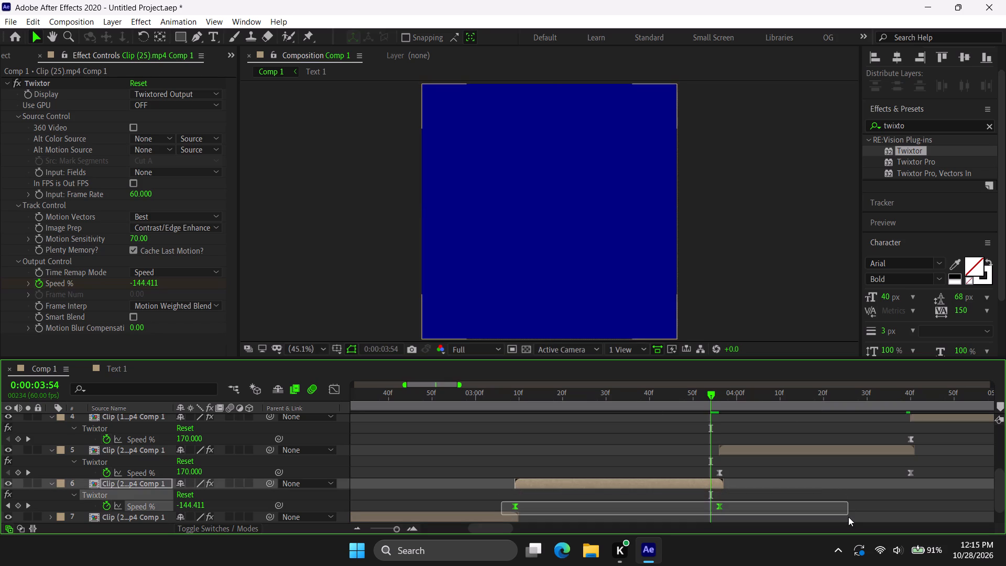
left_click_drag(848, 517, 848, 519)
left_click(338, 396)
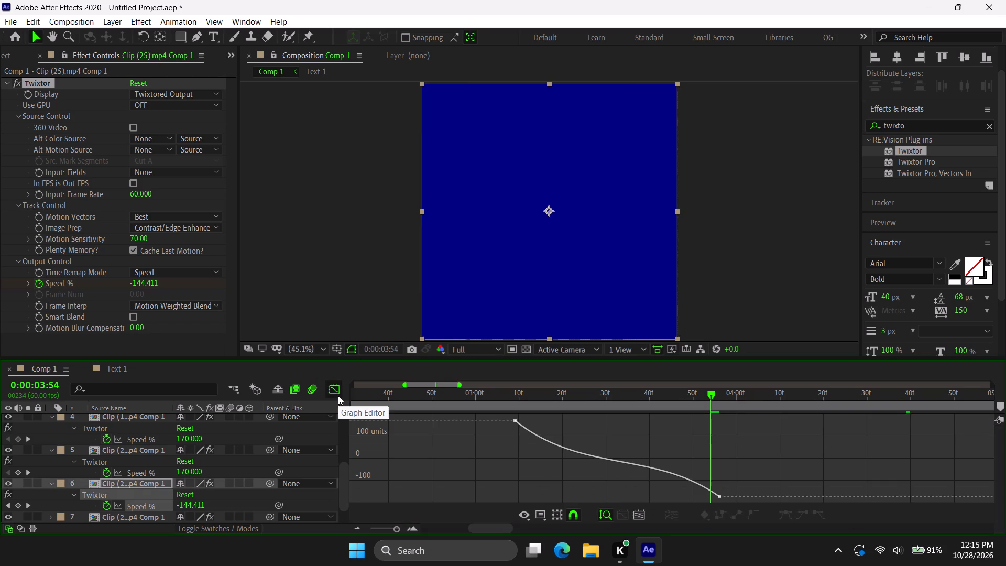
left_click_drag(515, 486, 705, 203)
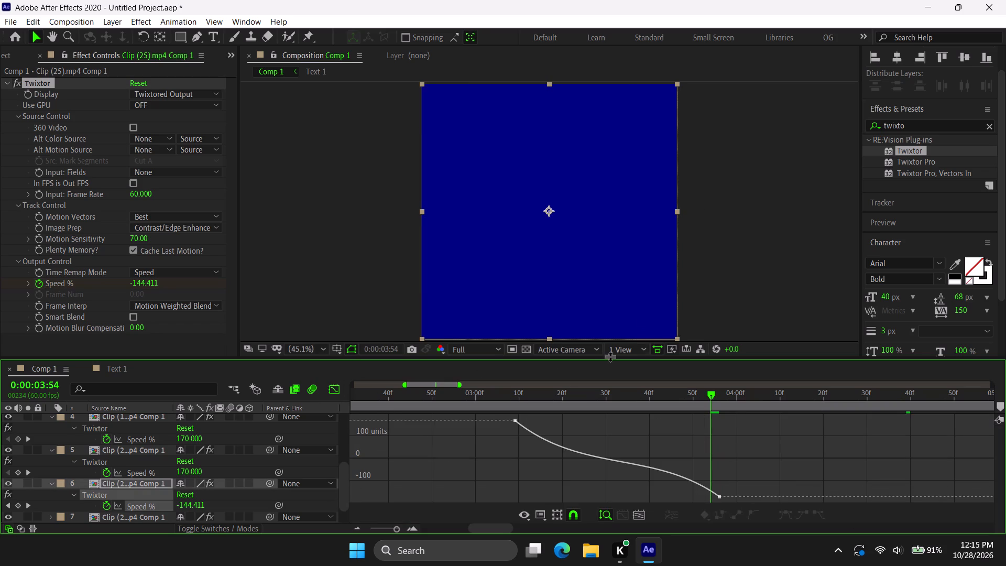
left_click_drag(481, 435, 707, 334)
left_click(654, 451)
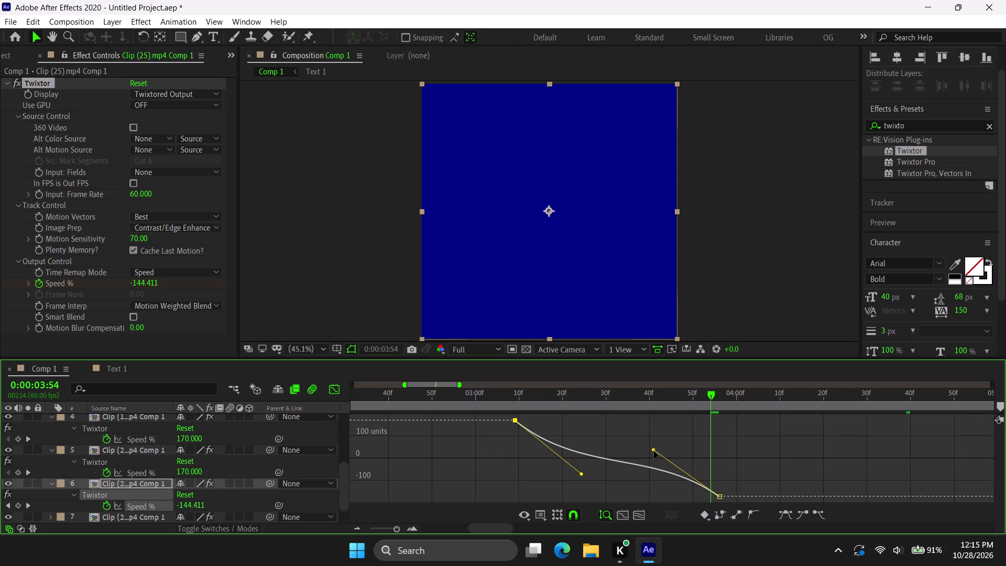
left_click_drag(582, 473, 565, 453)
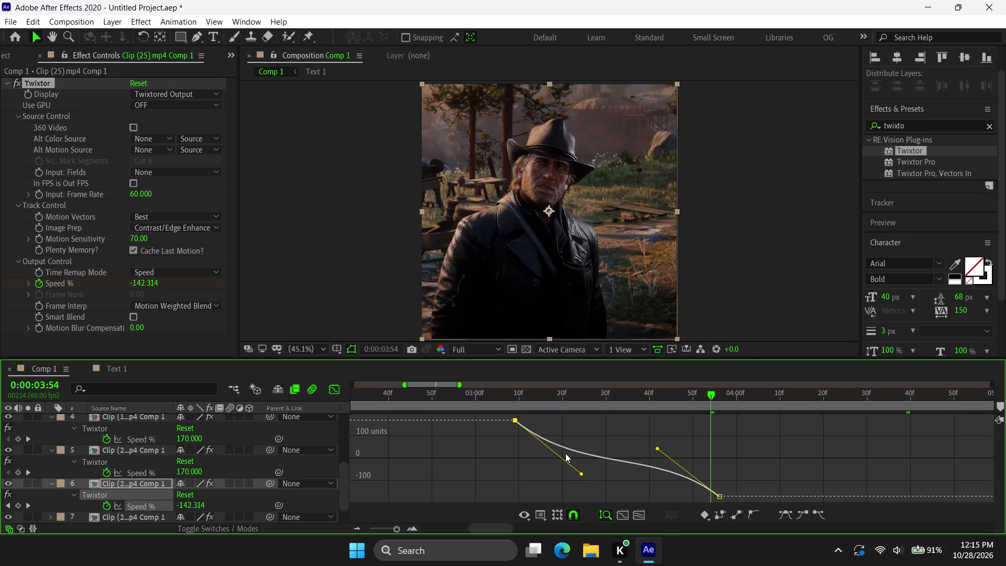
left_click_drag(565, 453, 564, 453)
left_click(332, 389)
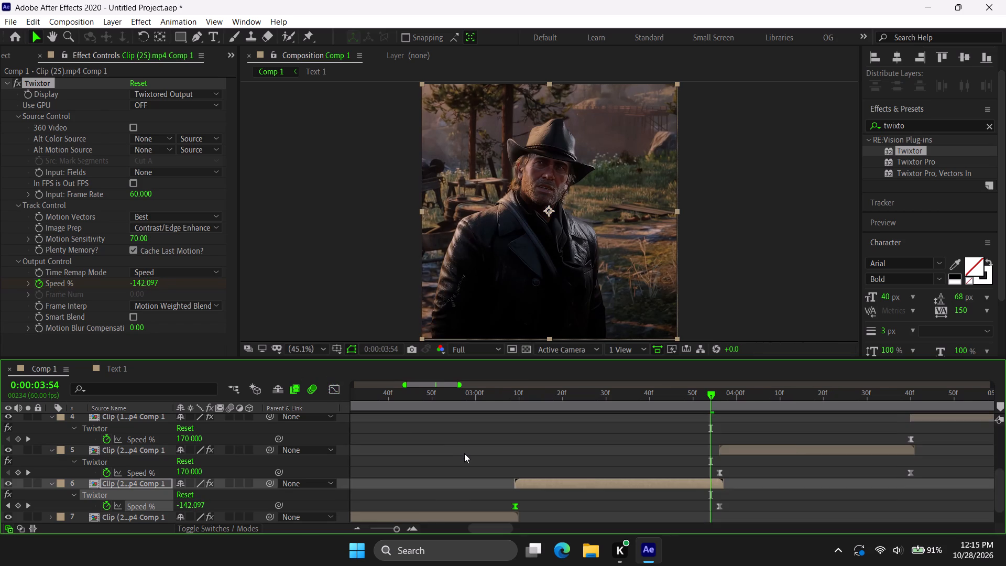
Shorten both easing handles of Clip (28).mp4 Comp 1's Speed % curve in the Graph Editor, checking the frame at 0:00:03:08.
scroll(464, 453, "right", 3)
scroll(633, 463, "down", 1)
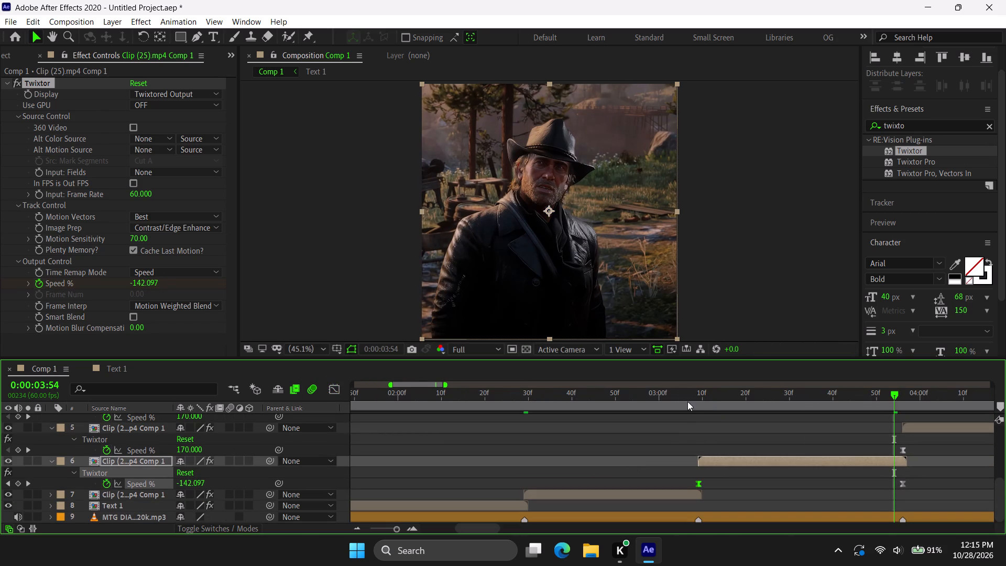
left_click_drag(687, 401, 692, 404)
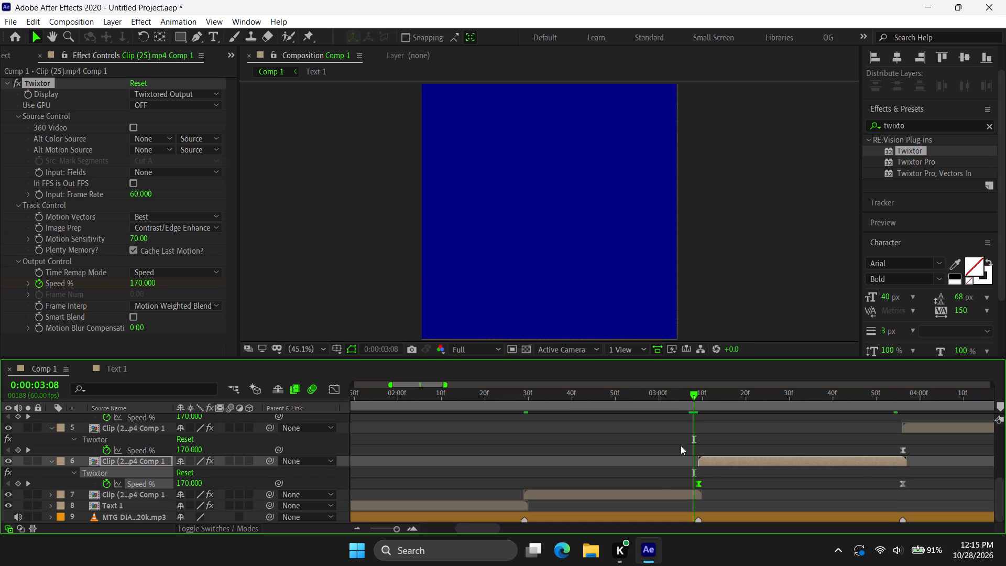
left_click(657, 498)
key("u")
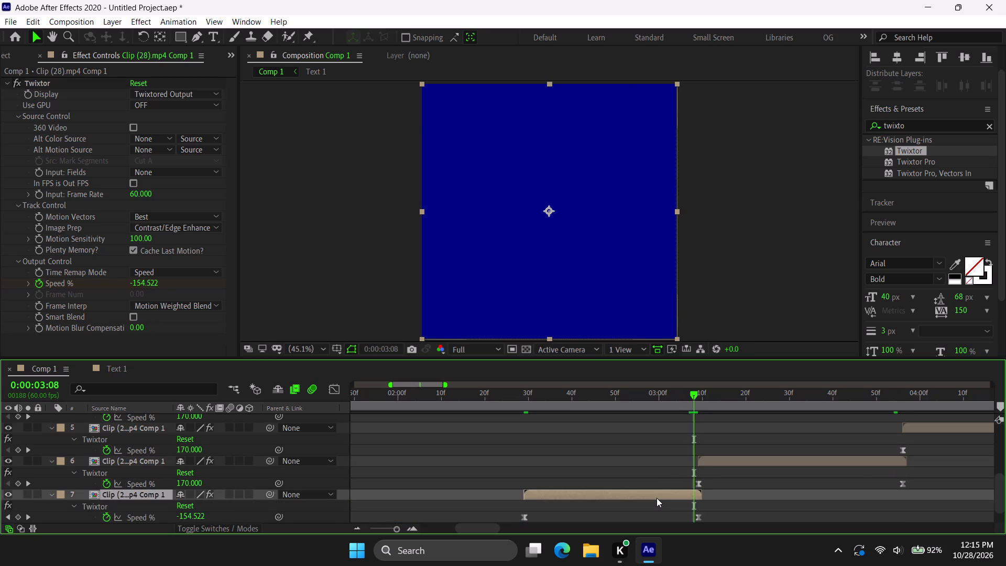
scroll(657, 498, "down", 1)
left_click_drag(720, 489, 487, 507)
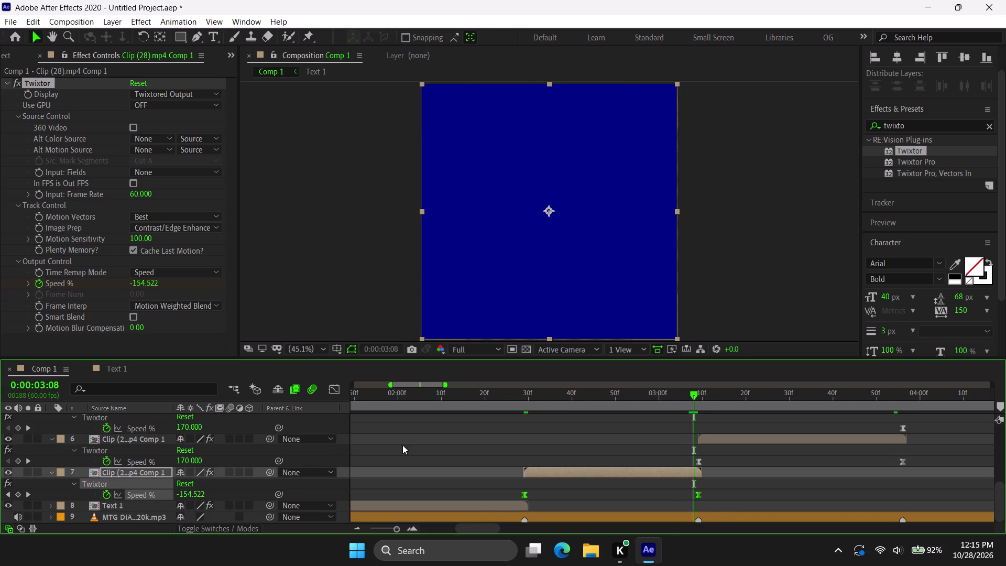
left_click(344, 386)
left_click(332, 392)
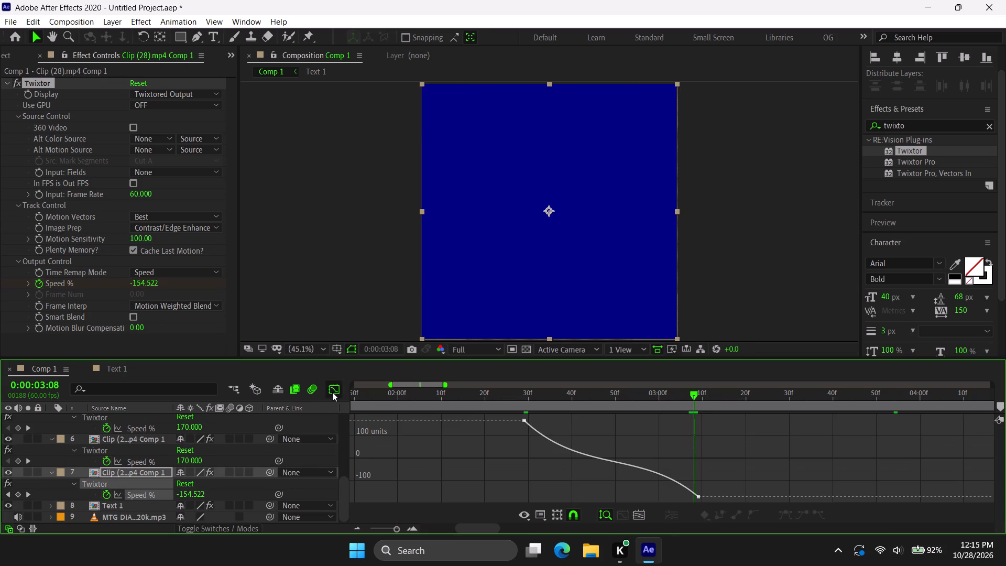
left_click_drag(485, 451, 661, 342)
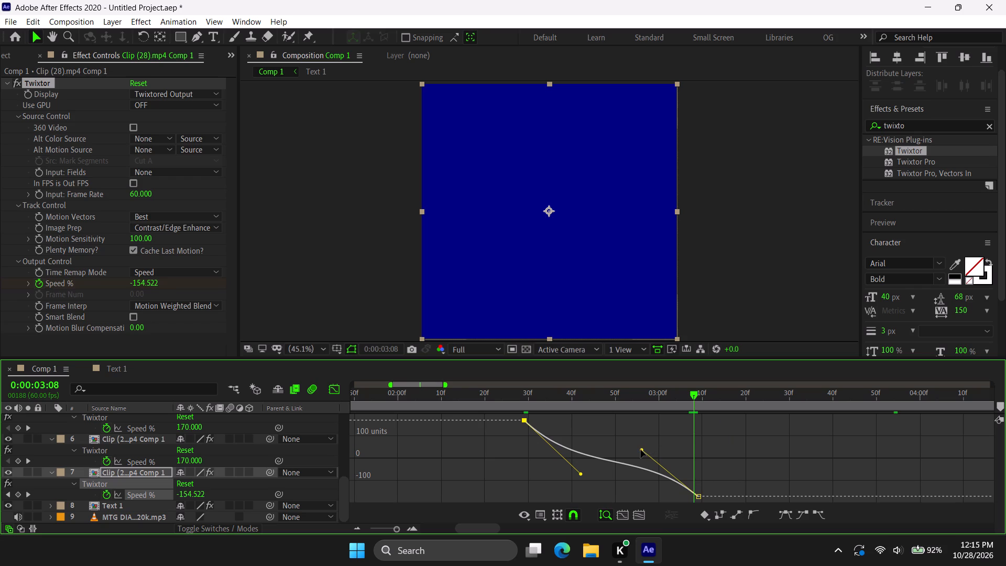
left_click_drag(641, 450, 657, 452)
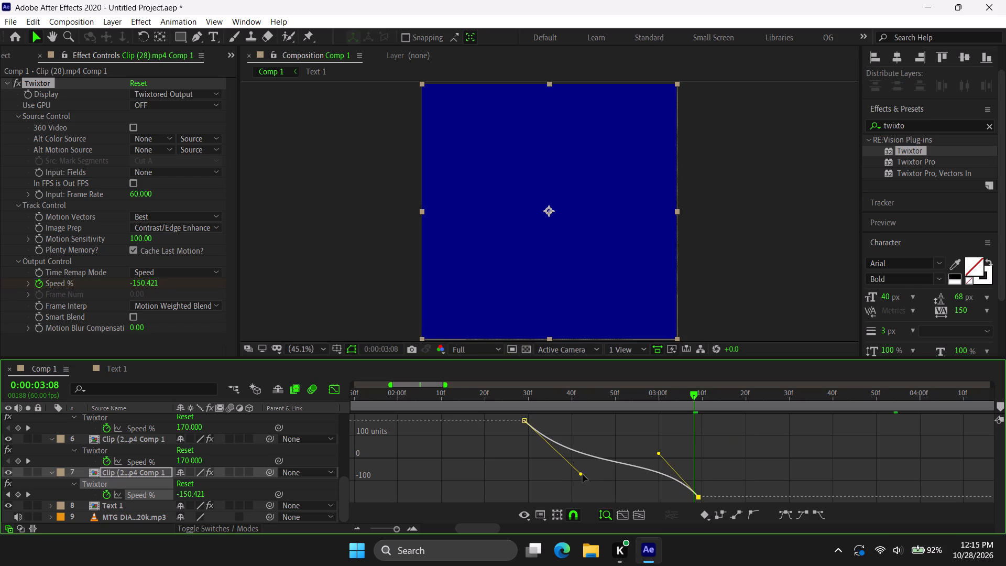
left_click_drag(583, 474, 567, 457)
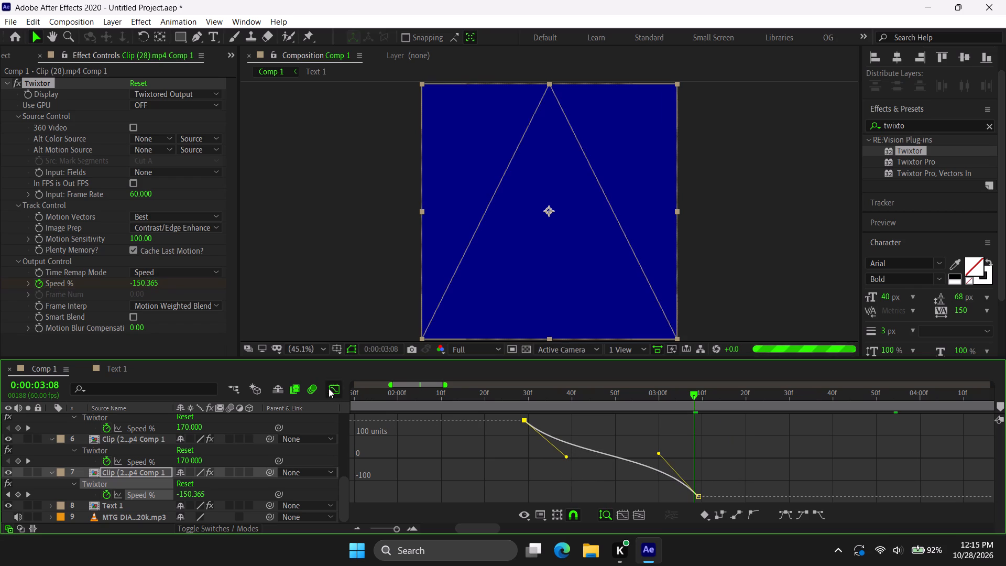
left_click(329, 388)
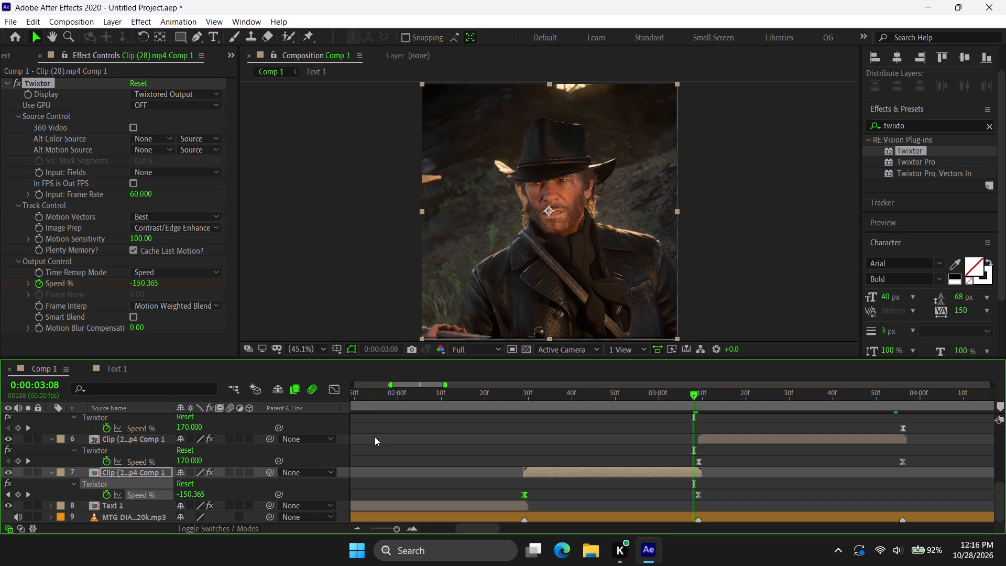
Collapse the revealed Twixtor Speed % keyframe properties on all layers in Comp 1.
left_click(341, 454)
type("uuuuuu")
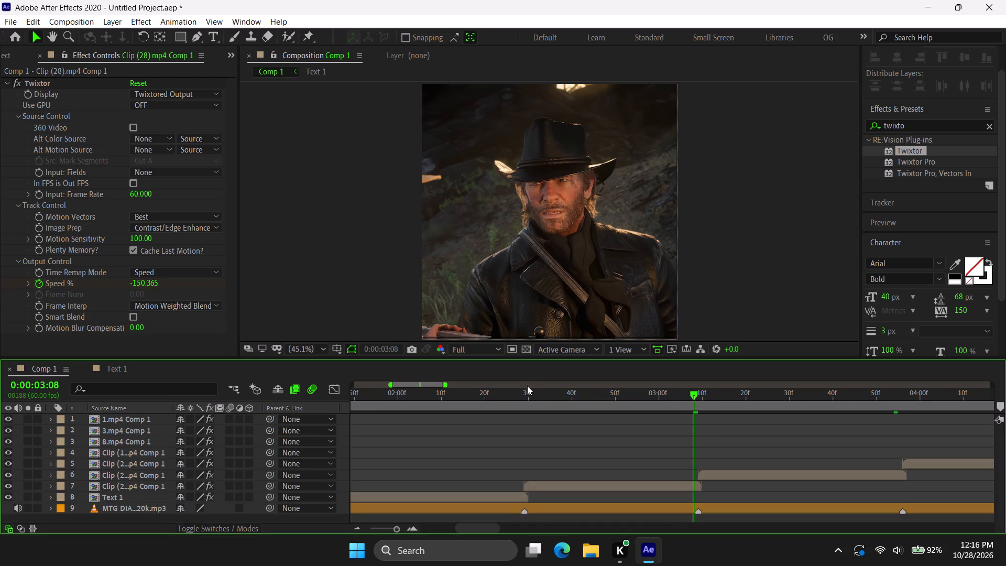
Preview Comp 1's text intro from 0:00:00:00, stopping playback at about 0:00:01:06.
left_click_drag(527, 386, 513, 395)
left_click_drag(513, 395, 109, 413)
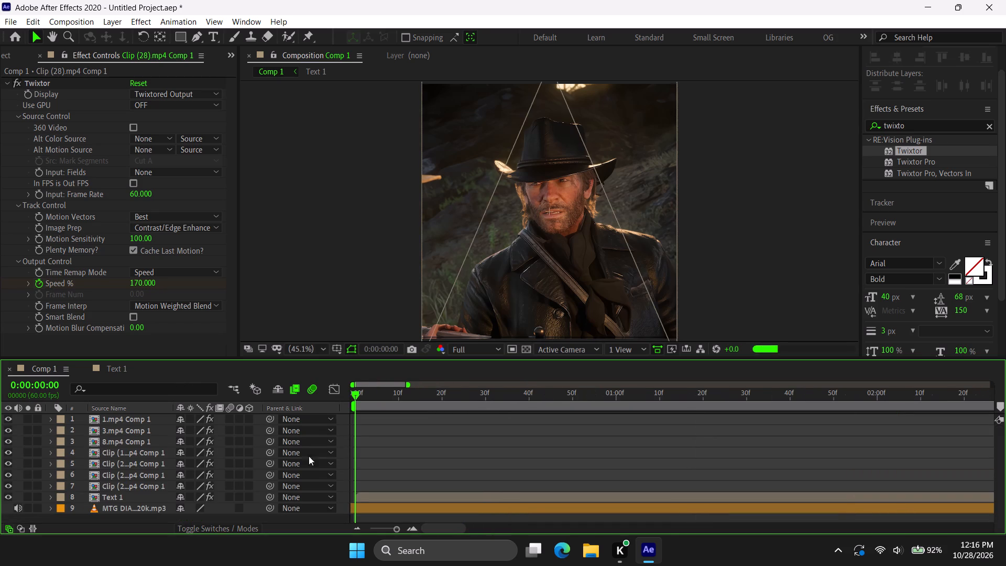
double_click(354, 530)
key("space")
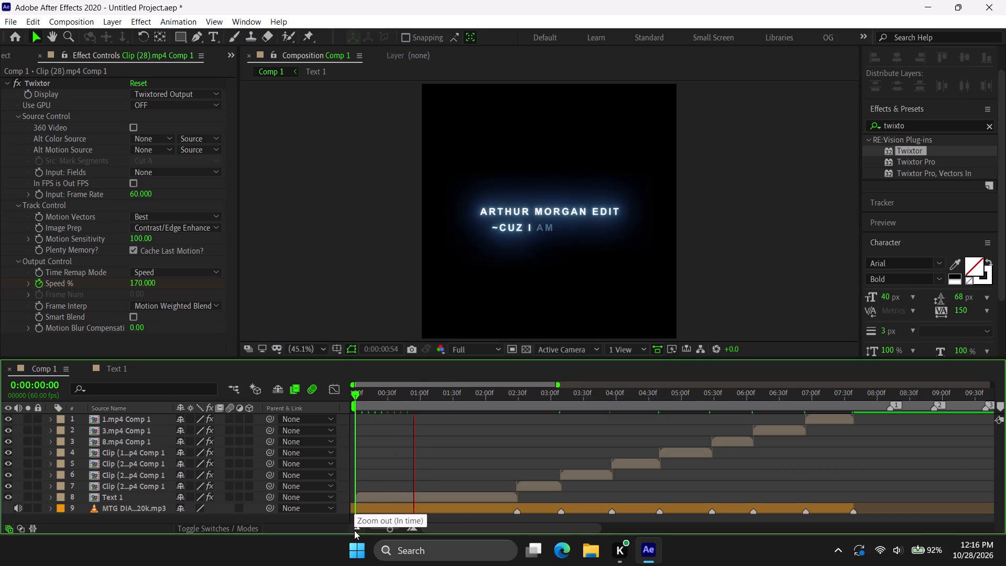
key("space")
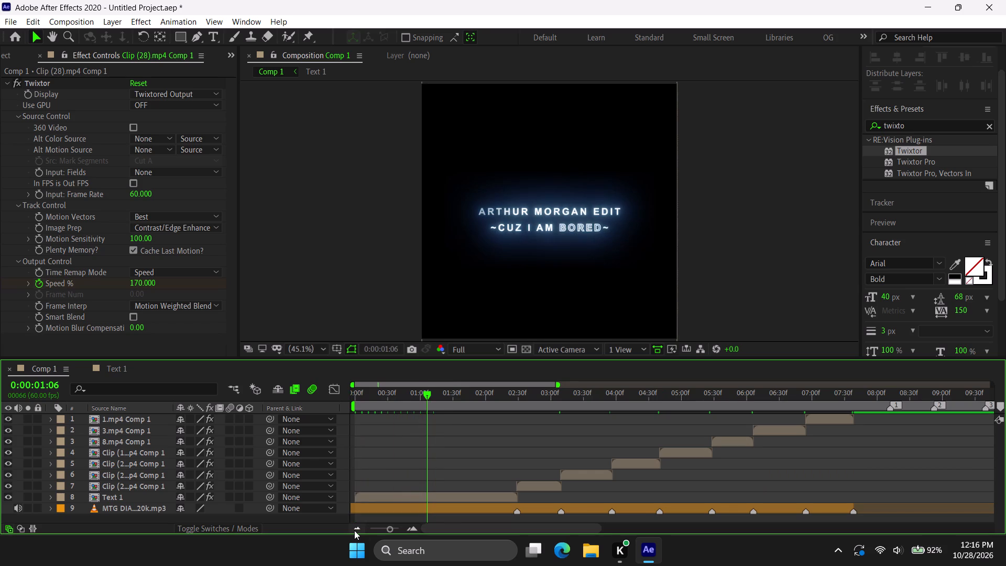
Import the "Damn it i can't move my body… SWITCH material for edits" MP3 from the Downloads folder into the project.
key("ctrl+i")
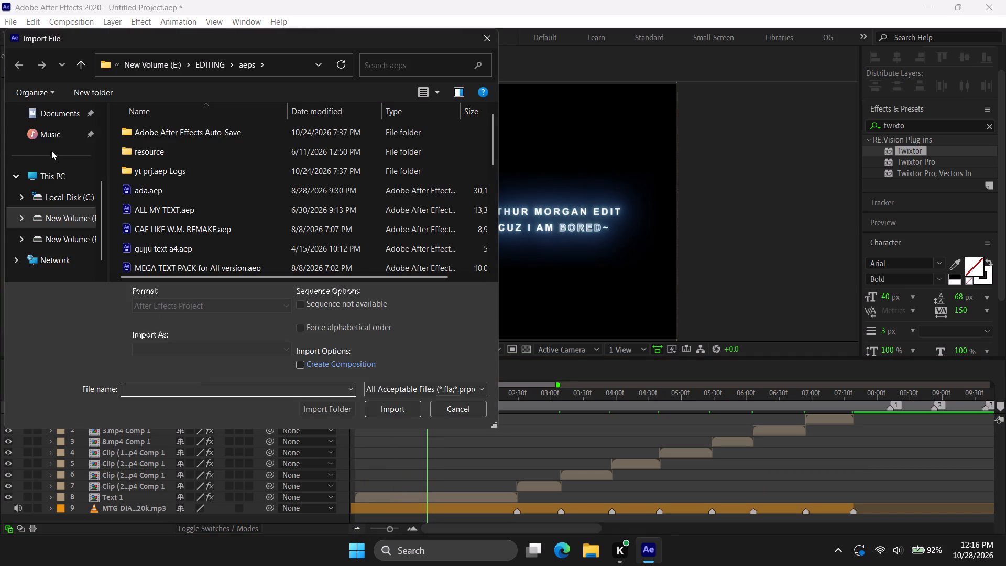
scroll(46, 134, "up", 2)
left_click(58, 178)
left_click(61, 187)
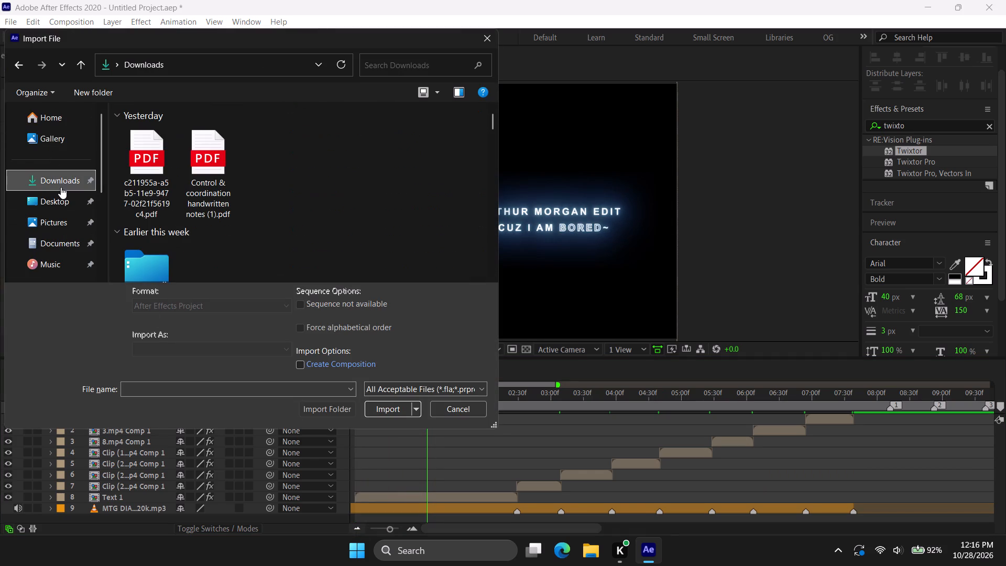
left_click(65, 198)
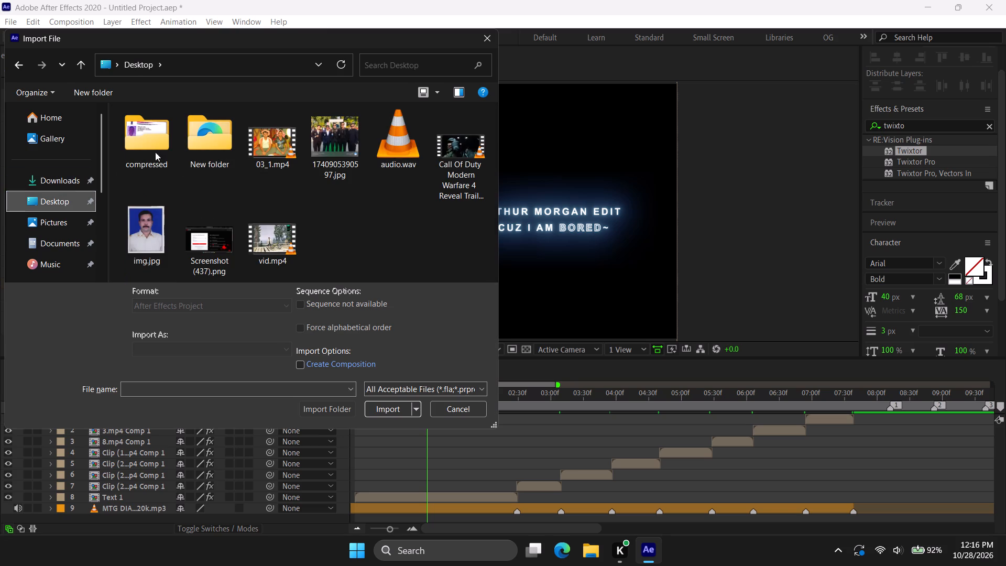
left_click(47, 181)
scroll(235, 151, "down", 2)
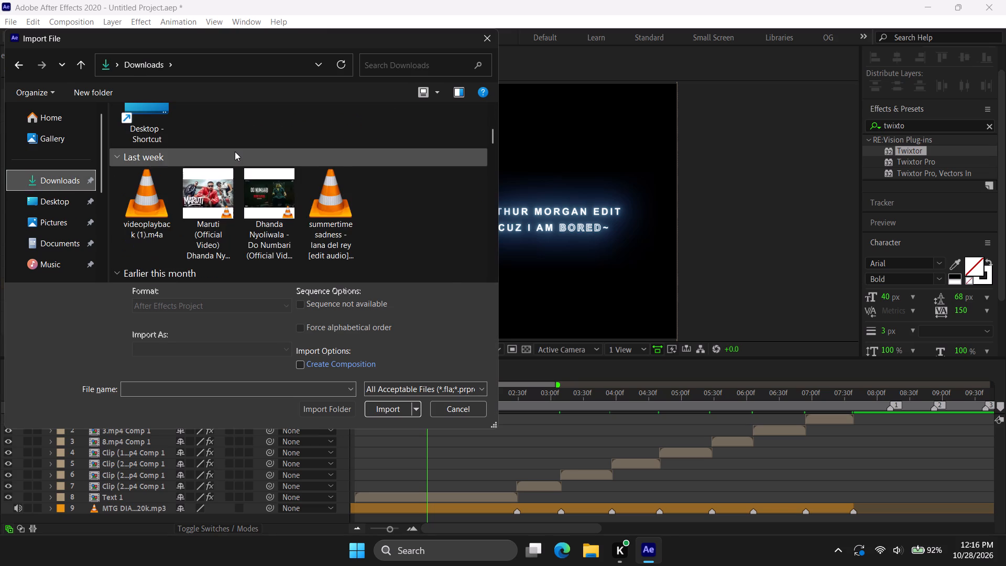
scroll(237, 151, "down", 1)
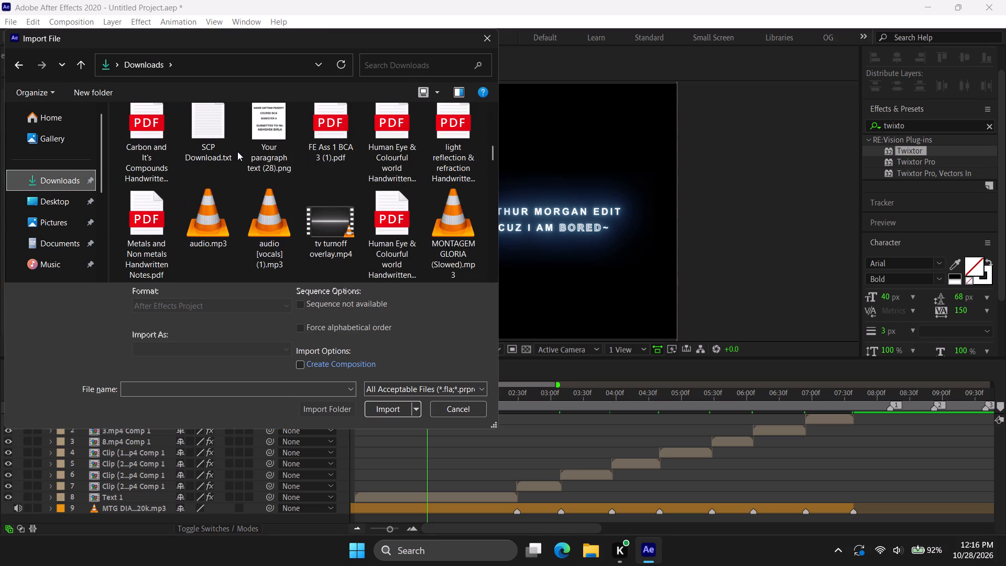
scroll(237, 151, "down", 1)
scroll(424, 245, "down", 1)
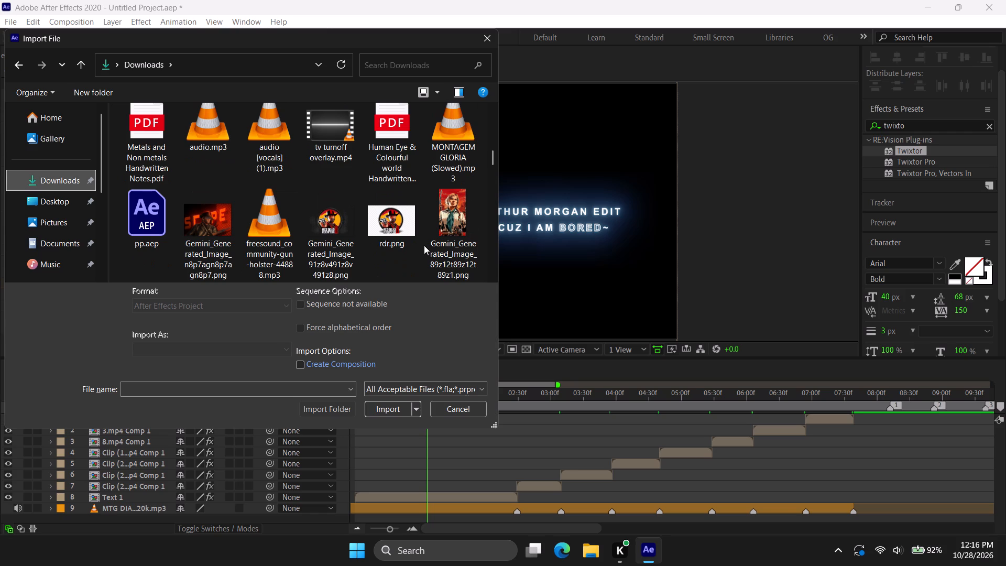
scroll(424, 245, "down", 1)
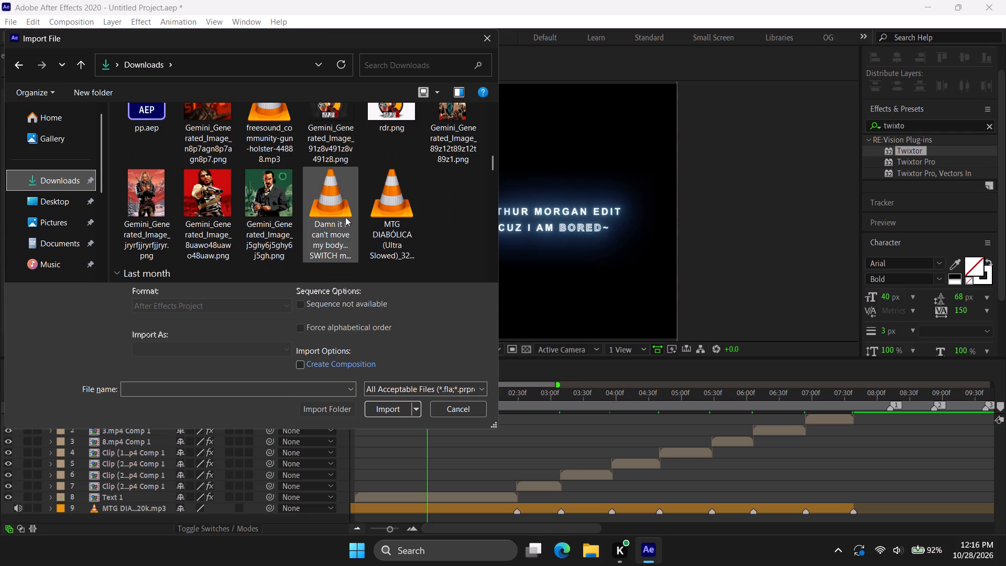
left_click(345, 217)
left_click(402, 409)
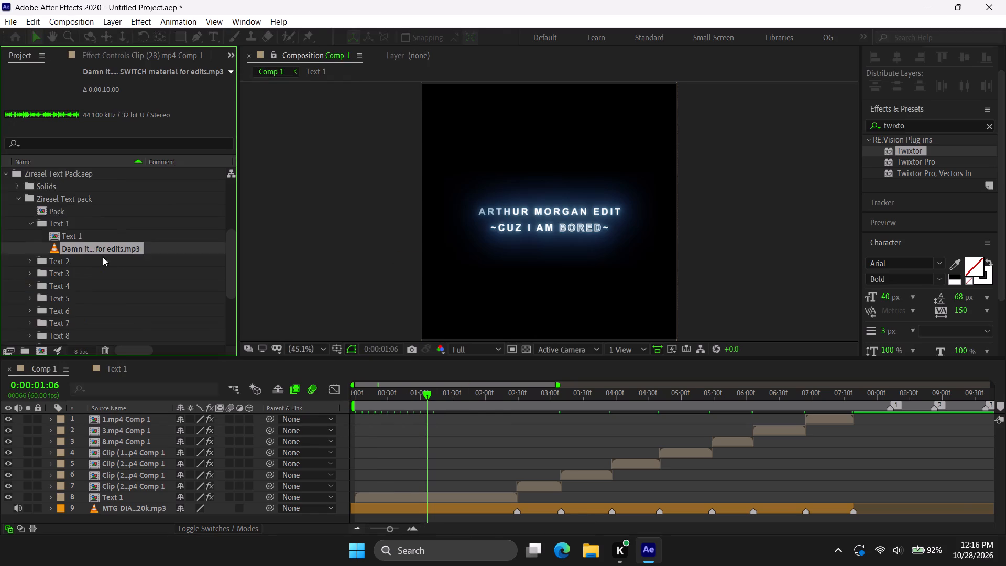
Add the imported Damn it… audio to Comp 1 below the MTG DIABÓLICA layer near the start, and reveal its waveform.
left_click_drag(104, 322, 360, 515)
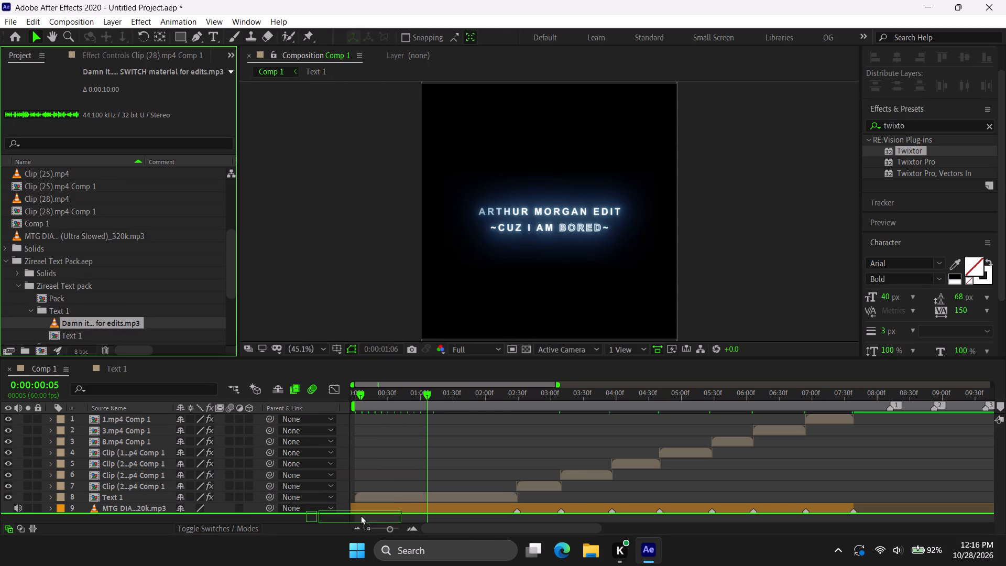
left_click_drag(360, 515, 366, 515)
scroll(425, 508, "down", 1)
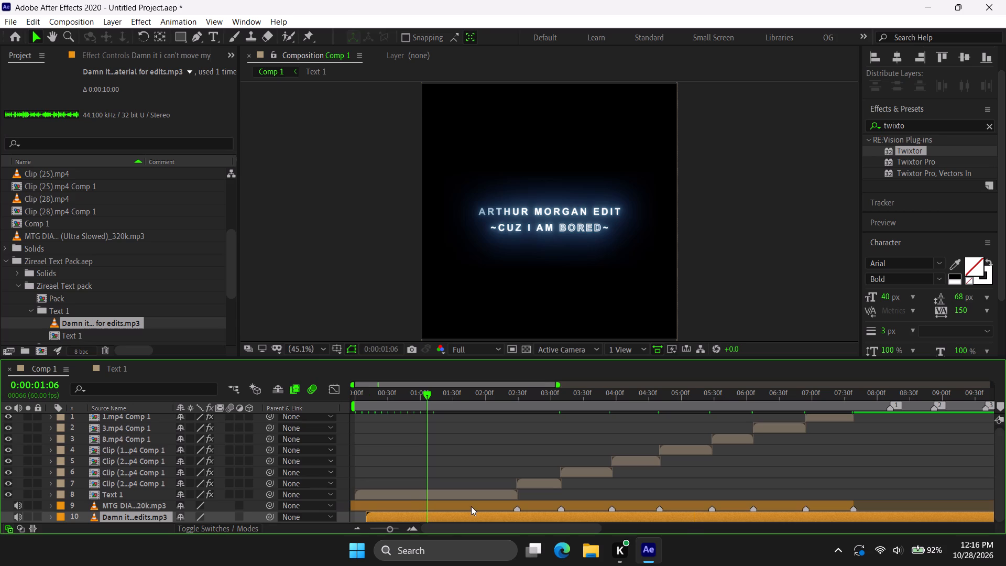
type("ll")
scroll(471, 506, "down", 1)
key("space")
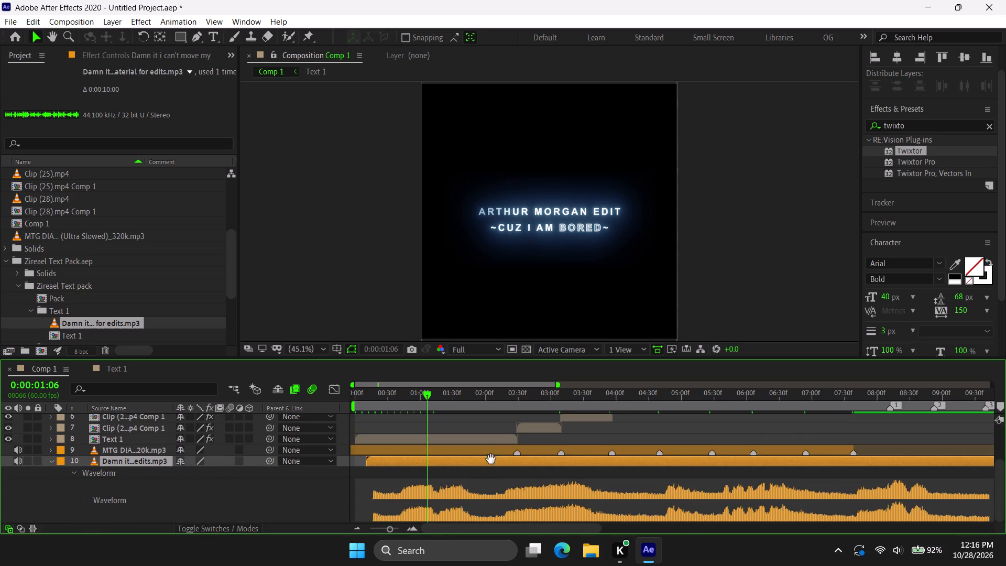
key("space")
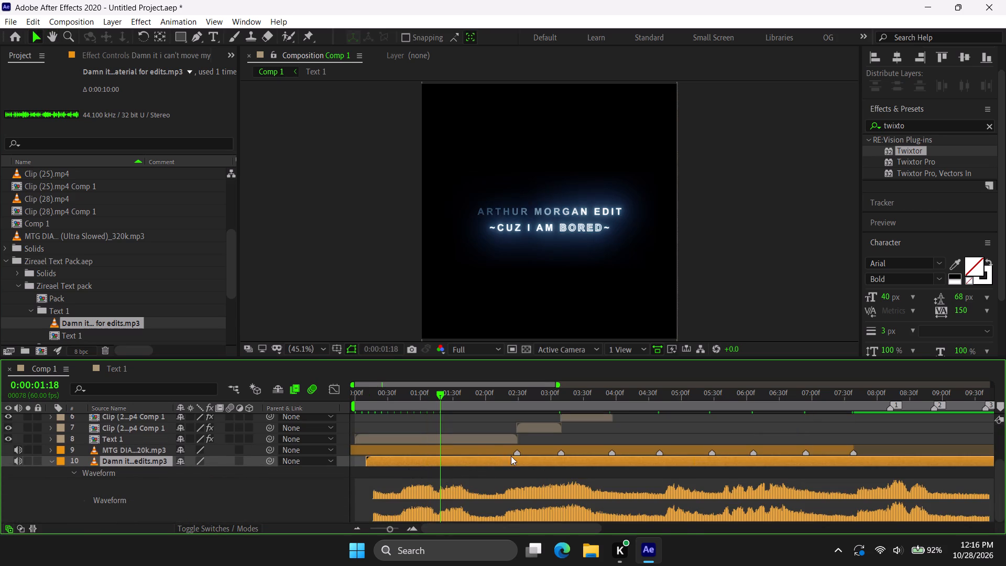
Move the Damn it… audio layer past the end of the MTG DIABÓLICA audio, starting at about 0:00:07:41.
left_click_drag(472, 466, 486, 463)
left_click_drag(486, 463, 908, 460)
scroll(908, 460, "left", 2)
left_click_drag(767, 462, 827, 463)
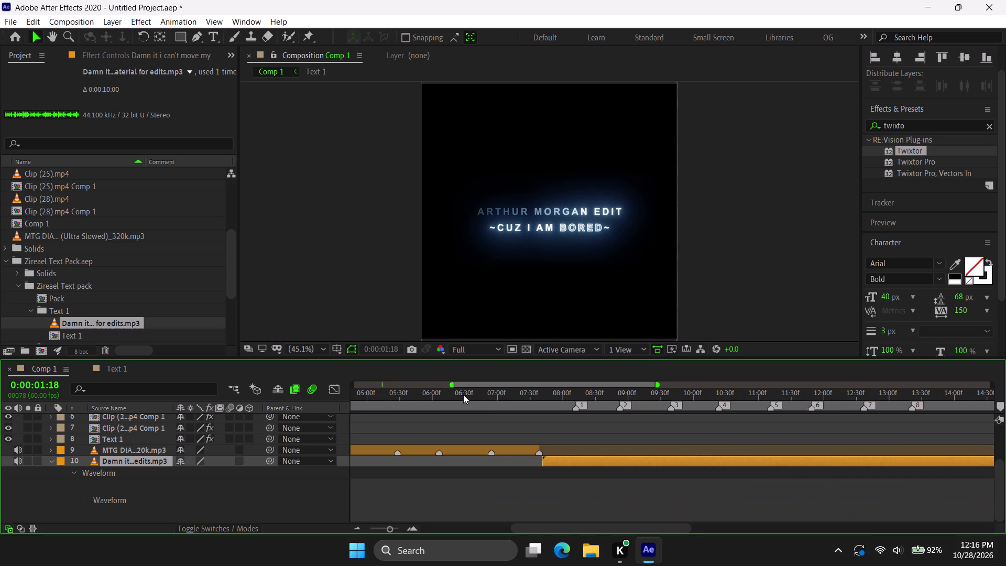
Listen to the Damn it… audio from 0:00:07:41 and examine its waveform to locate the section to keep.
left_click(542, 398)
key("space")
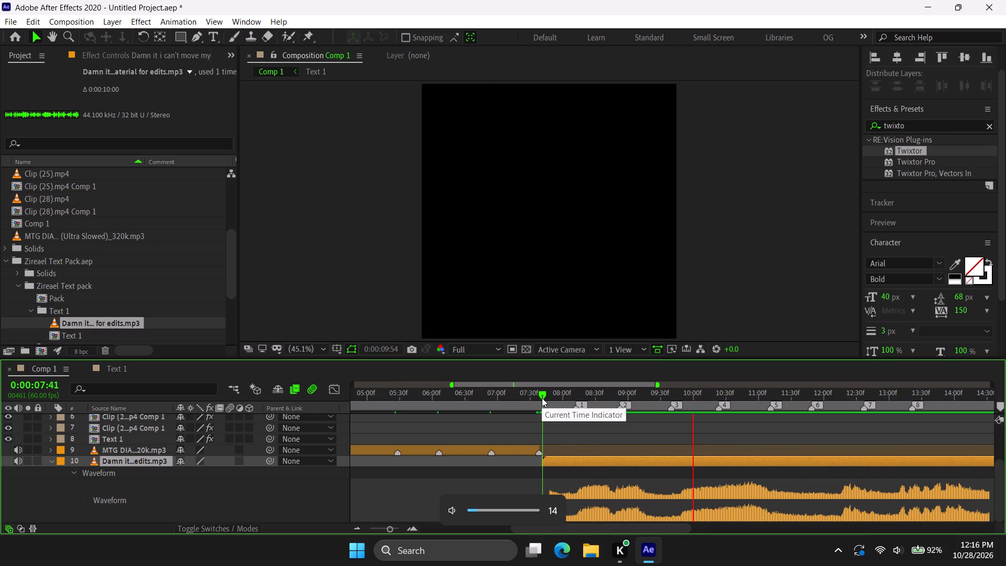
scroll(681, 410, "left", 1)
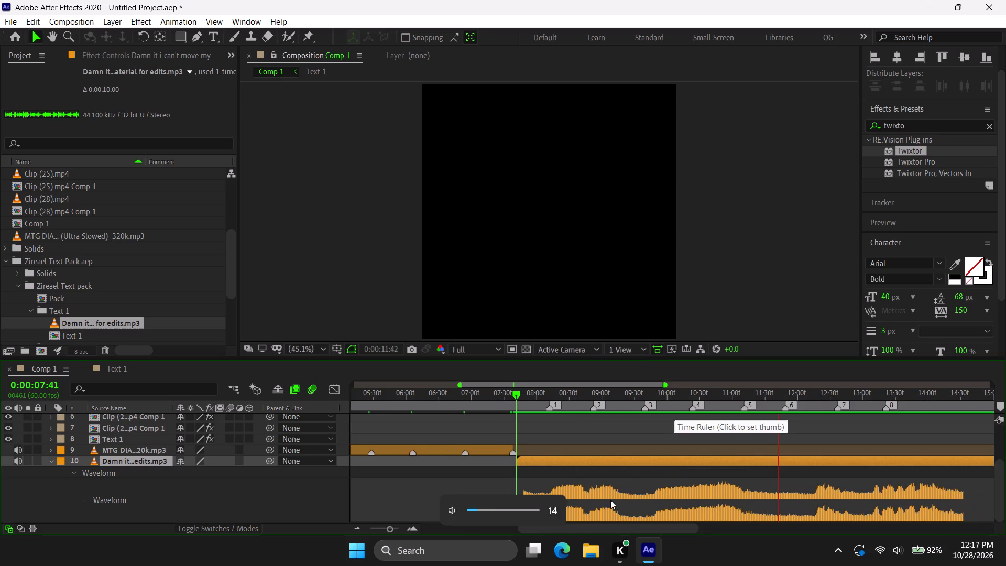
scroll(495, 504, "left", 3)
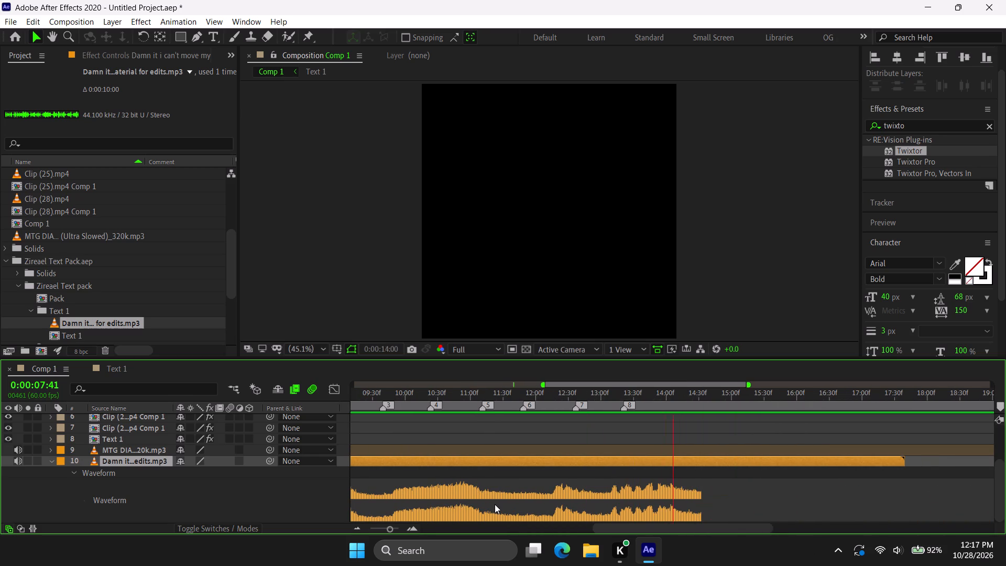
key("space")
key("space")
key("space")
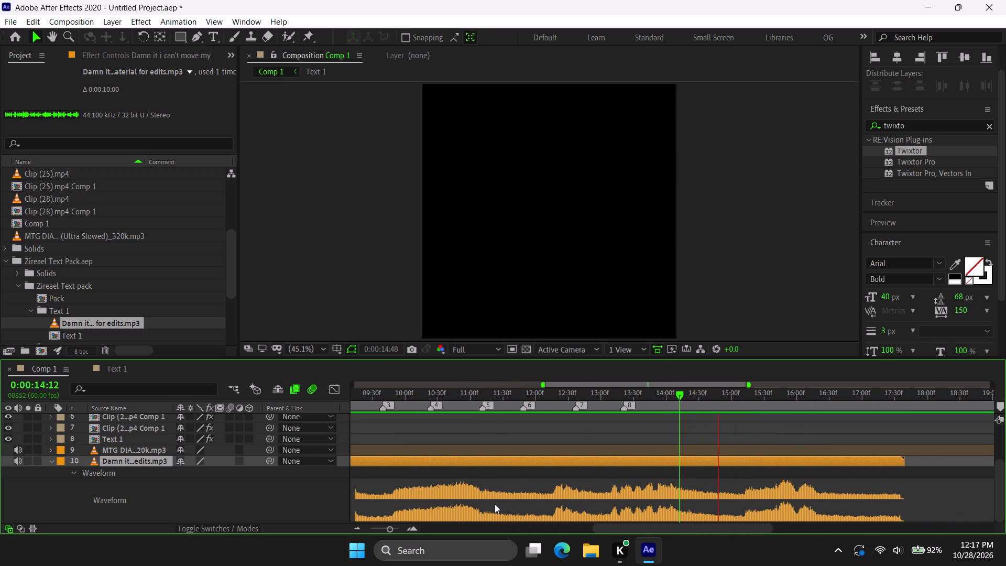
key("space")
key("space")
key("space")
key("space")
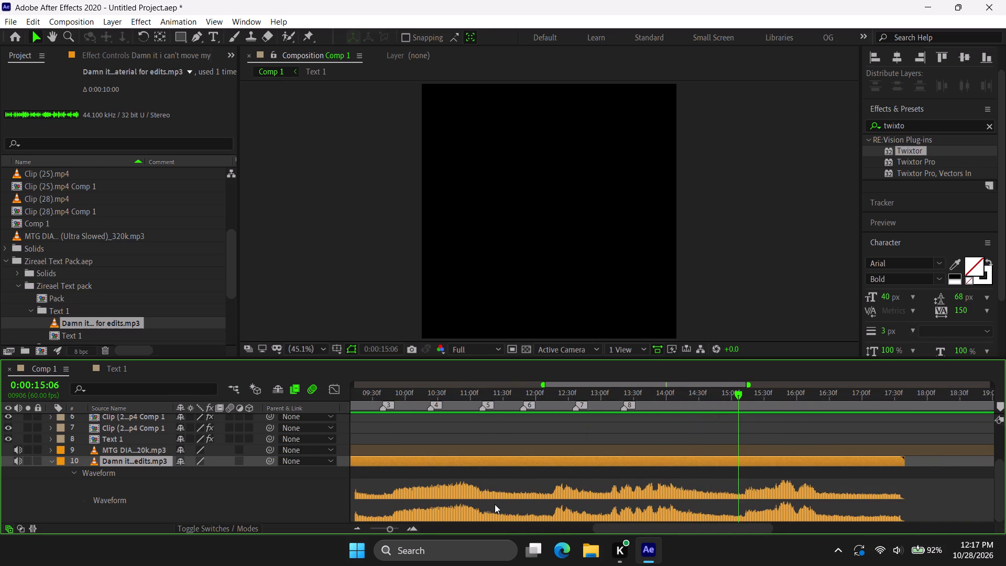
key("space")
key("space")
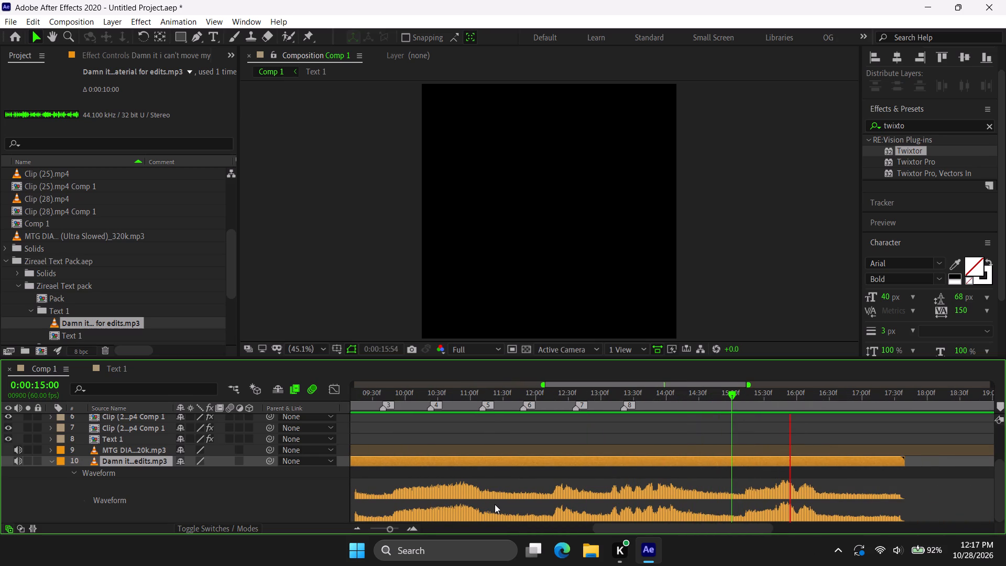
Trim the start of the Damn it… audio layer to 0:00:15:12.
left_click_drag(753, 396, 747, 397)
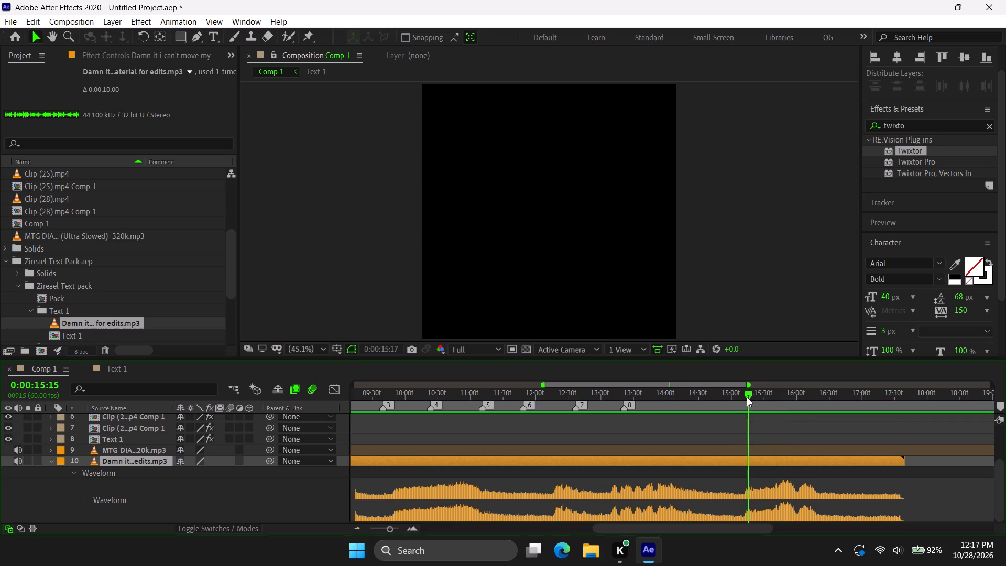
left_click_drag(747, 397, 744, 398)
key("alt+bracketleft")
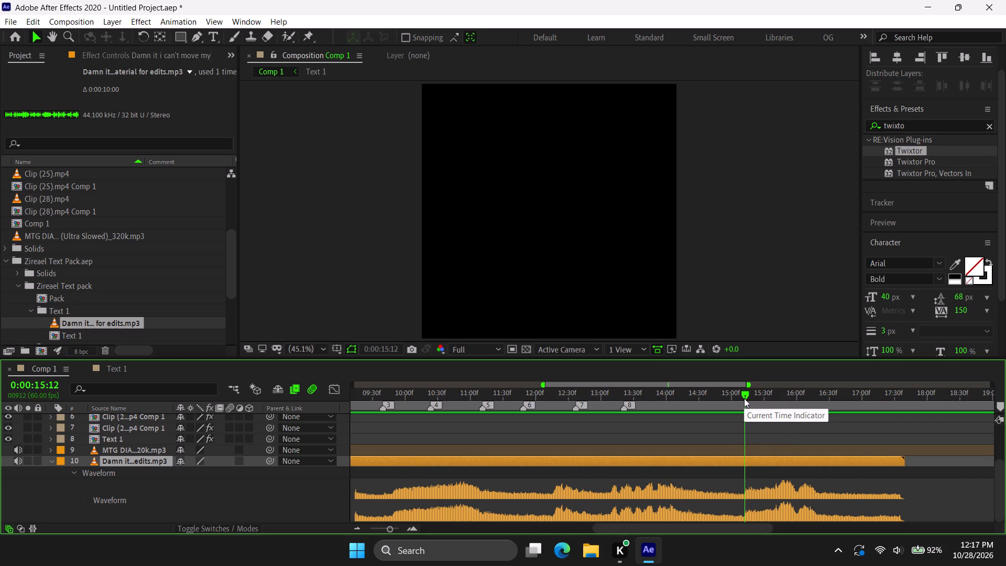
Play the trimmed Damn it… audio, trim its end to 0:00:16:36, and collapse its waveform.
key("space")
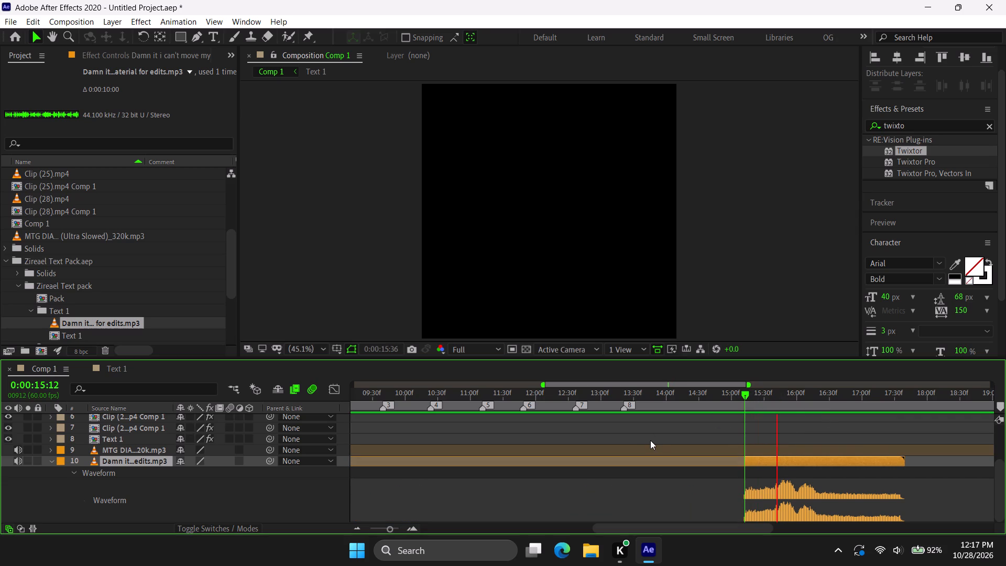
key("space")
key("space")
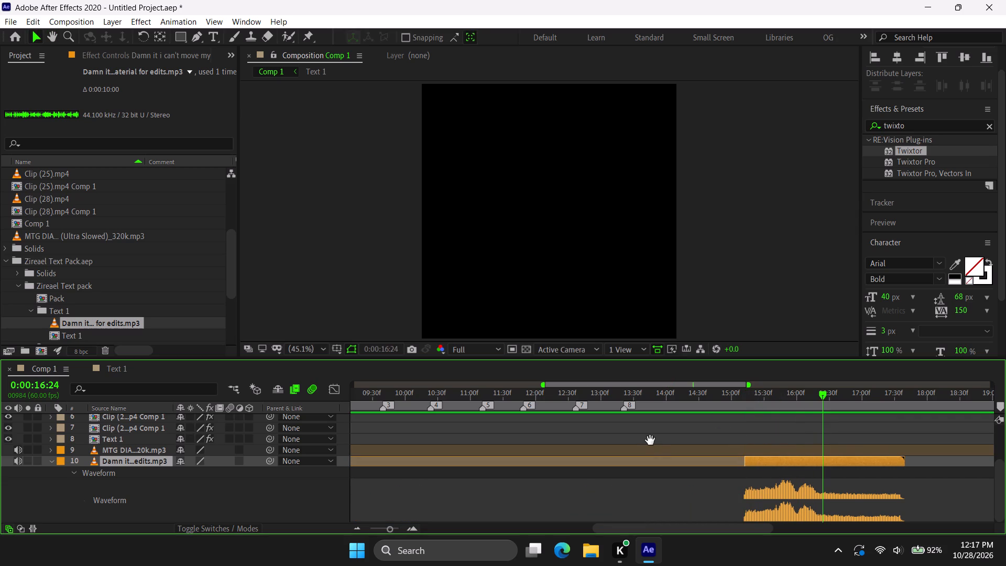
key("space")
key("alt+bracketright")
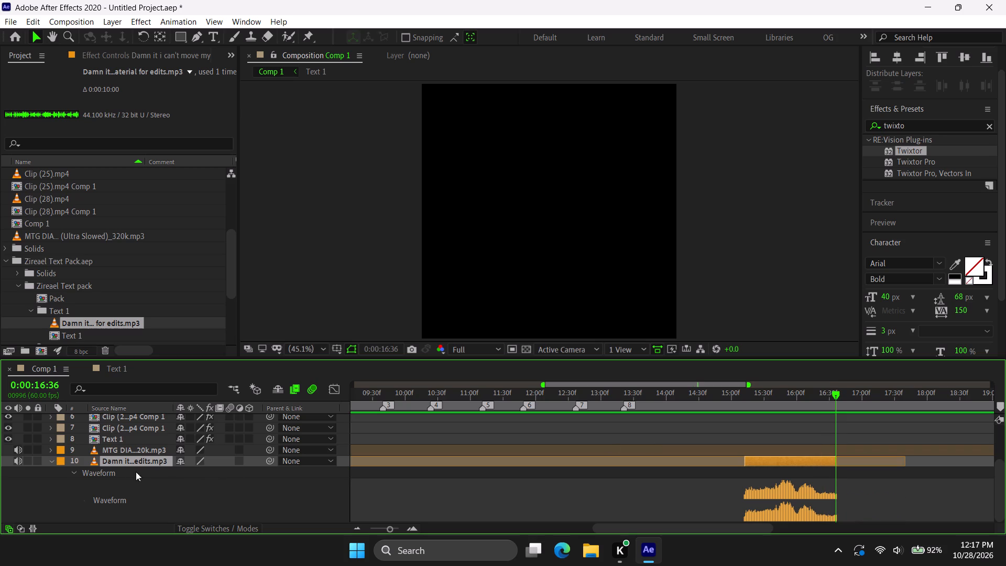
left_click(49, 462)
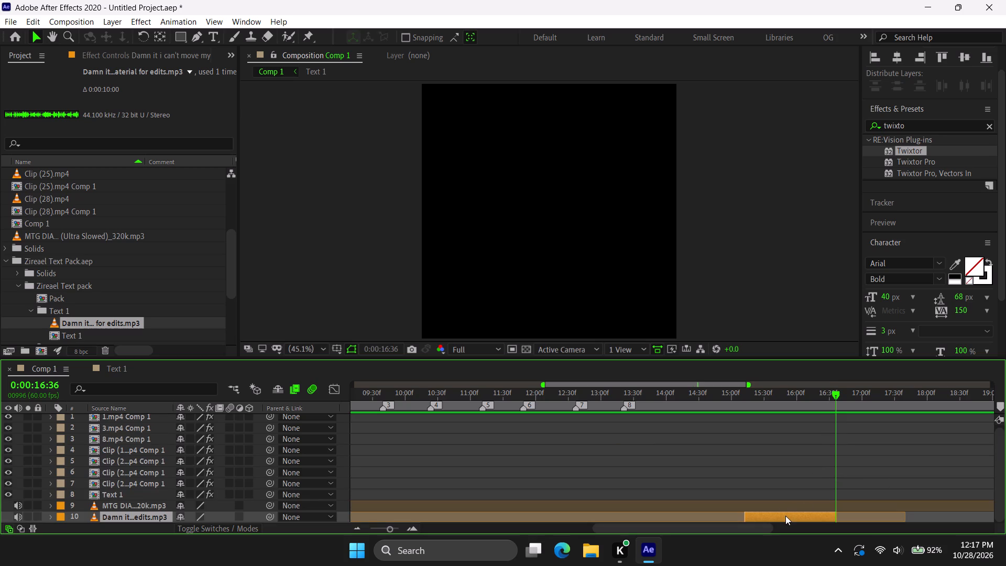
Move the trimmed Damn it… audio under the Text 1 intro so it starts at about 0:00:01:09.
left_click_drag(785, 516, 443, 467)
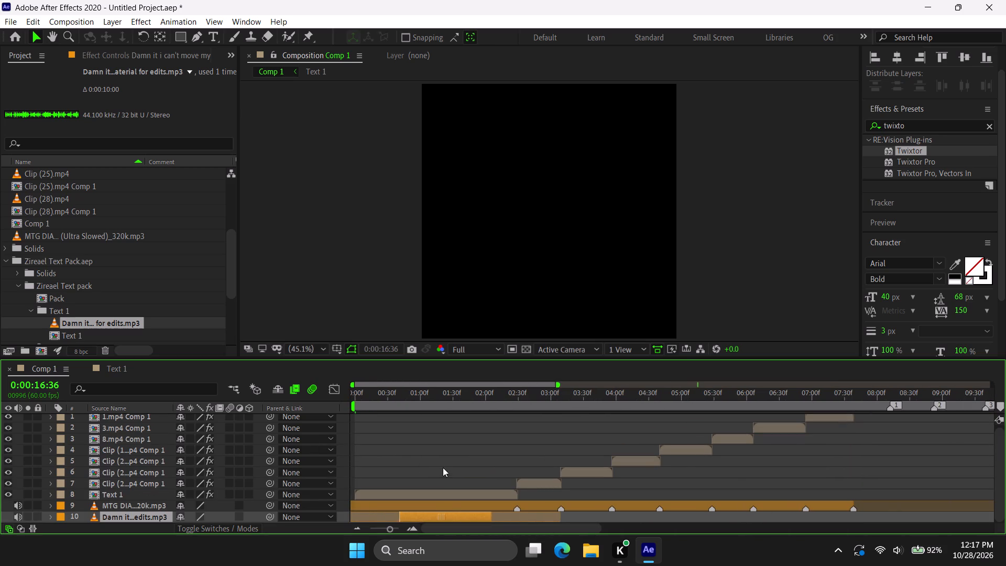
left_click_drag(443, 467, 472, 476)
Preview the intro twice from about 0:00:01:00 to check the Damn it… audio's timing against the first clip.
left_click(421, 399)
key("space")
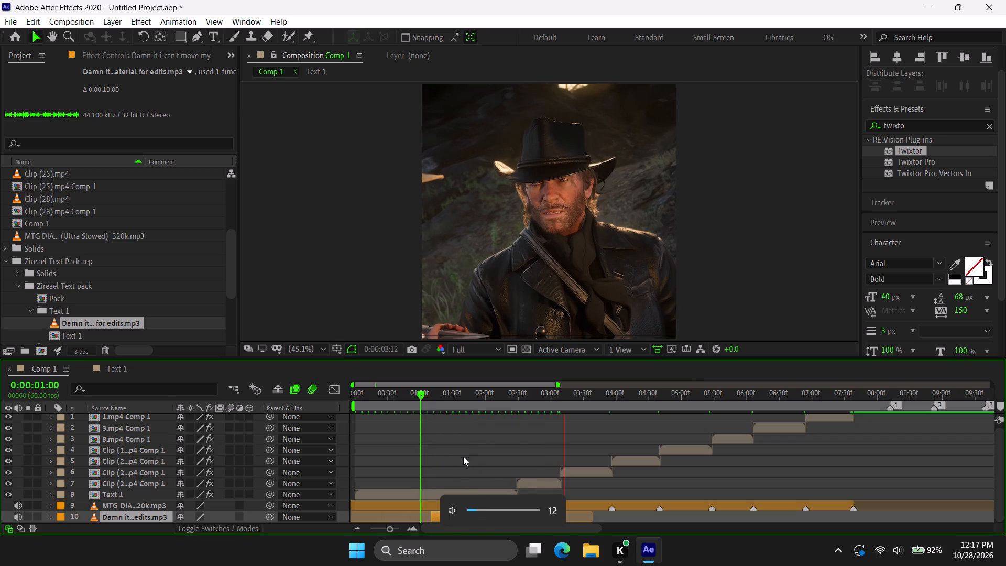
scroll(463, 455, "down", 4)
key("space")
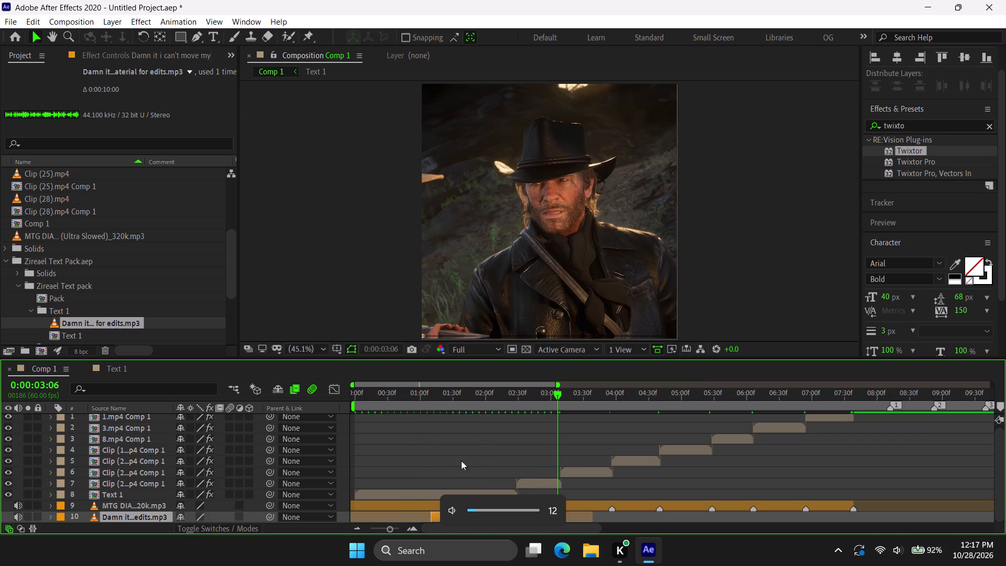
left_click_drag(454, 401, 419, 406)
key("space")
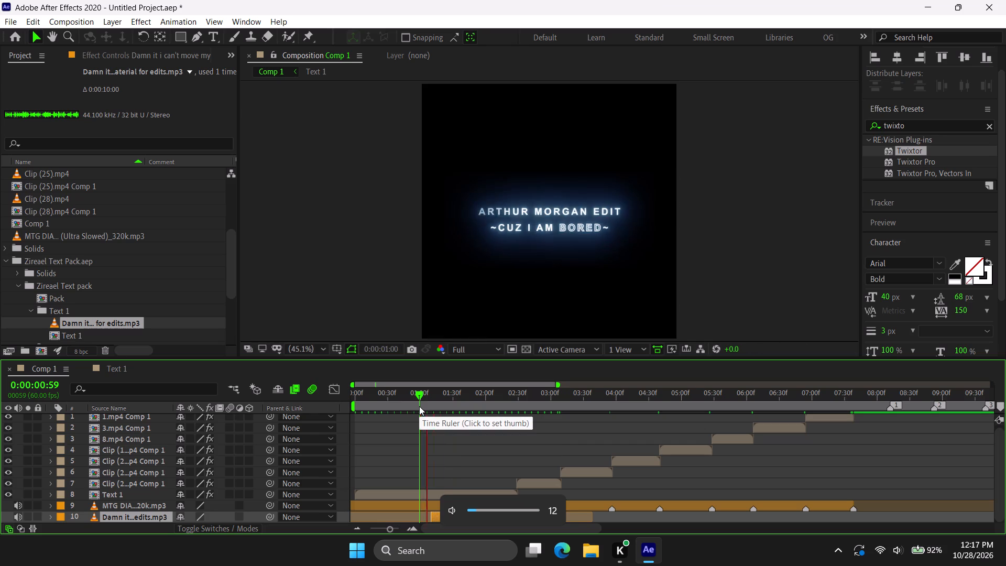
key("space")
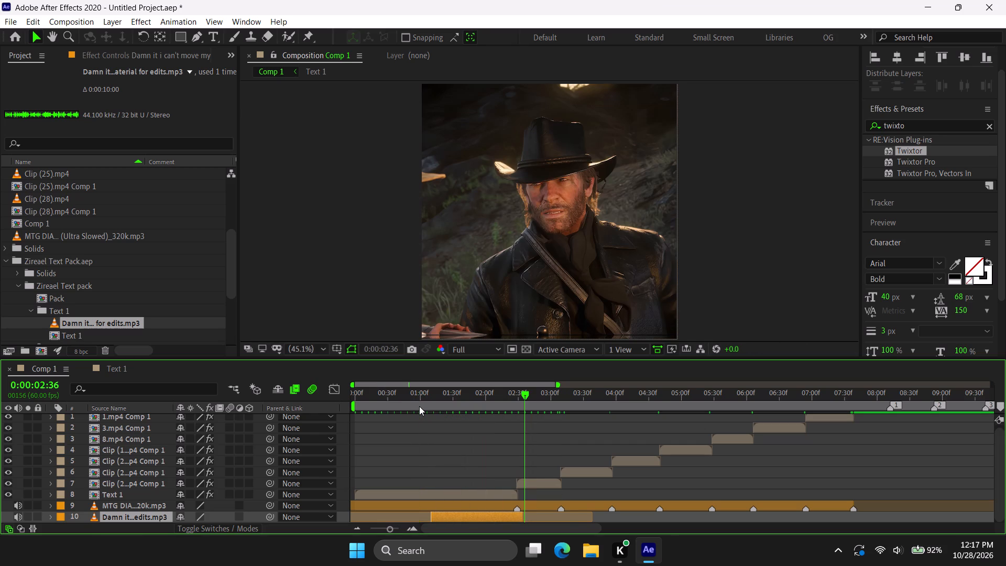
Set the Damn it… audio layer's Audio Levels to 8 dB and collapse the property.
key("l")
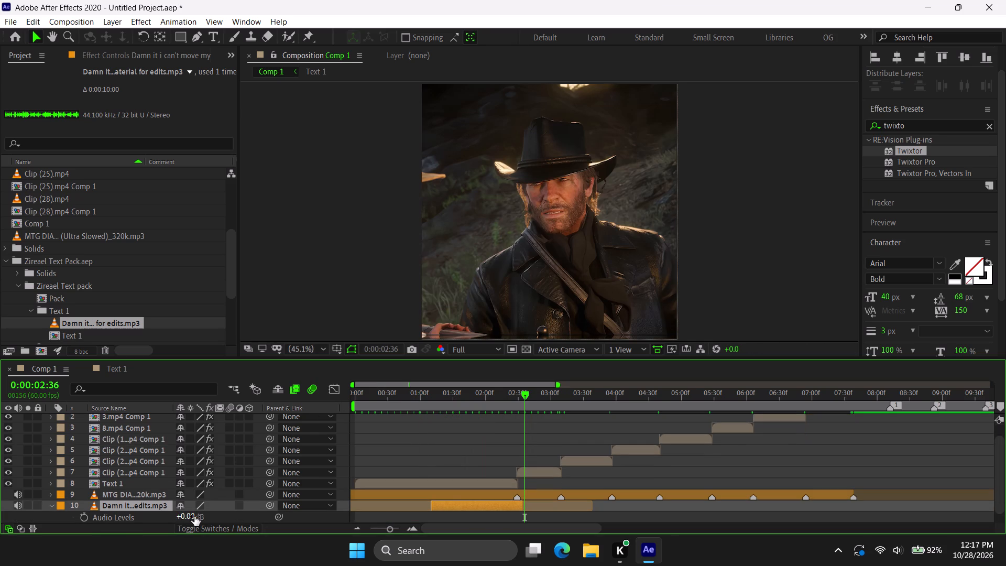
left_click(194, 516)
key("8")
key("Return")
key("l")
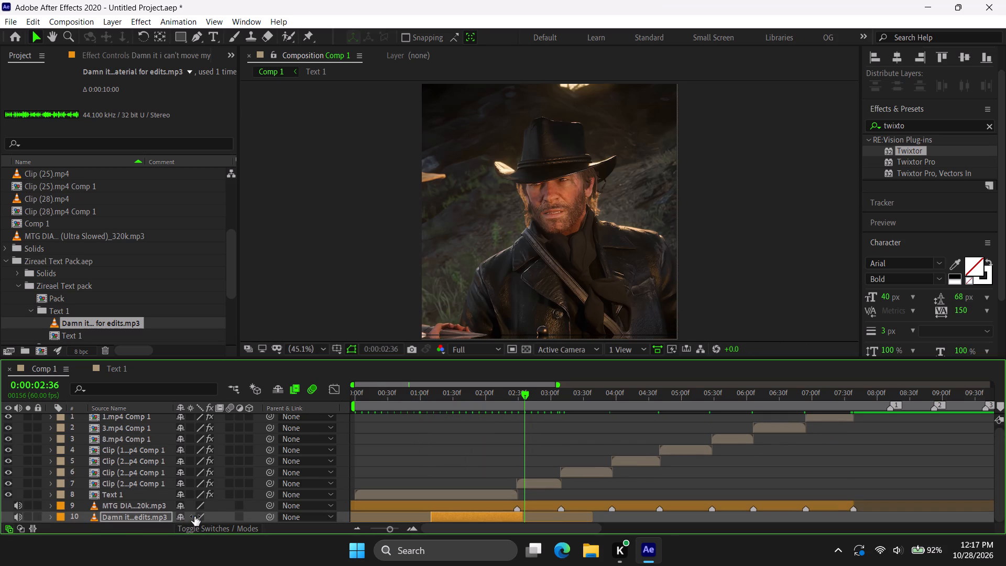
Preview Comp 1 from 0:00:00:00 to check the intro with the louder Damn it… audio, replaying it from the start.
left_click_drag(386, 397, 150, 440)
key("space")
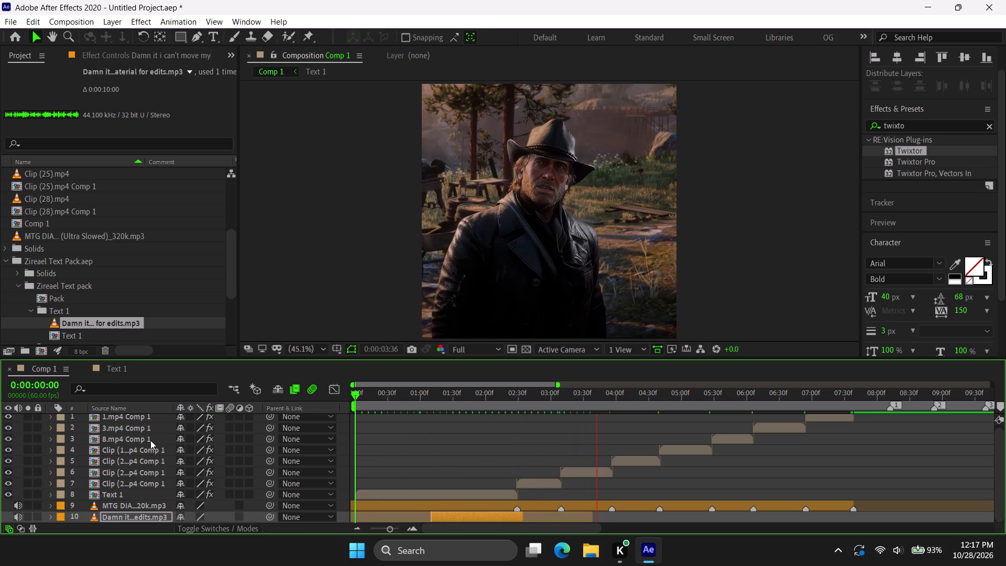
left_click_drag(376, 398, 220, 416)
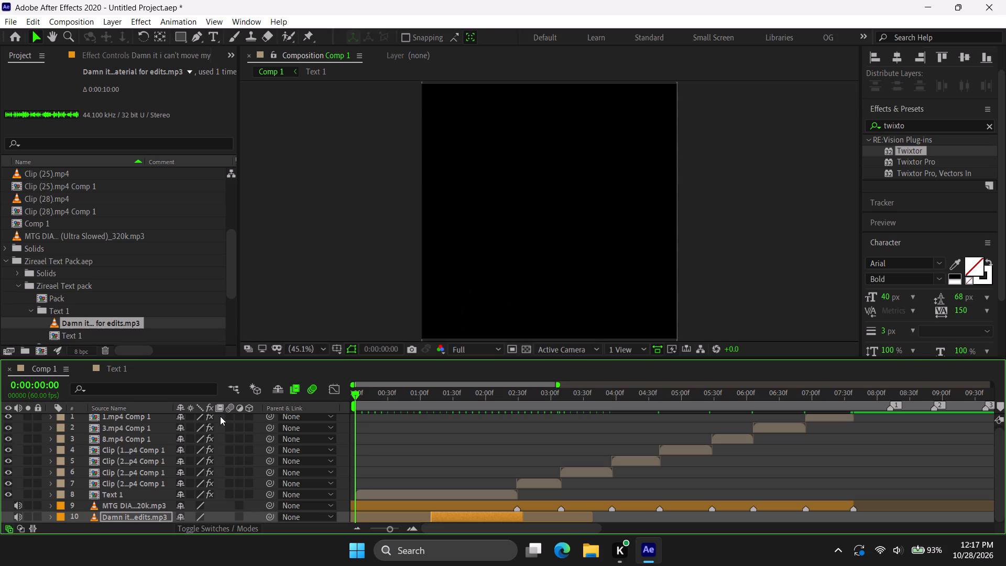
key("space")
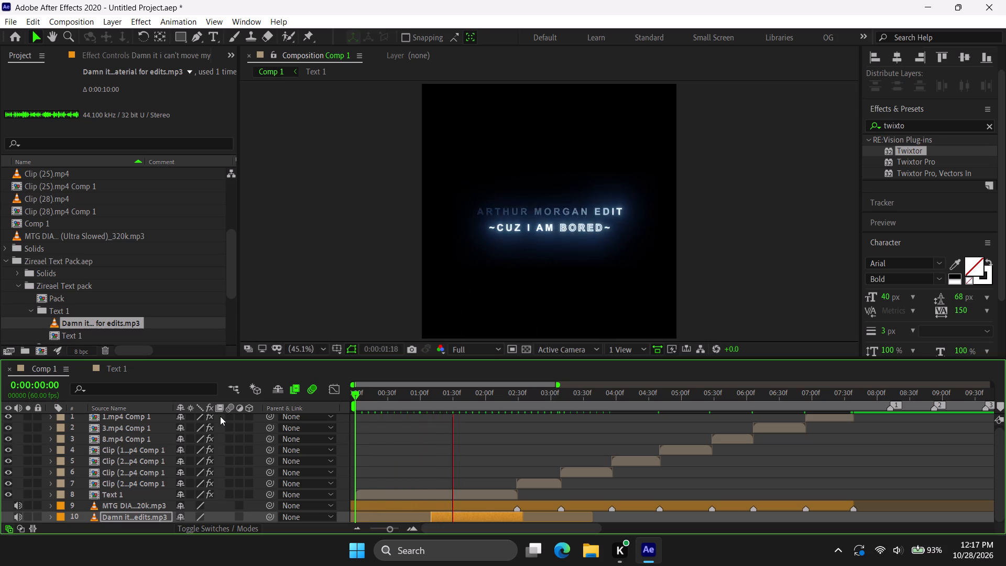
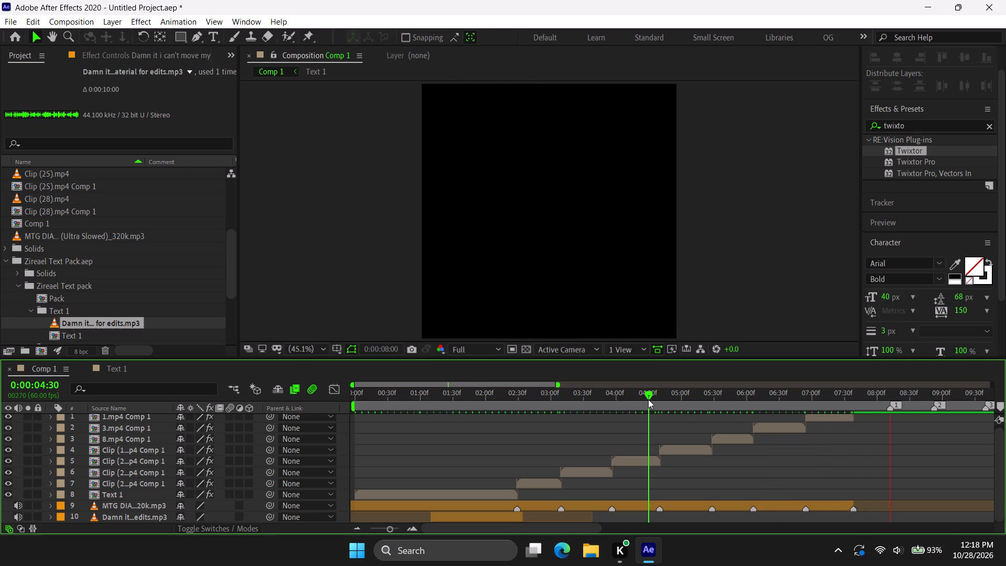
Preview Comp 1 from 0:00:00:00 to review the intro and the following clips.
left_click_drag(648, 399, 155, 453)
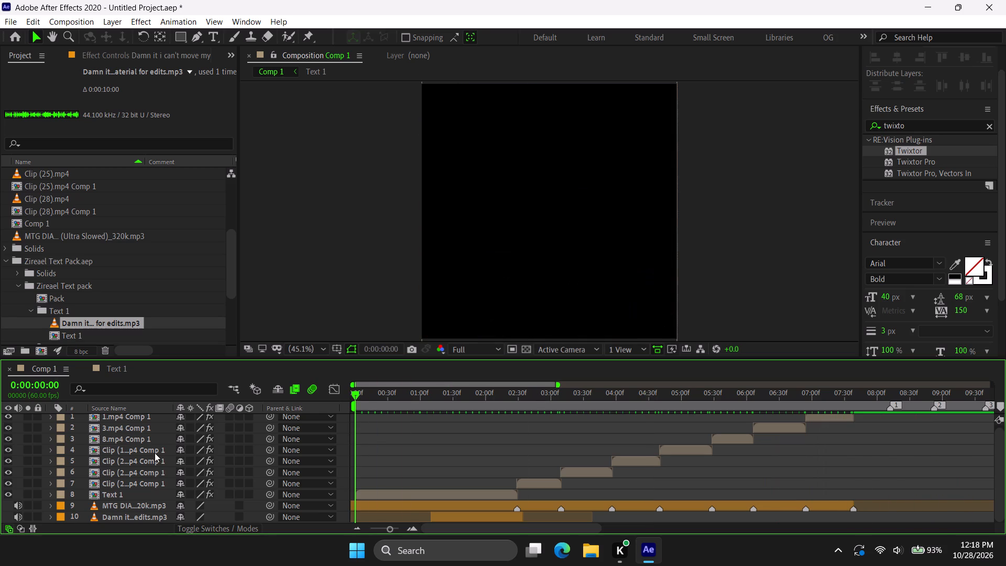
key("space")
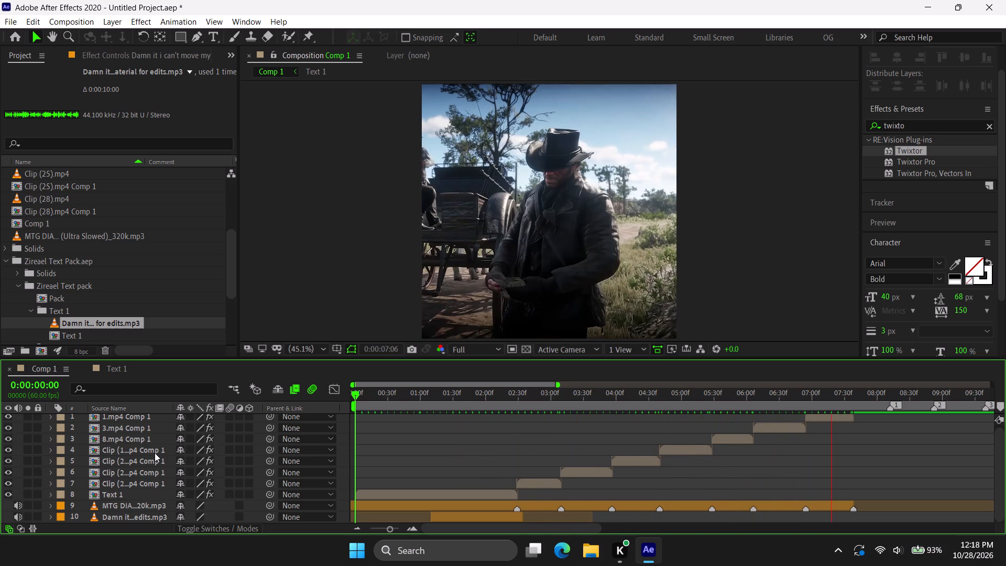
Set the current time to the start of the Clip (28).mp4 Comp 1 layer at 0:00:02:29.
left_click_drag(454, 389, 469, 389)
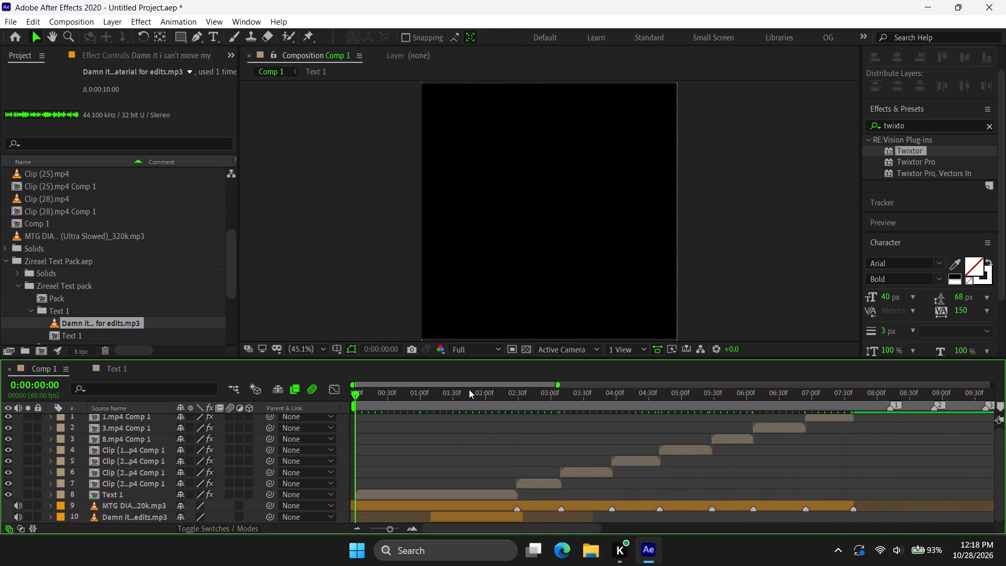
left_click_drag(469, 389, 486, 392)
left_click_drag(486, 392, 511, 397)
left_click(526, 484)
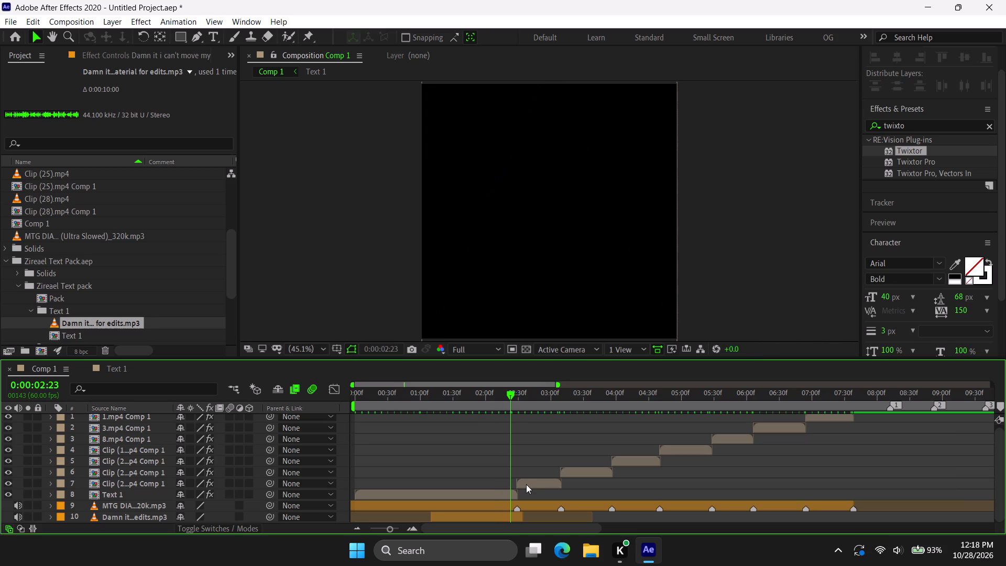
key("i")
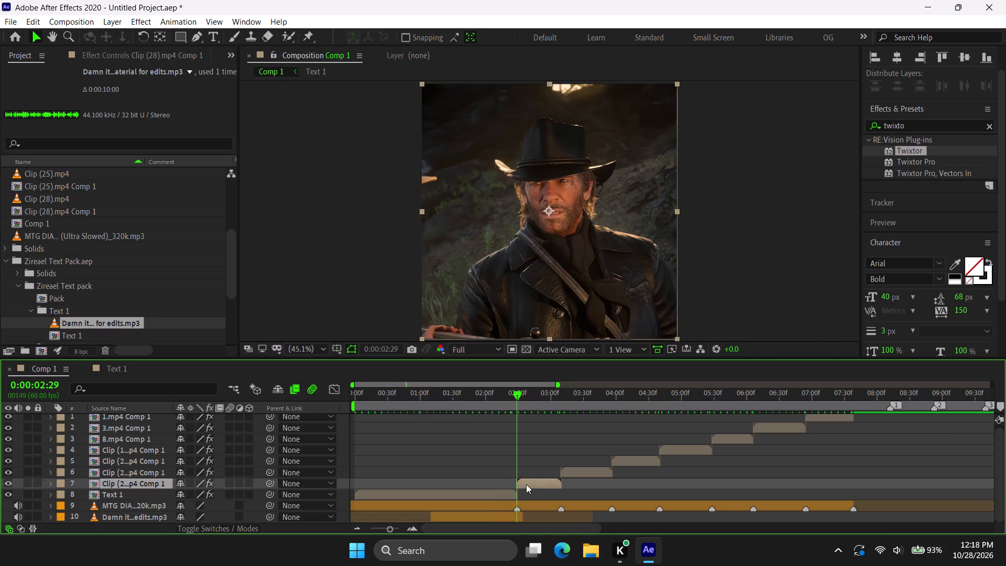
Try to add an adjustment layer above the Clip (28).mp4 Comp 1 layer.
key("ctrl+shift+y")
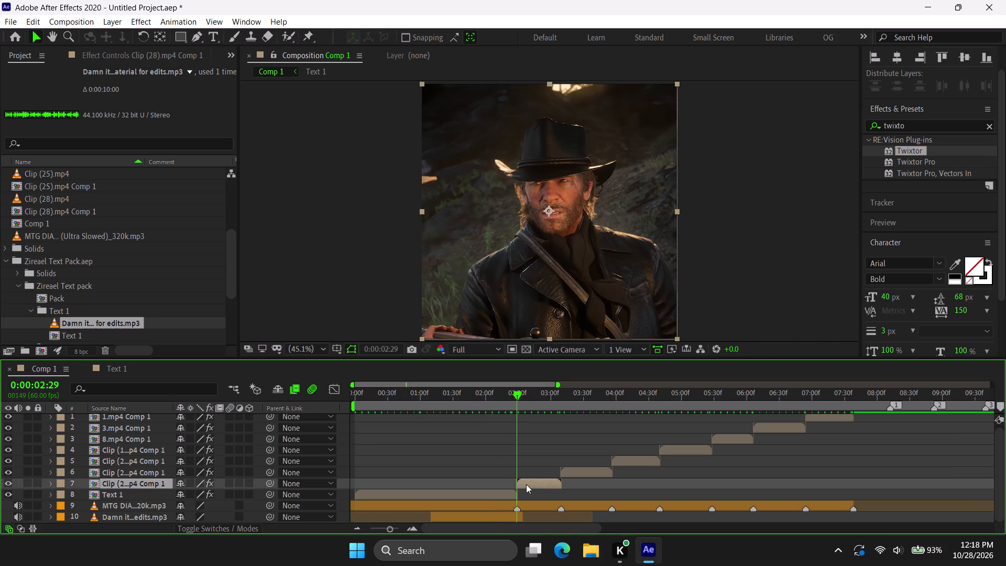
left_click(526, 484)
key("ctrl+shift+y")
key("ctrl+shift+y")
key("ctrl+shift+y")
Search the web in Microsoft Edge for "shortcut for adj layer in ae", read the answer, and close the browser.
left_click(556, 553)
type("shor")
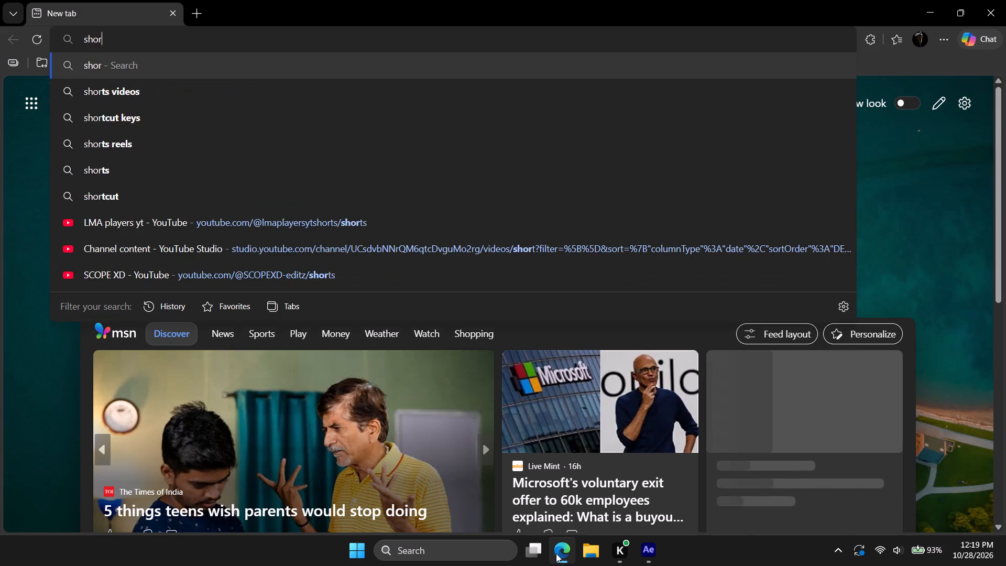
type("tcut for adj layer in ar")
key("BackSpace")
key("e")
key("Return")
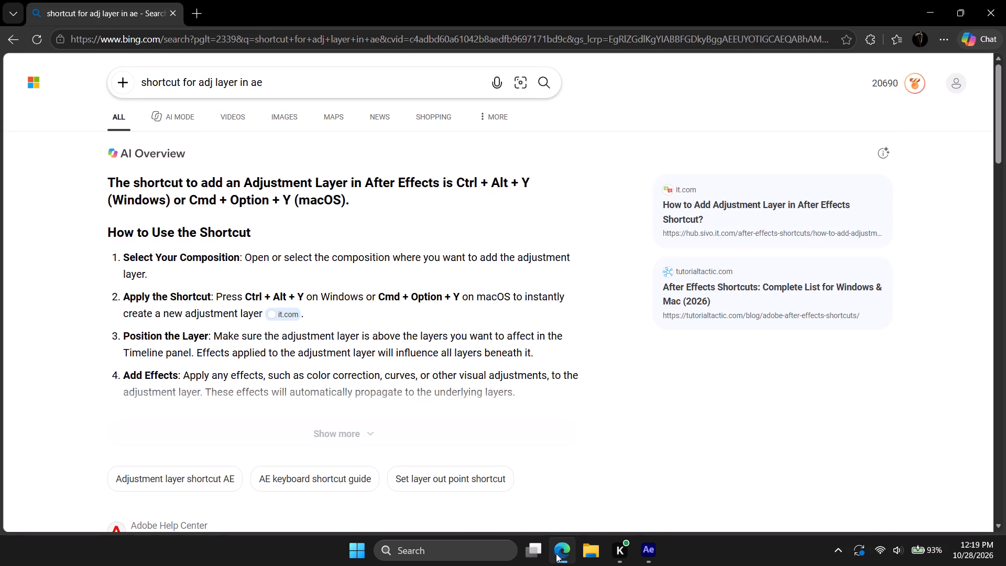
left_click(1005, 0)
Add an adjustment layer directly above the Clip (28).mp4 Comp 1 layer and trim its start to 0:00:02:29.
key("ctrl+alt+y")
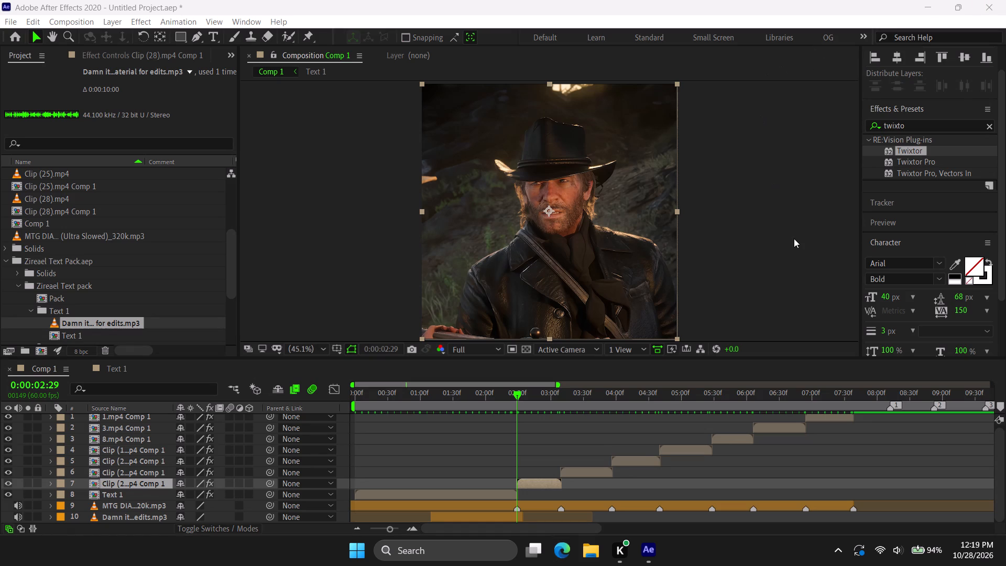
key("ctrl+alt+y")
left_click(579, 469)
left_click(530, 488)
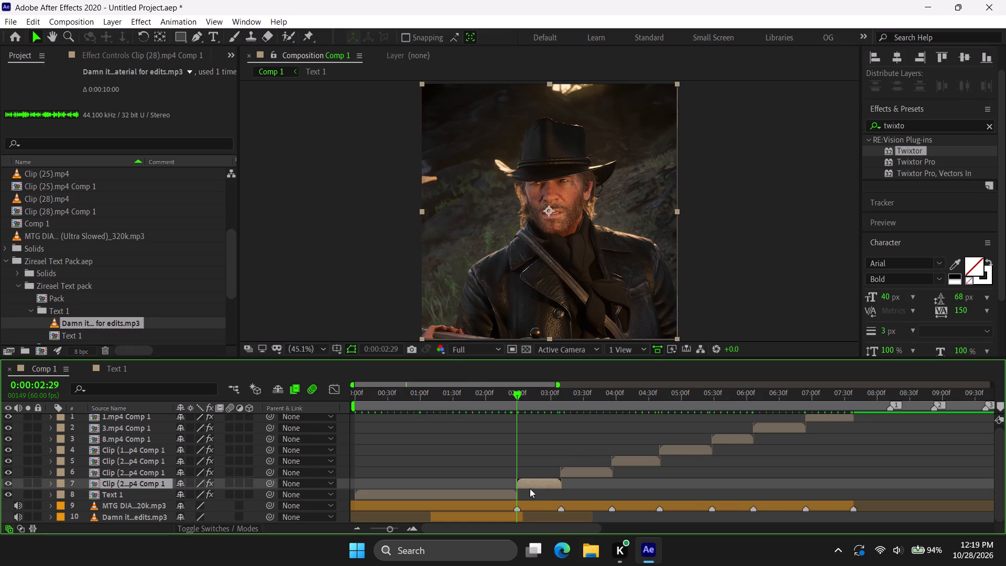
key("ctrl+alt+y")
key("alt+bracketleft")
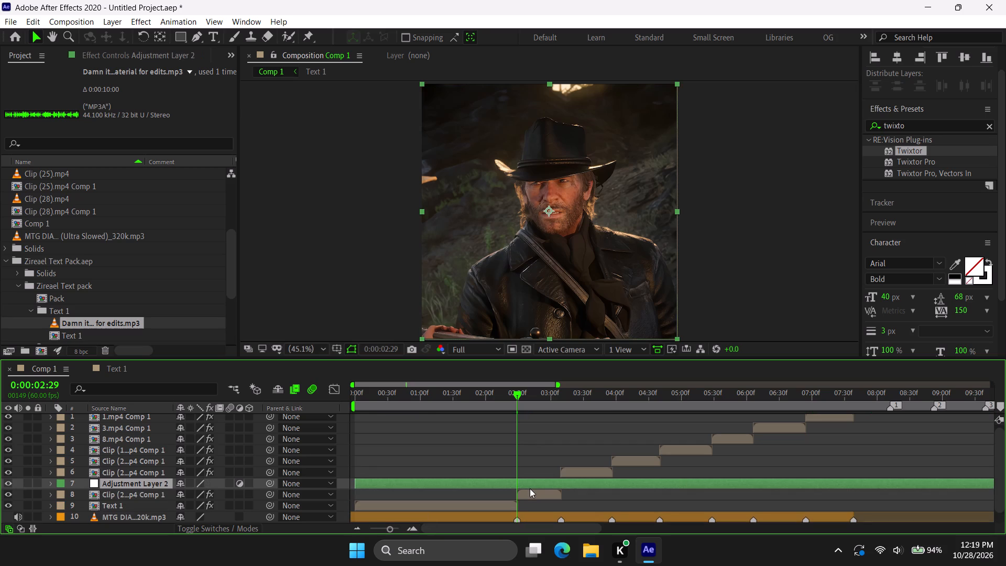
Trim the end of the new adjustment layer to the Clip (28).mp4 Comp 1 layer's end at 0:00:03:09.
left_click(532, 498)
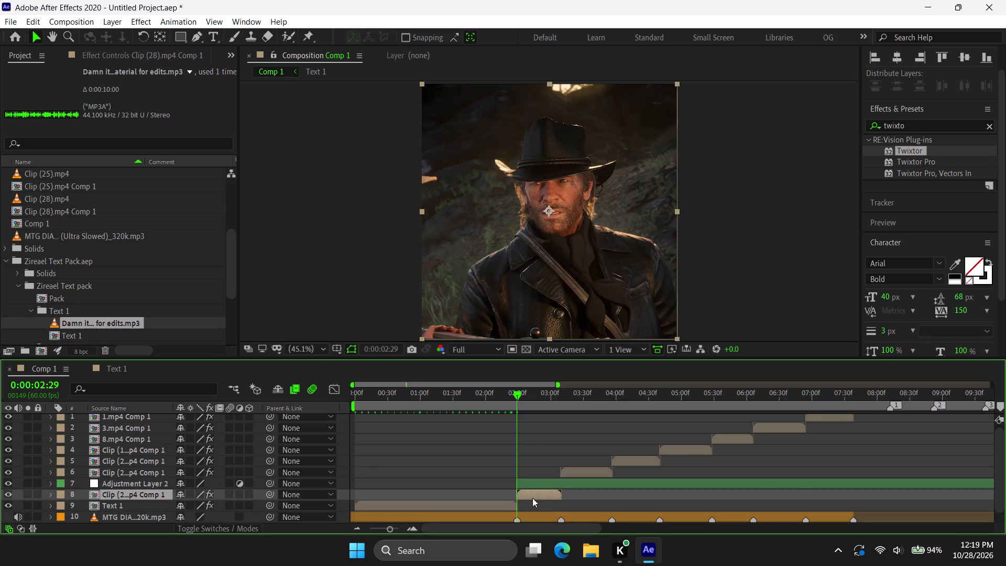
type("p}")
left_click(532, 498)
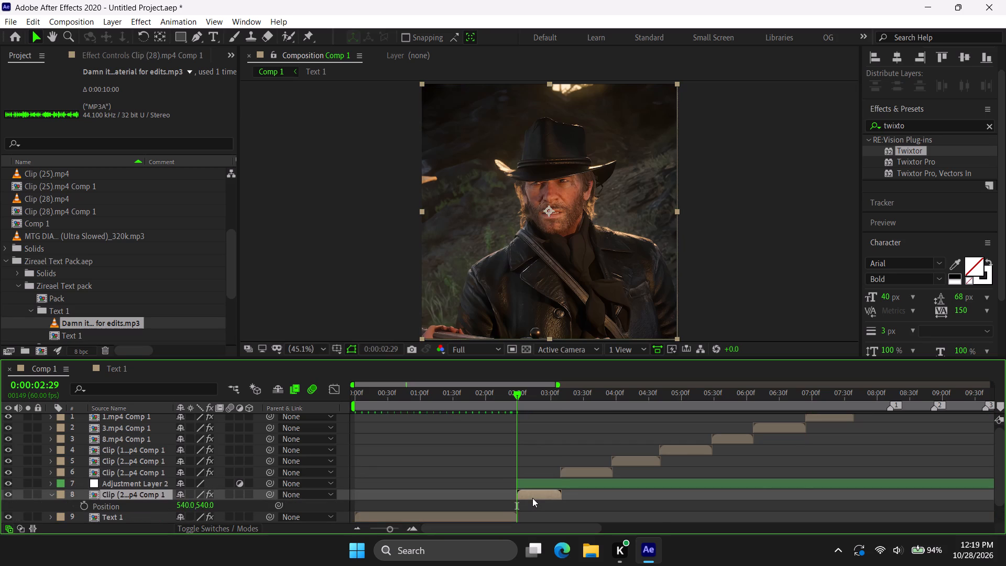
type("po")
key("shift+braceright")
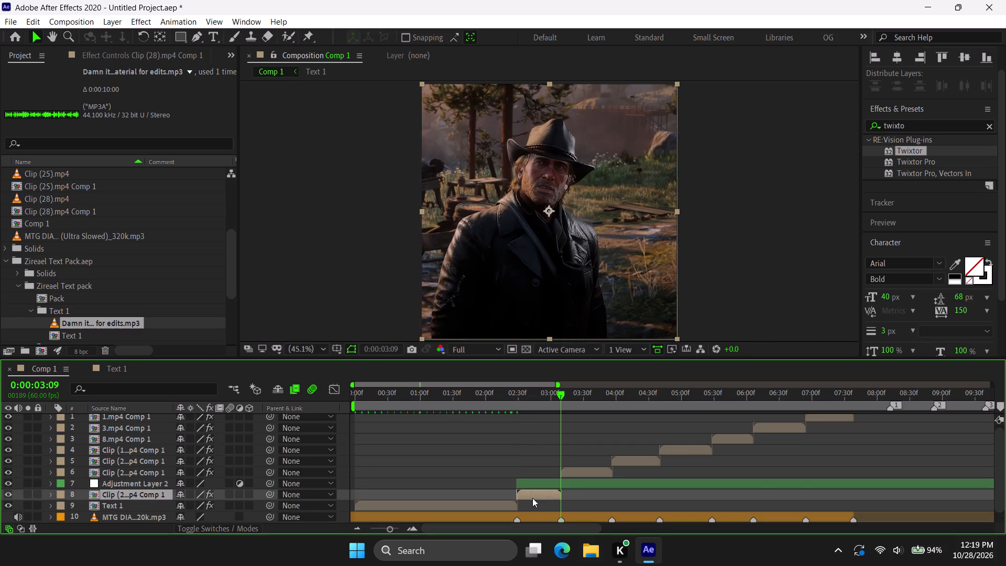
left_click(559, 482)
type("}ui")
key("o")
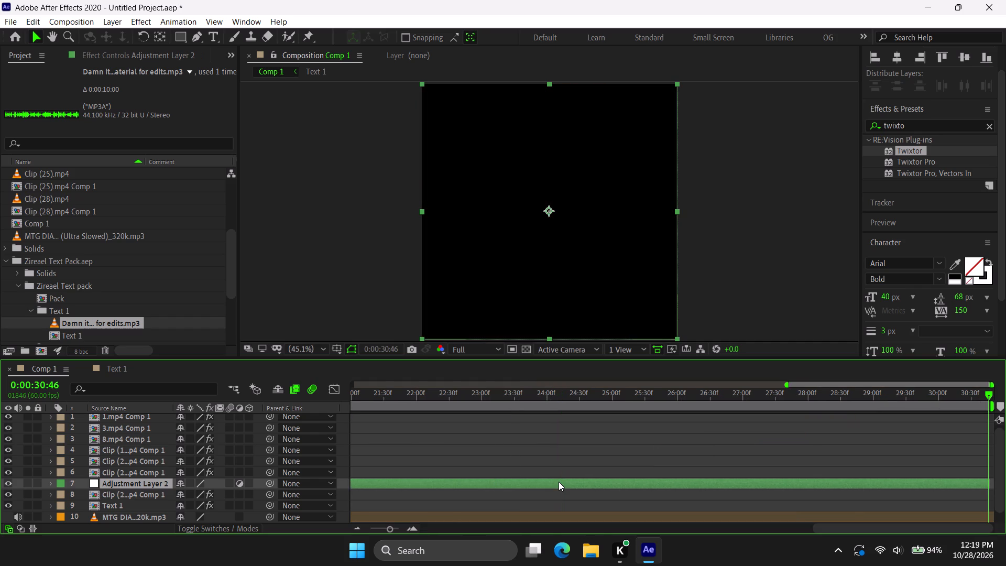
scroll(559, 482, "right", 20)
scroll(559, 482, "right", 2)
left_click(554, 491)
key("o")
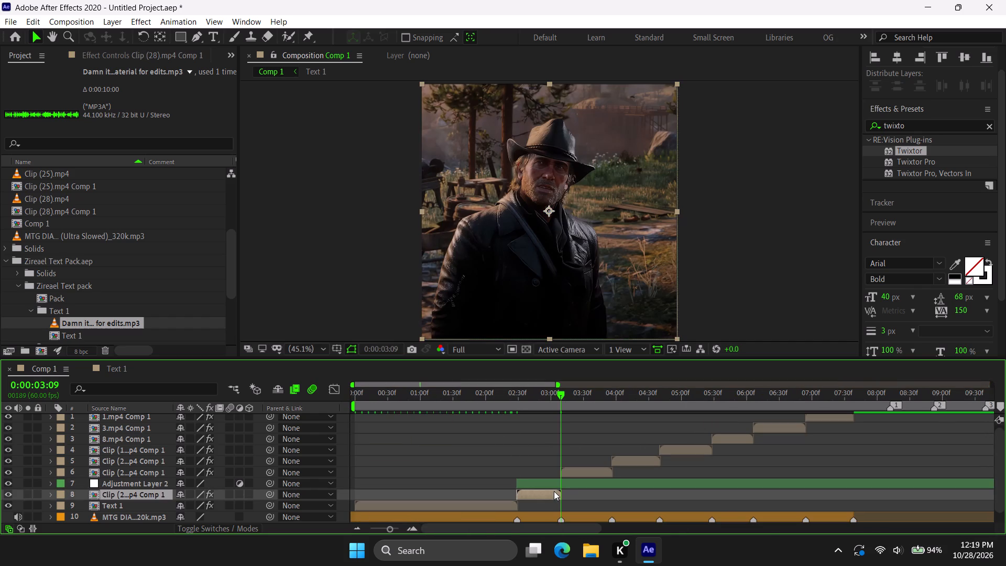
left_click(554, 485)
key("alt+bracketright")
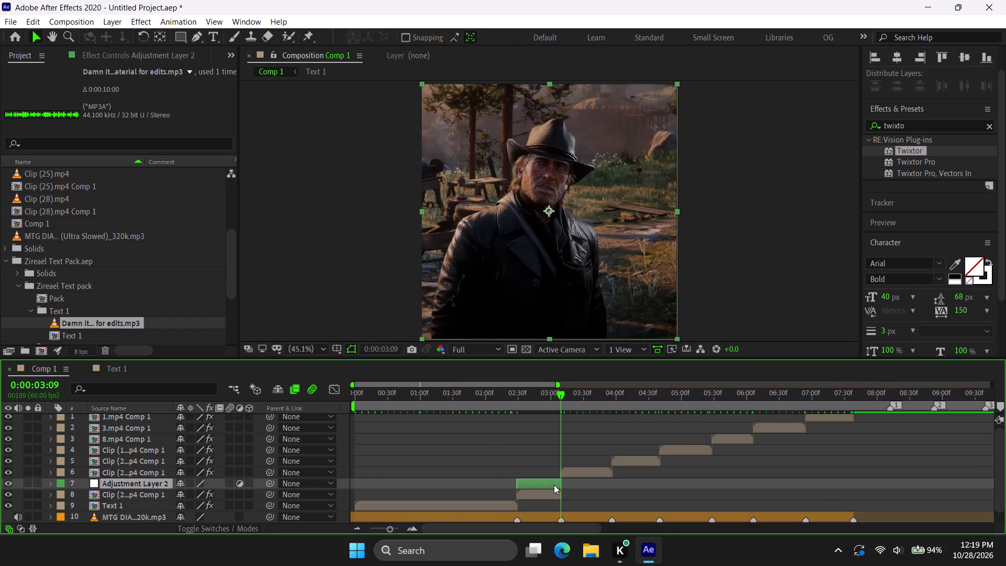
Apply the ES_Microwave_ZoomIn.ffx animation preset from the ES folder to Adjustment Layer 2 at its start, 0:00:02:29.
key("i")
left_click(173, 23)
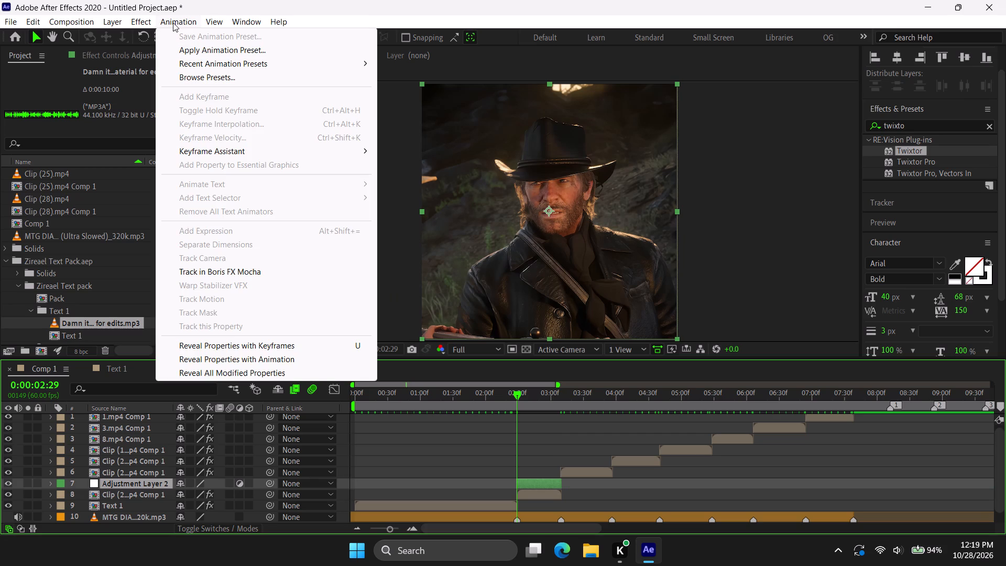
left_click(201, 54)
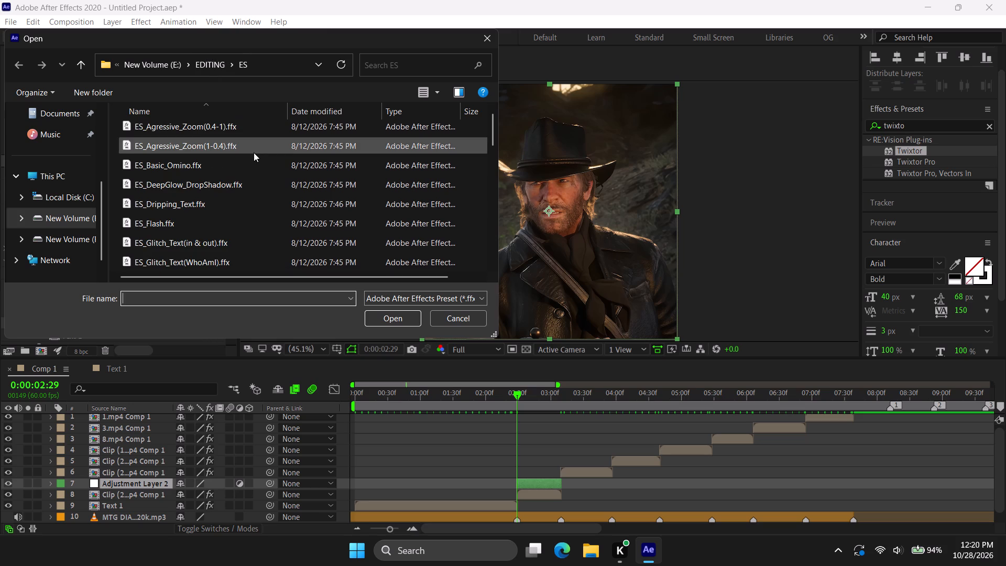
scroll(235, 221, "down", 1)
left_click(235, 221)
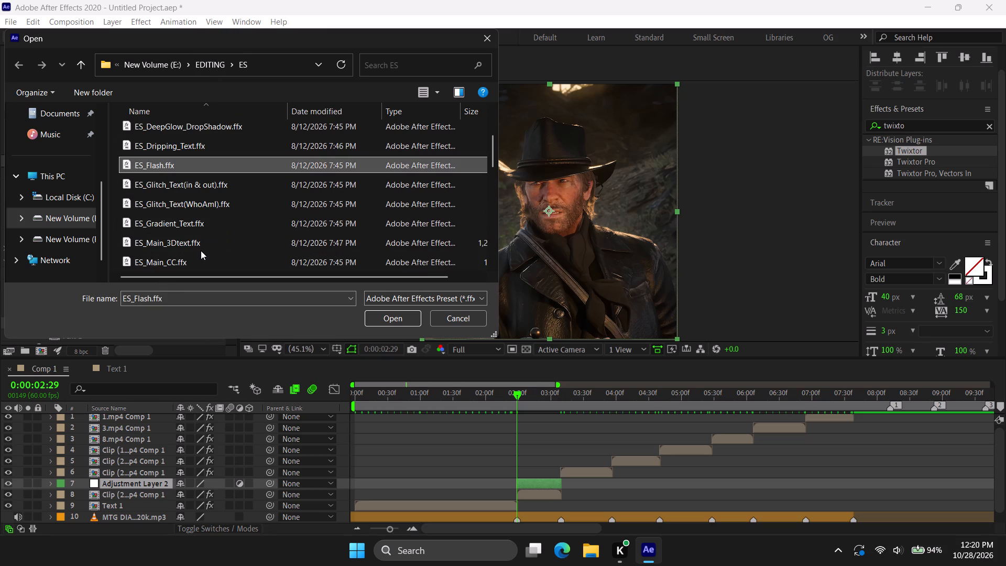
left_click(201, 251)
scroll(201, 251, "down", 2)
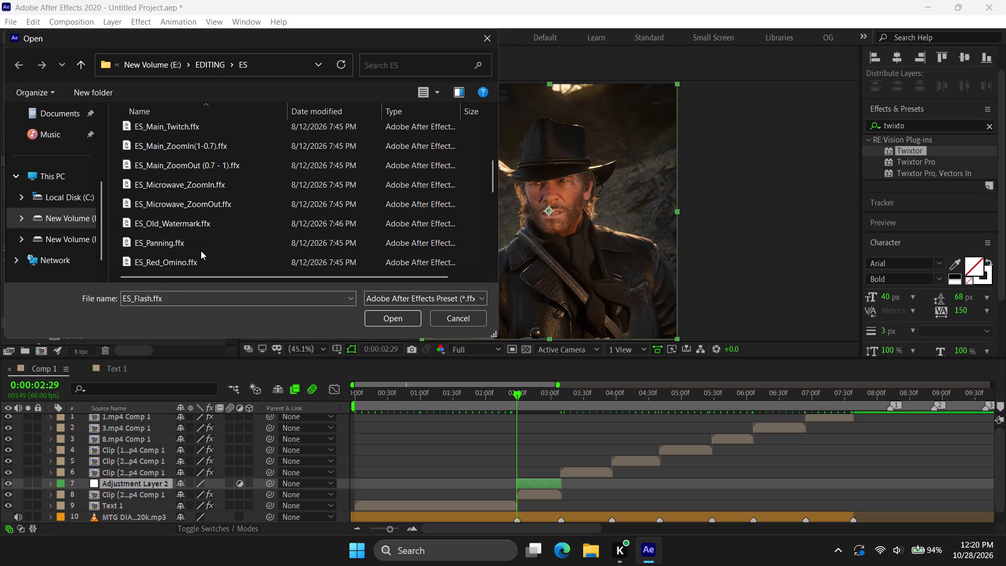
scroll(201, 251, "down", 1)
left_click(246, 183)
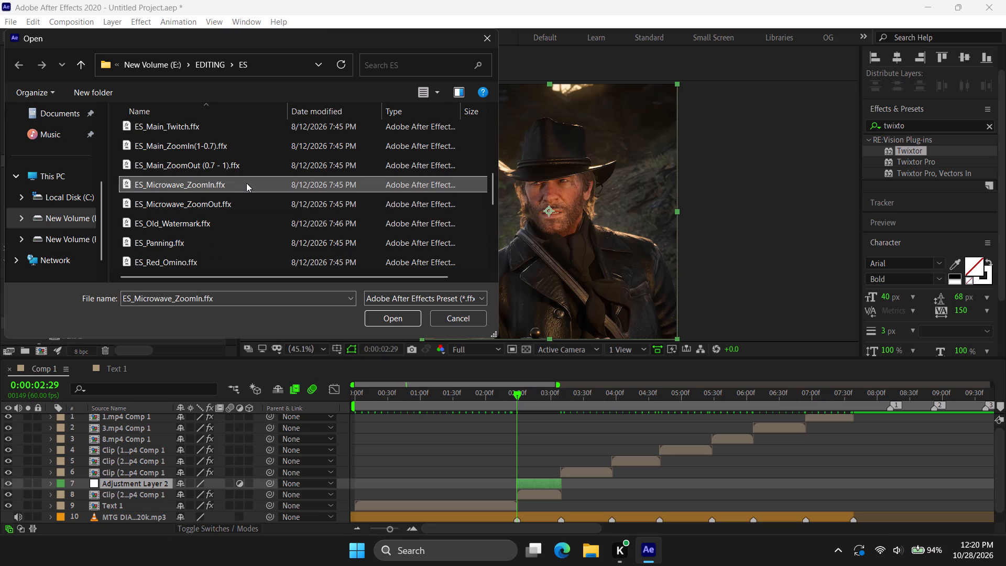
left_click(389, 321)
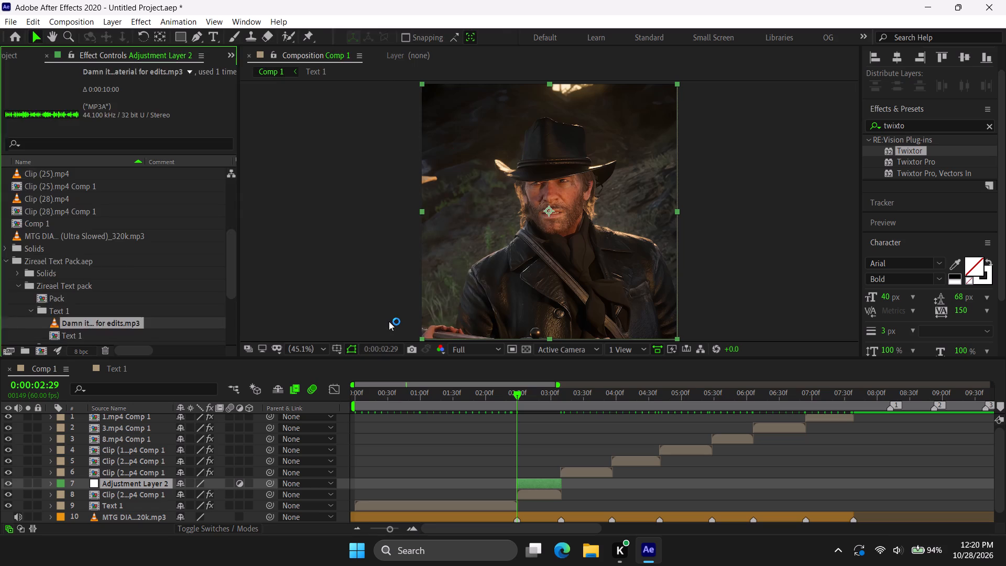
Reveal Adjustment Layer 2's keyframes, move the last Z Dist keyframe to the layer's end at about 0:00:03:09, and collapse them.
key("u")
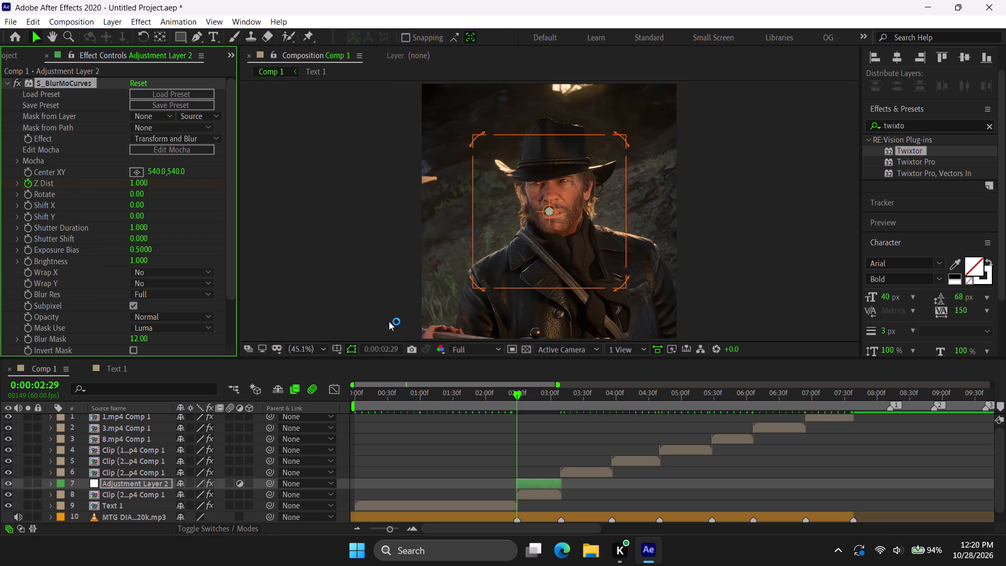
key("u")
key("u")
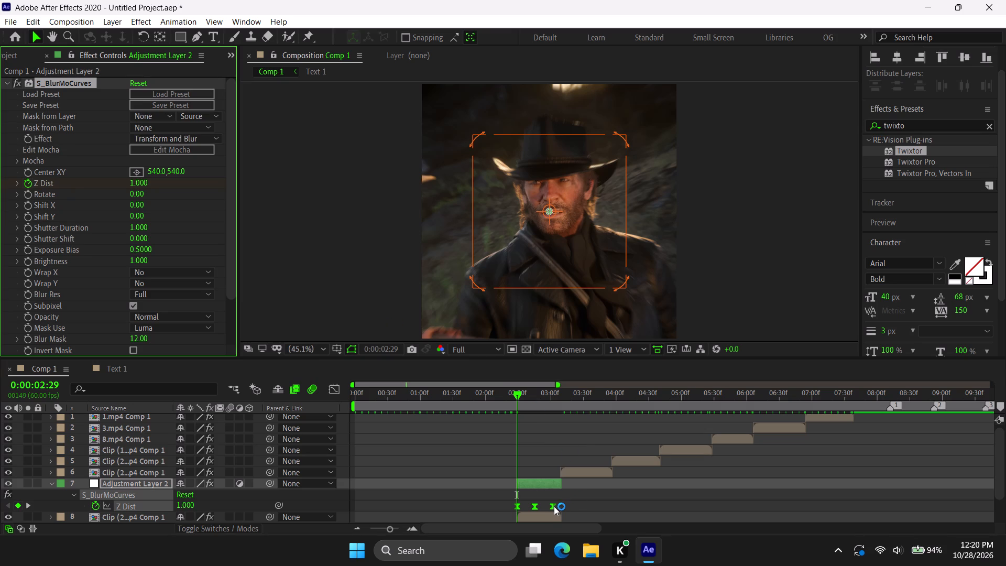
left_click_drag(554, 506, 561, 506, "alt")
key("u")
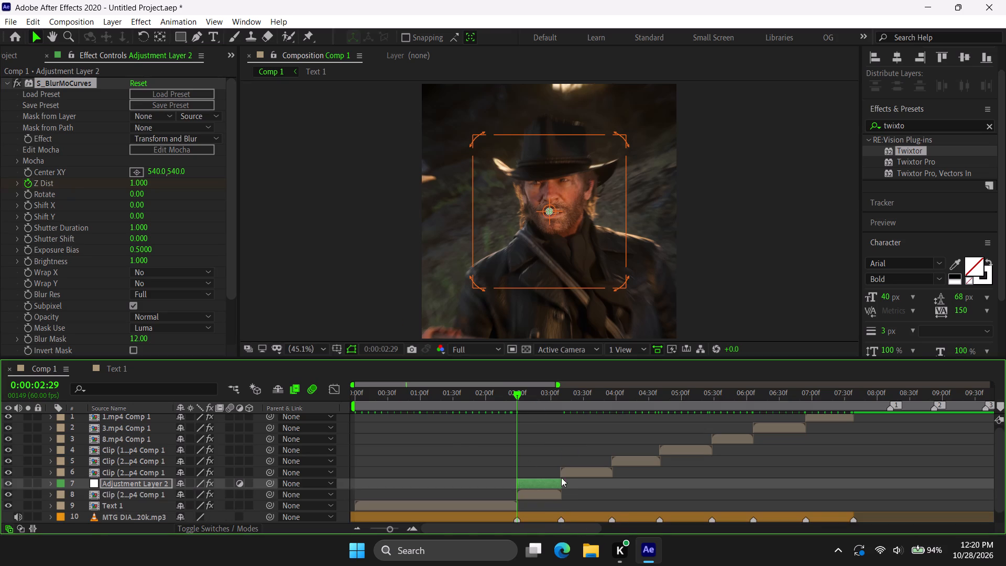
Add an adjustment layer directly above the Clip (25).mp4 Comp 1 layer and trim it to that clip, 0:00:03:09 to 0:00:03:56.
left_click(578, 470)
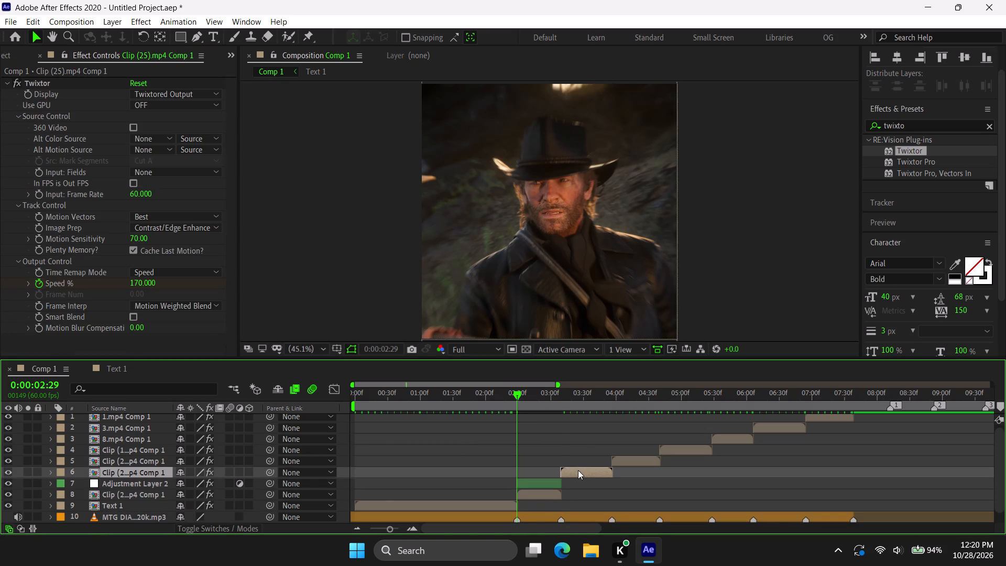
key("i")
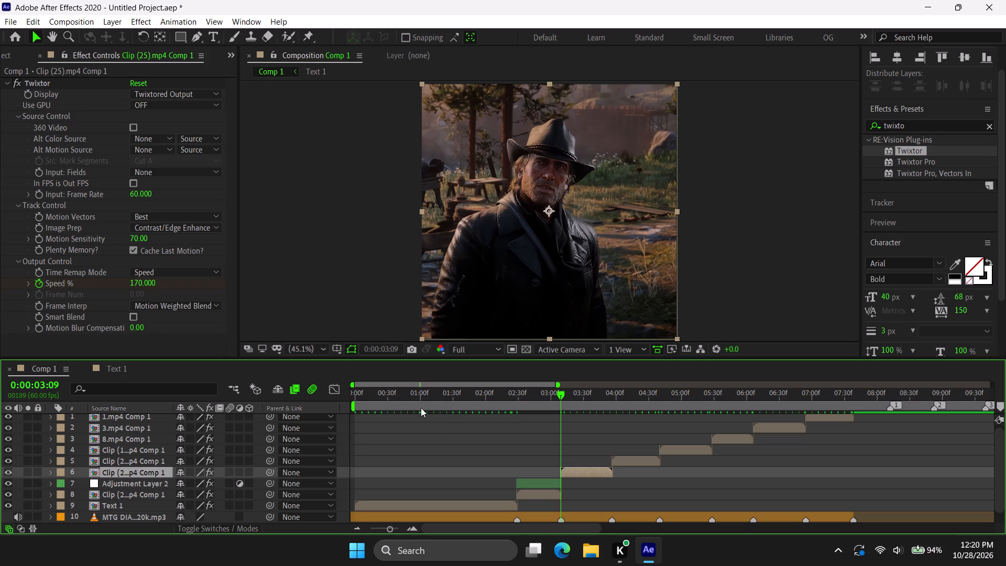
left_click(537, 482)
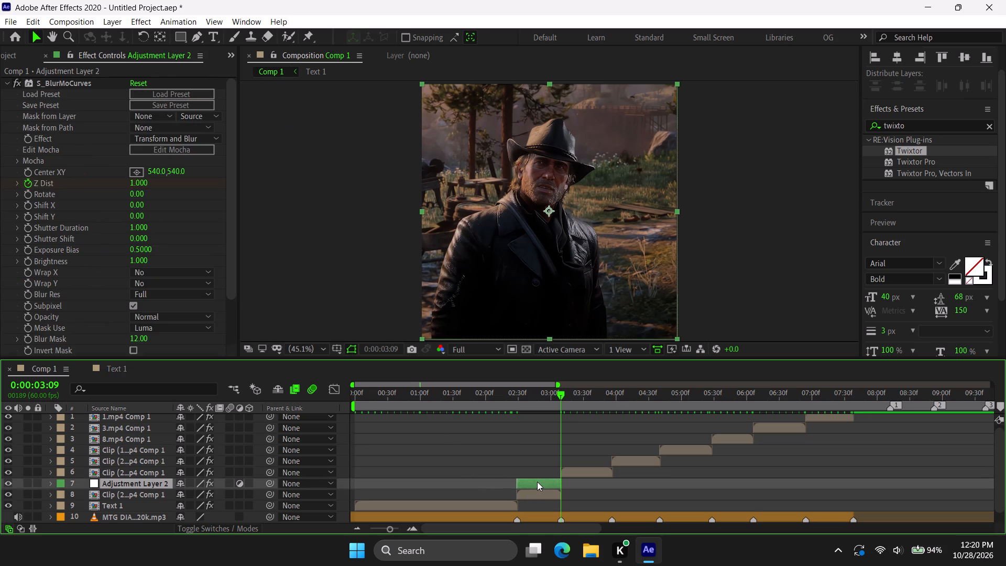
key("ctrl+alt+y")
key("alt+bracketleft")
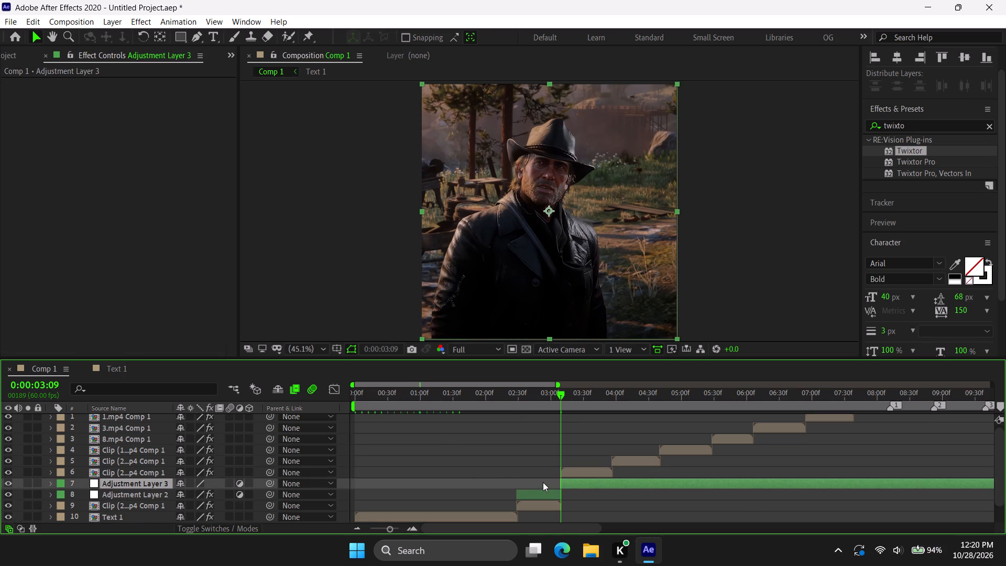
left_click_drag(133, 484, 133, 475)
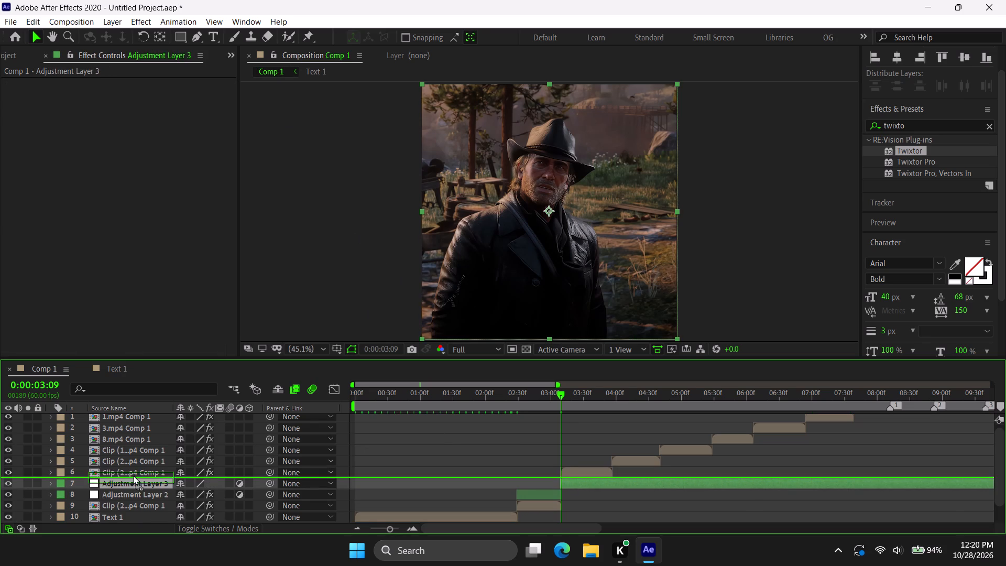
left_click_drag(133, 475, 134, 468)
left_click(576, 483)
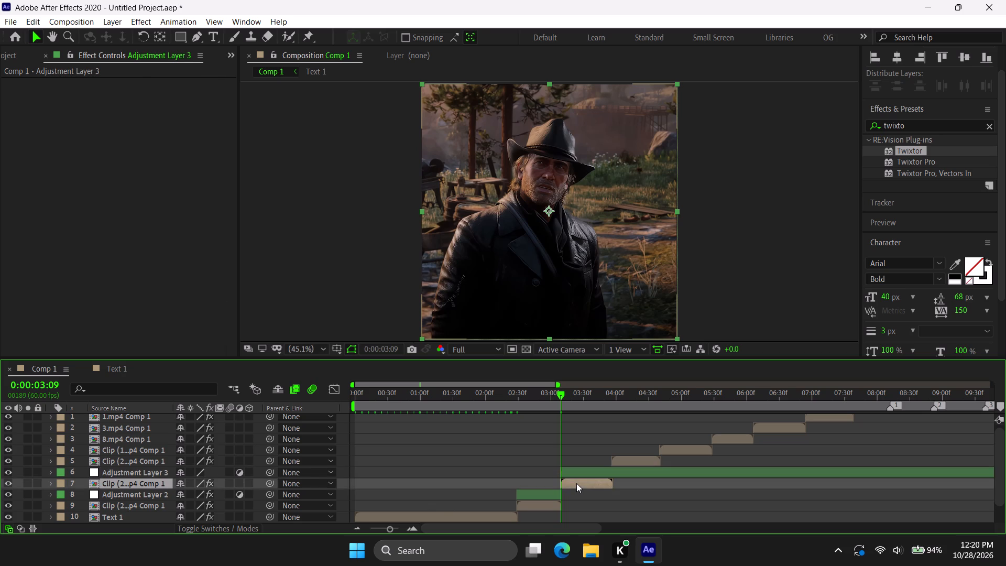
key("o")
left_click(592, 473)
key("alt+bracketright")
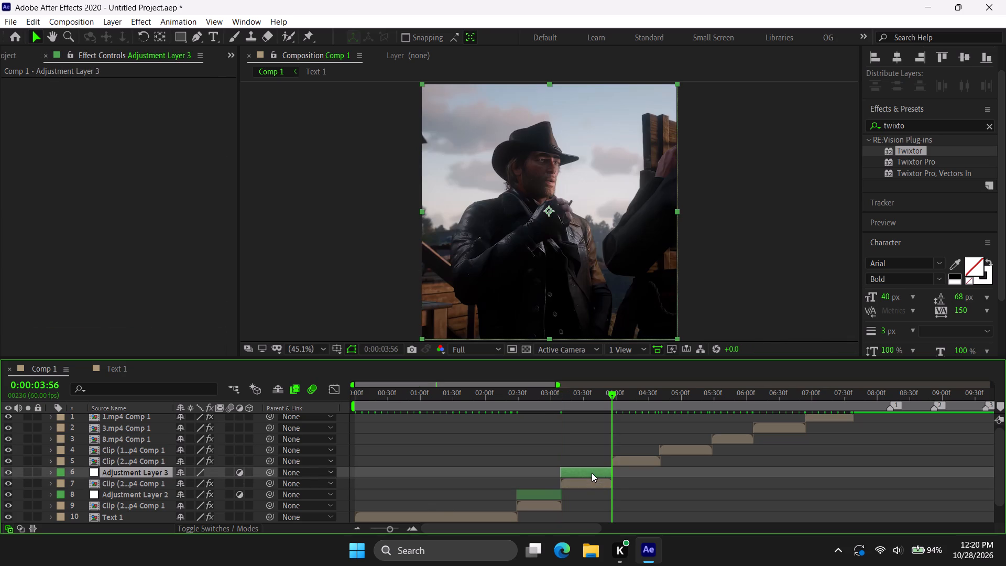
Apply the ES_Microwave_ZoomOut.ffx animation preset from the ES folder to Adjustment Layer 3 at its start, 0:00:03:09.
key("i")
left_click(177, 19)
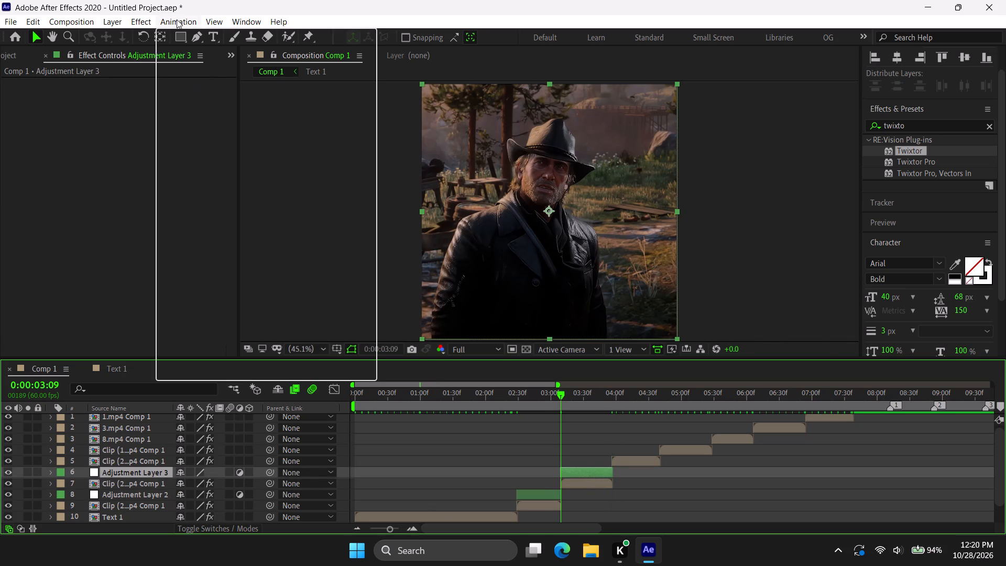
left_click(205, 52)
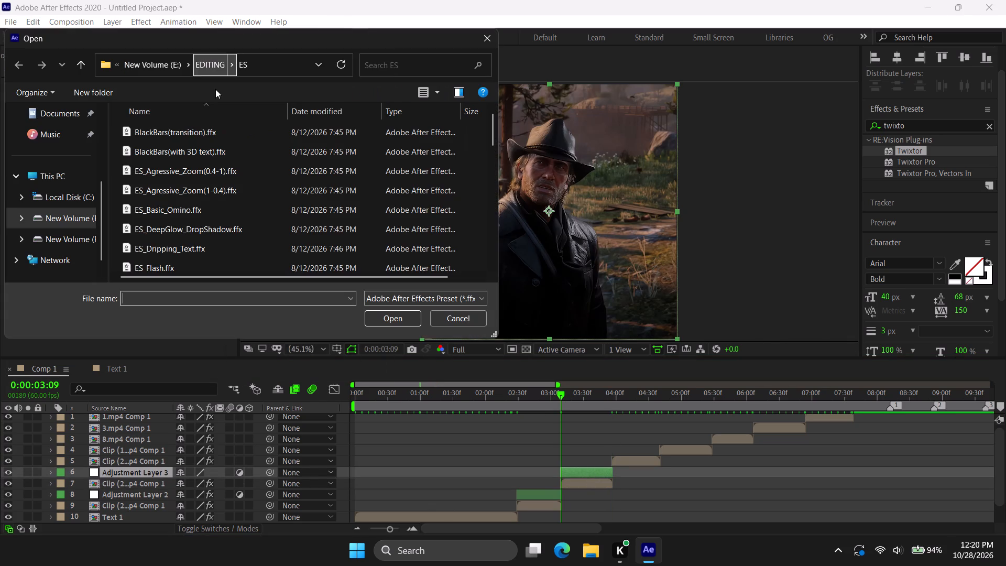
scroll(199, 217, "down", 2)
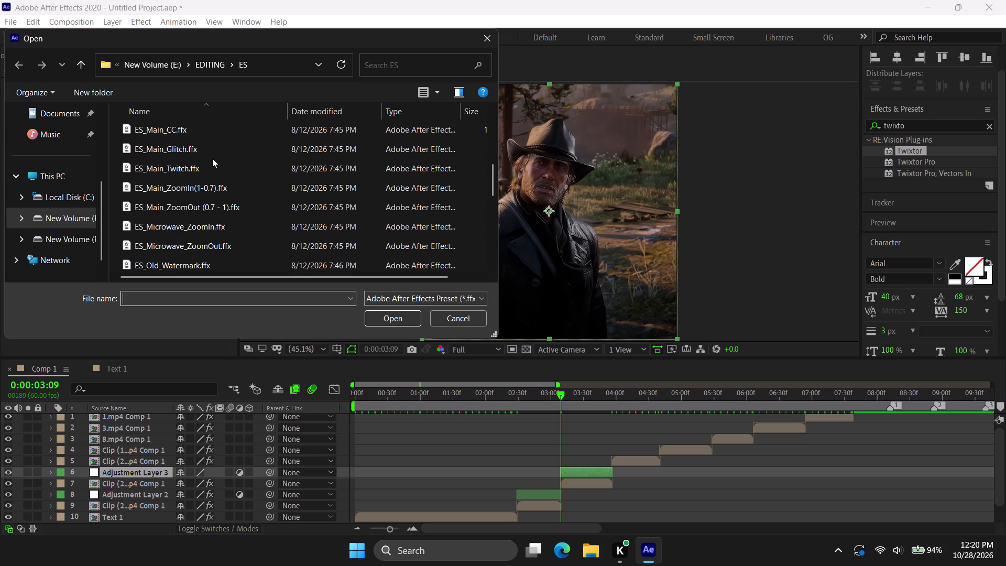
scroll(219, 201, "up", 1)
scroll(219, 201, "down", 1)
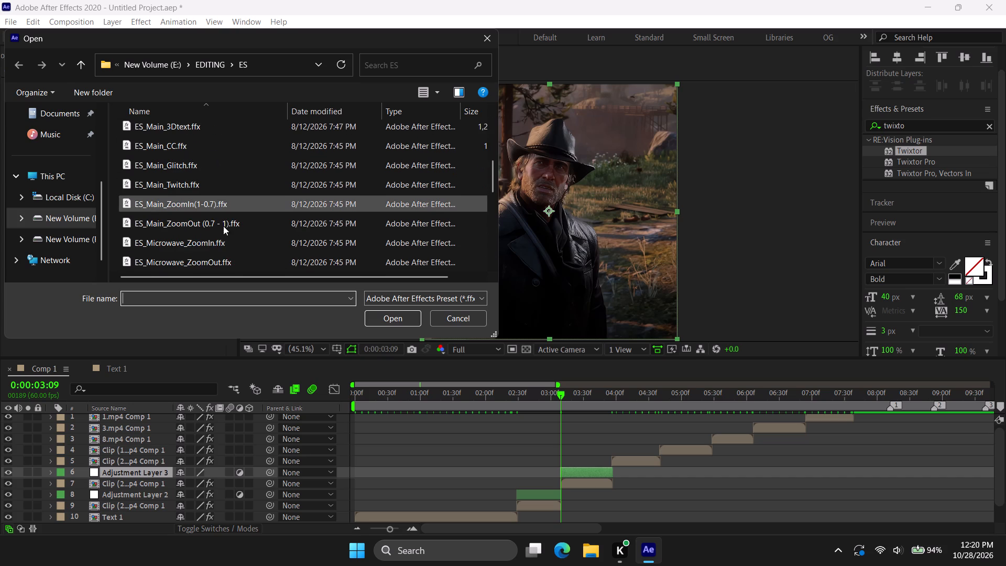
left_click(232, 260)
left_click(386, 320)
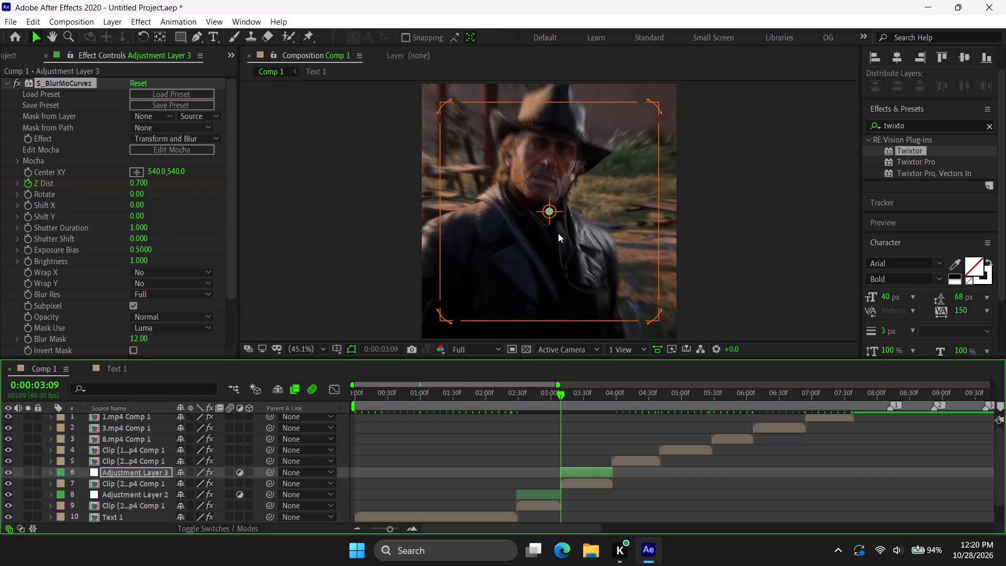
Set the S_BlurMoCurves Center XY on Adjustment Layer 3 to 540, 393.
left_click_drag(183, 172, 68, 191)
Preview the zoom transition across Adjustment Layers 2 and 3, replaying from just before 0:00:02:29.
left_click_drag(522, 393, 532, 394)
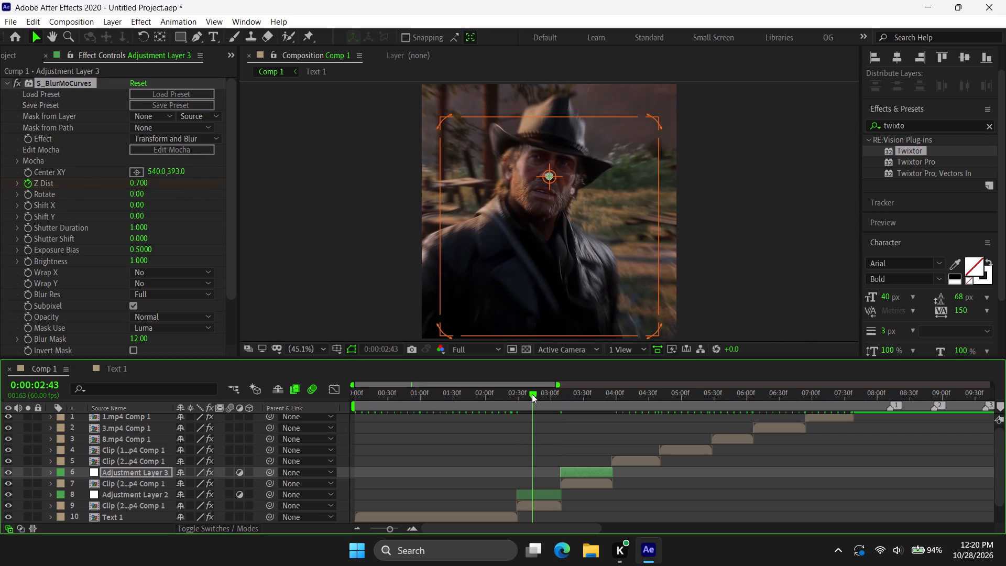
left_click(547, 494)
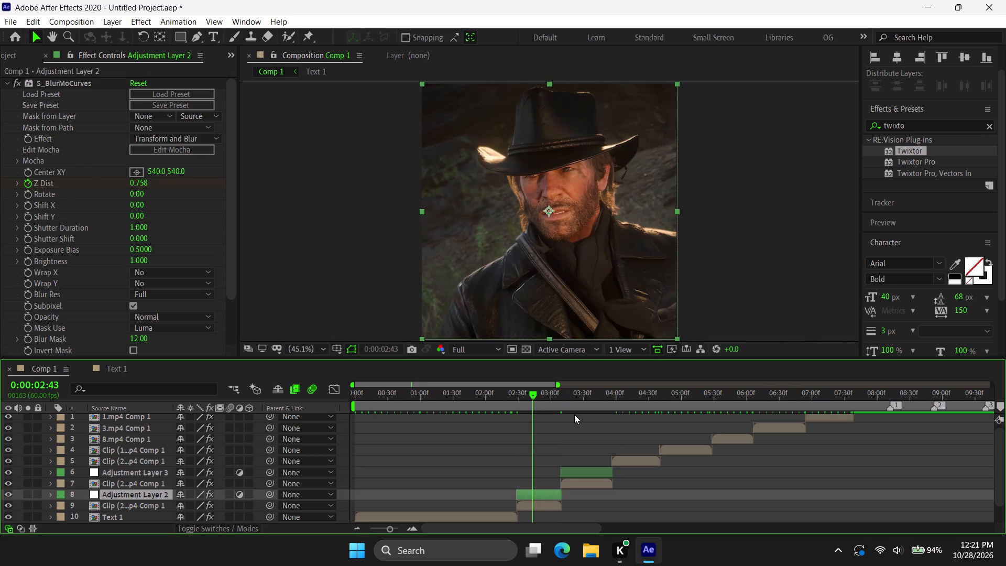
left_click(513, 397)
left_click_drag(513, 397, 494, 396)
key("space")
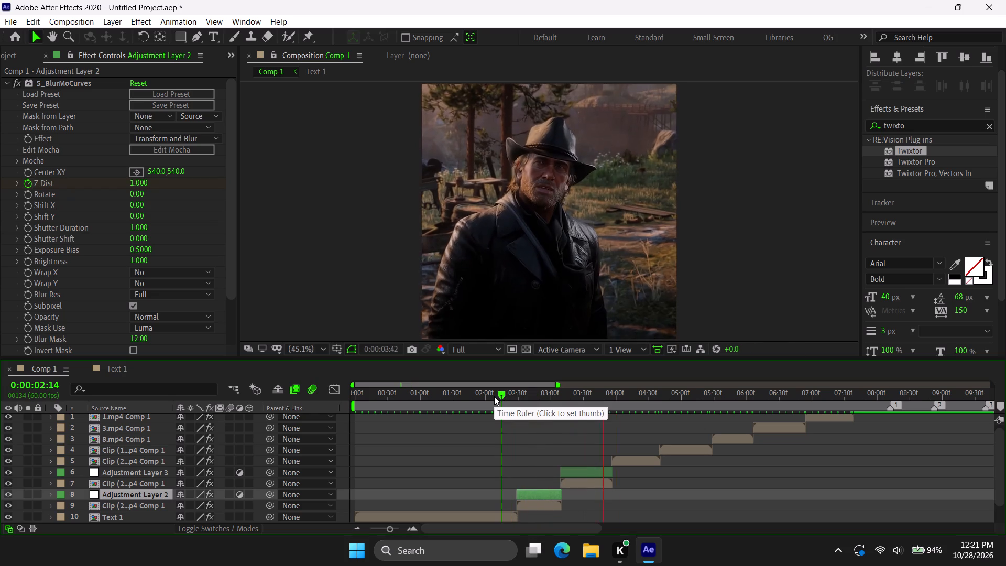
left_click(494, 396)
key("space")
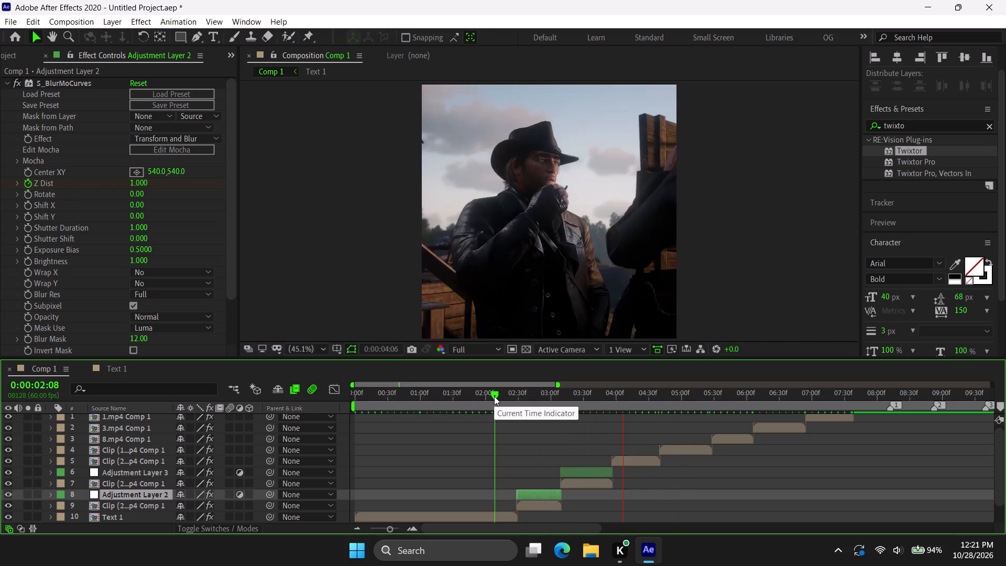
key("space")
left_click(510, 397)
left_click(510, 397)
key("space")
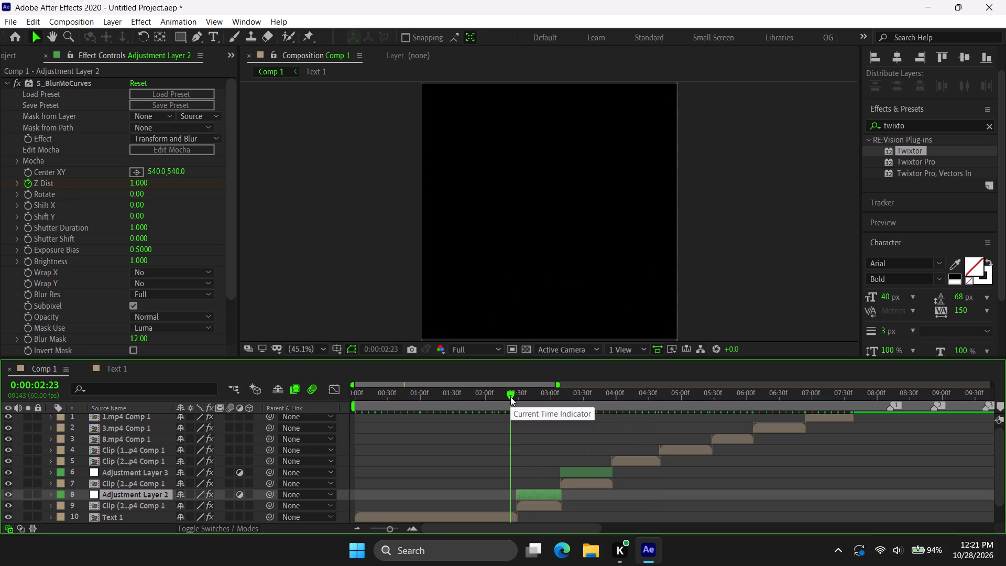
key("space")
key("space")
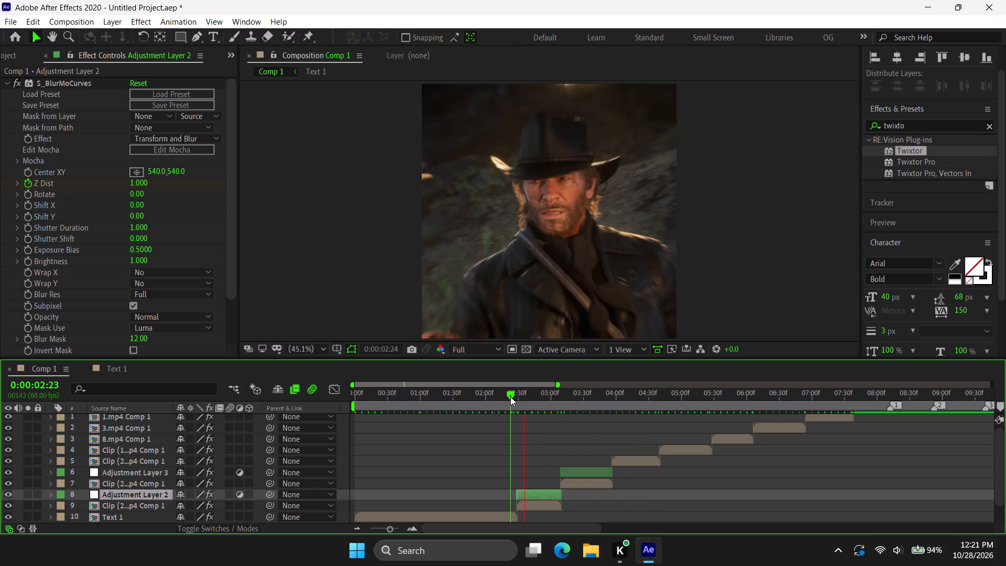
key("space")
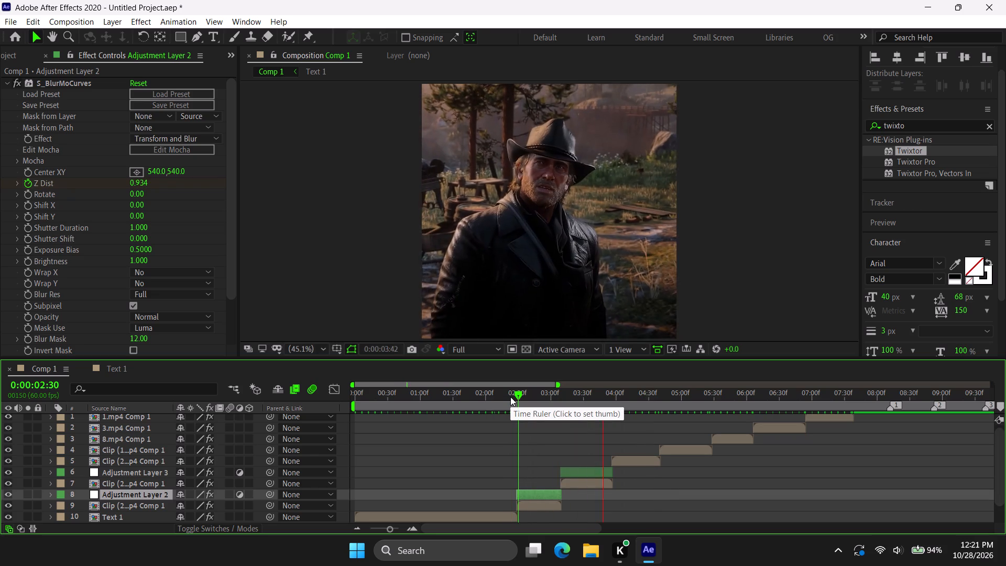
left_click_drag(510, 397, 527, 395)
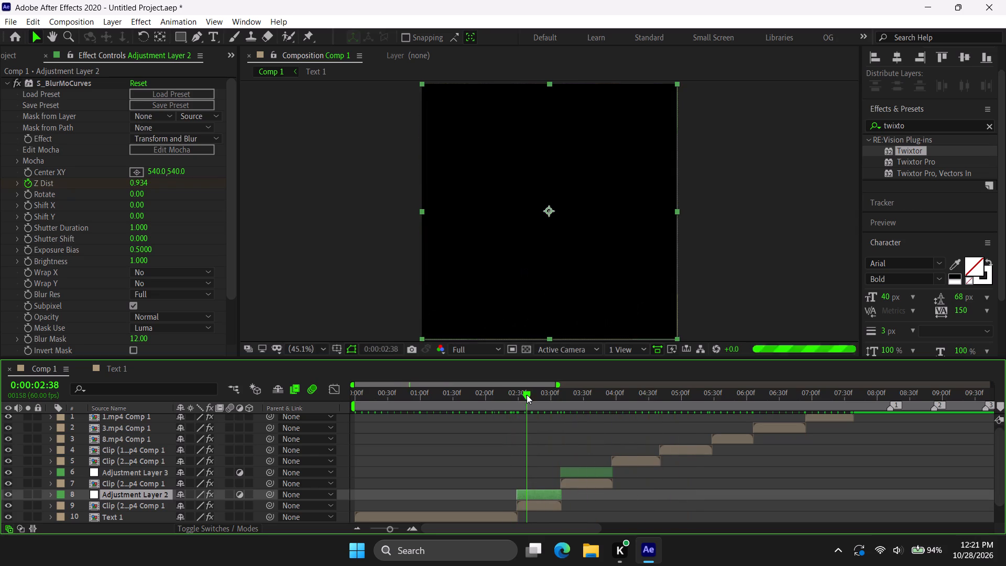
left_click_drag(527, 395, 572, 418)
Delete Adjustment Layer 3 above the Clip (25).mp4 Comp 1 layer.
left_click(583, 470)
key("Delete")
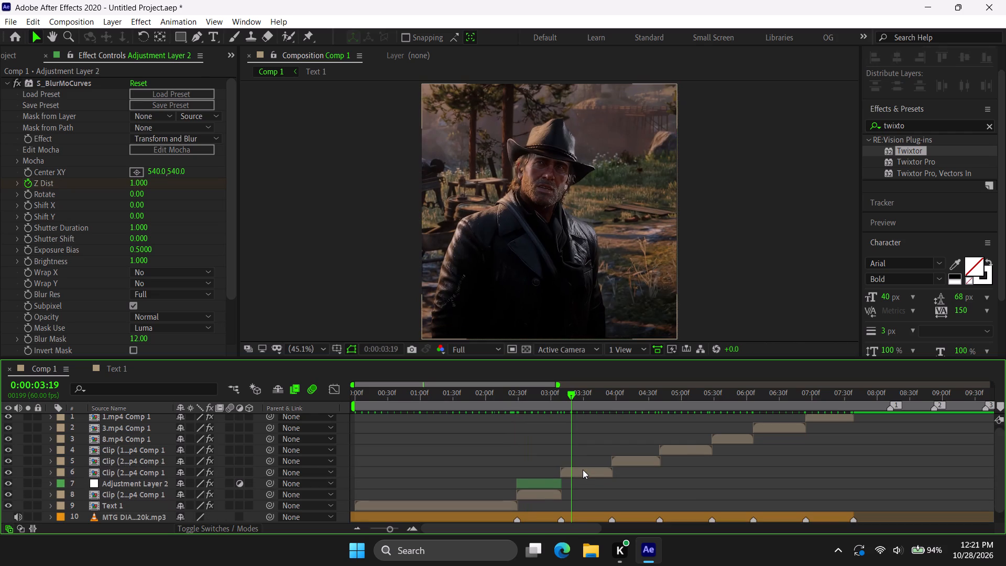
Duplicate Adjustment Layer 2 above the Clip (25).mp4 Comp 1 layer and fit the copy to that clip, 0:00:03:09 to about 0:00:03:56.
left_click(552, 484)
key("ctrl+d")
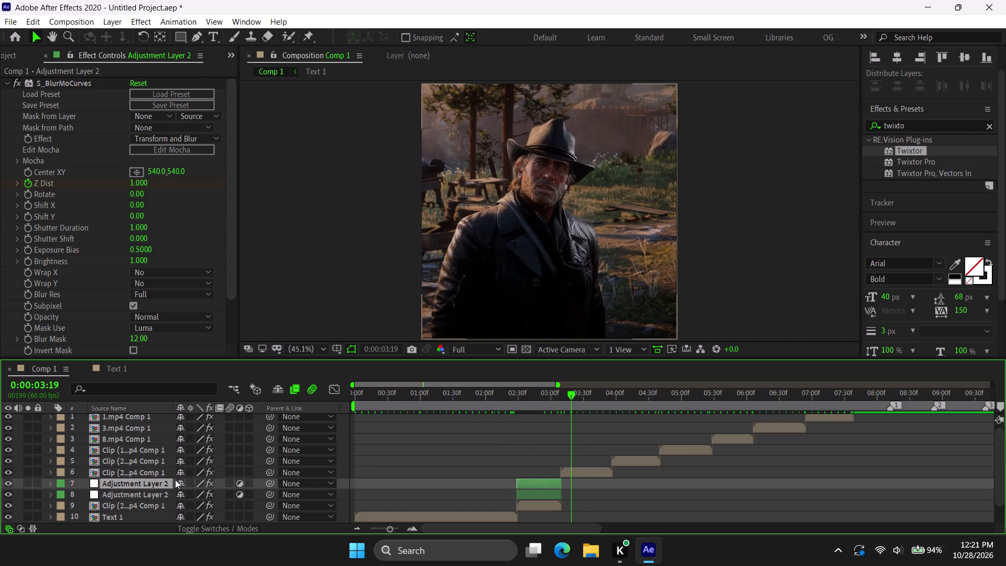
left_click_drag(161, 483, 158, 467)
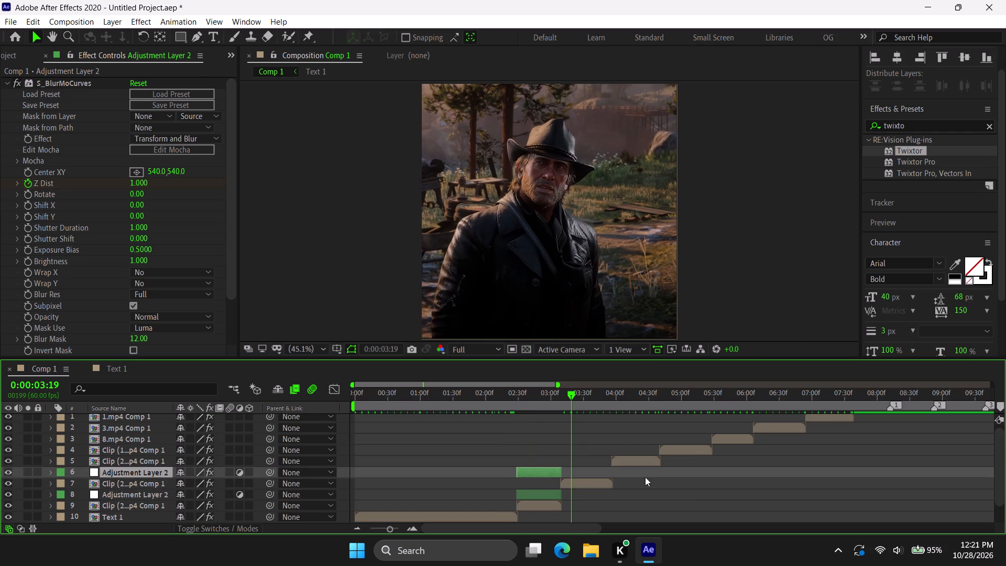
left_click(602, 483)
key("i")
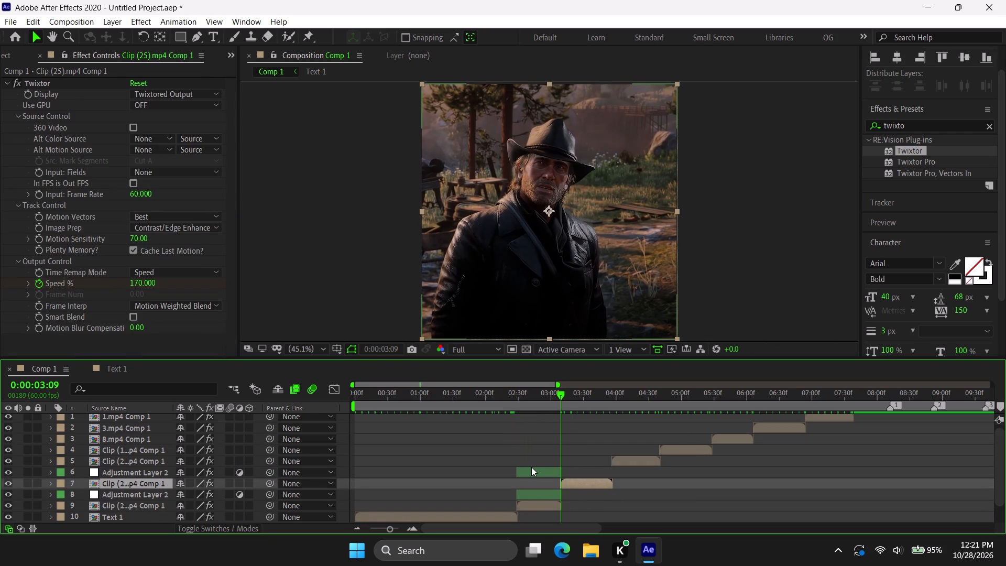
left_click_drag(530, 474, 648, 474)
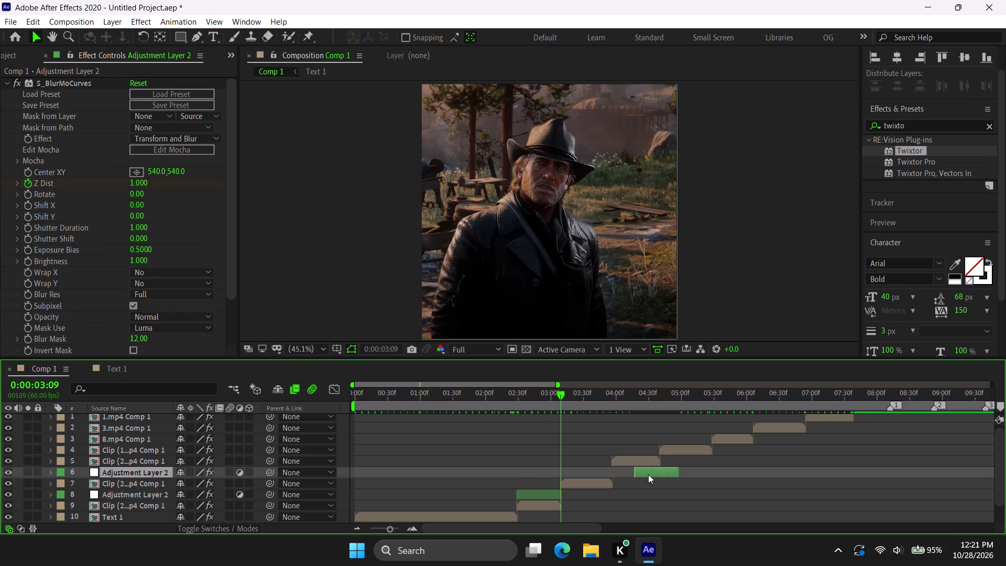
key("bracketleft")
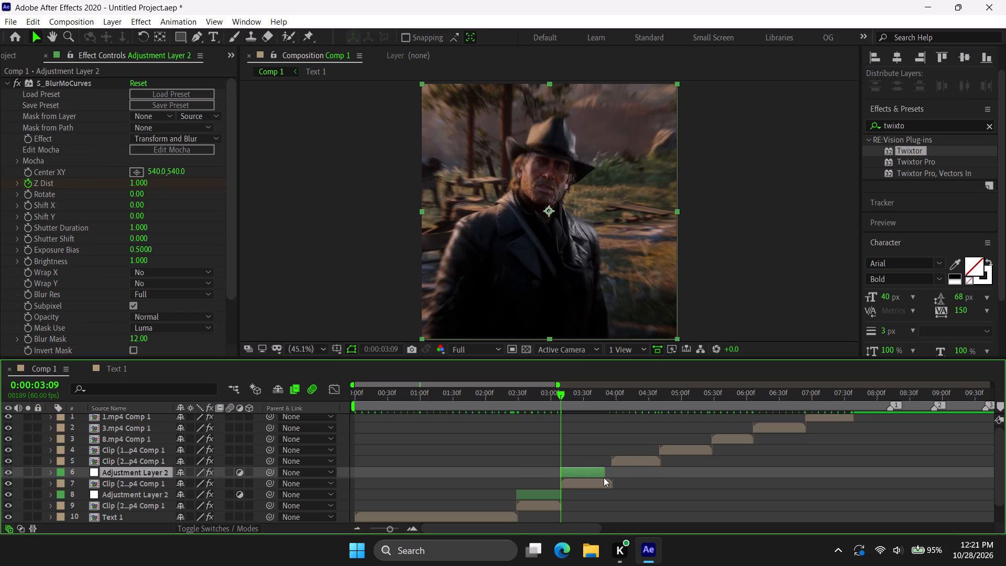
left_click_drag(604, 470, 610, 470, "alt")
key("i")
type("uu")
Duplicate that adjustment layer above the Clip (22).mp4 Comp 1 layer and fit the copy to that clip, 0:00:03:56 to about 0:00:04:40.
key("ctrl+d")
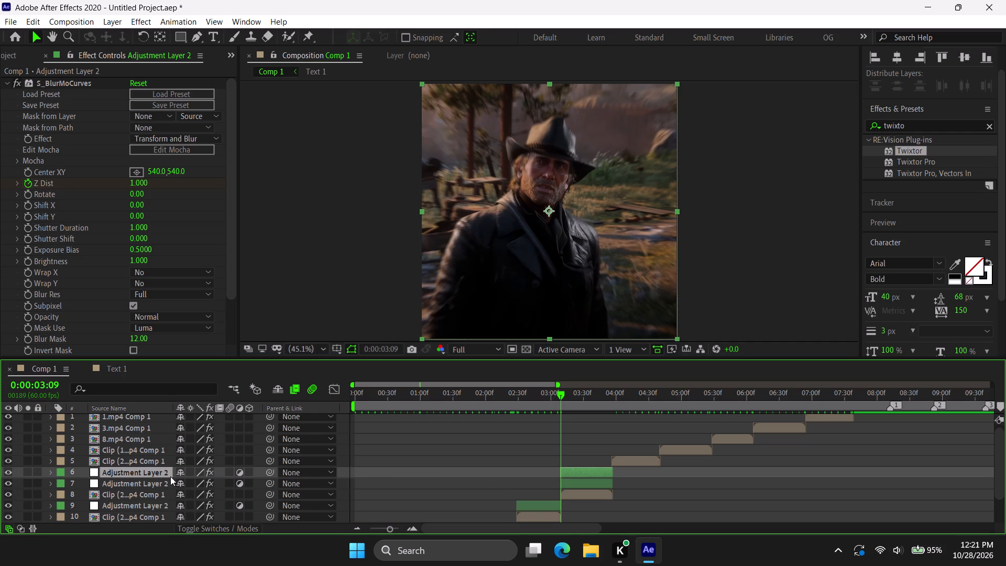
left_click_drag(151, 471, 149, 459)
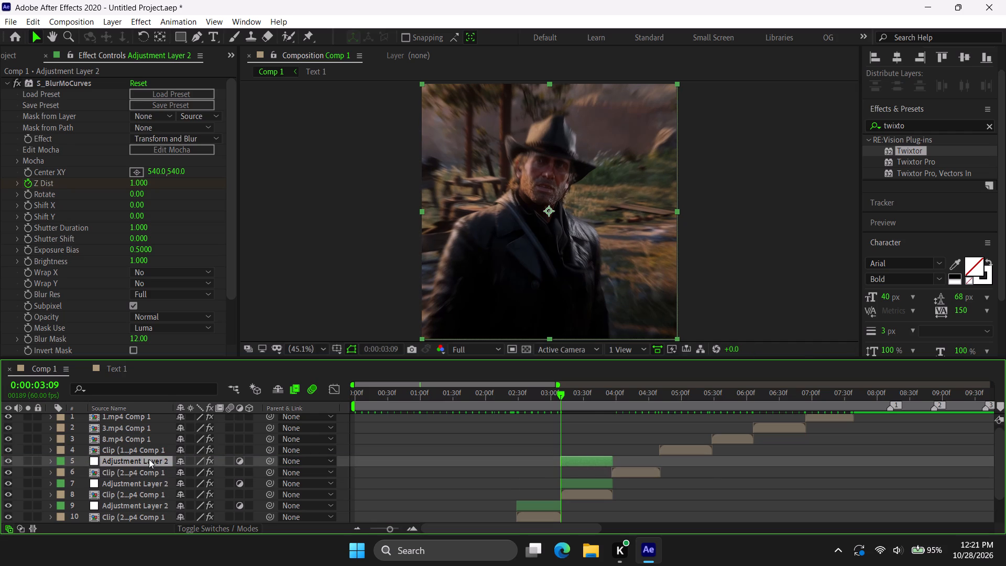
left_click(611, 471)
key("i")
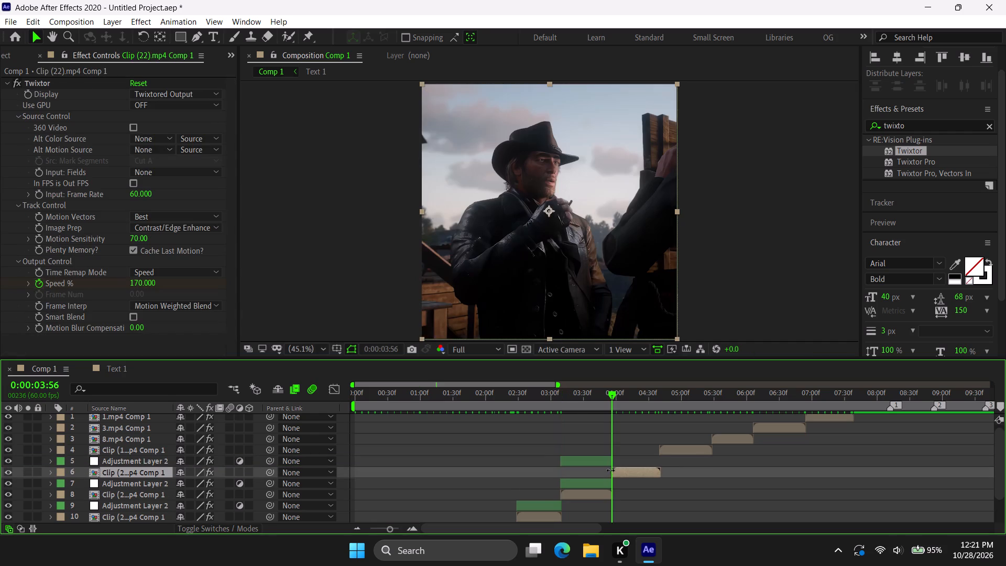
left_click_drag(598, 463, 671, 452)
key("bracketleft")
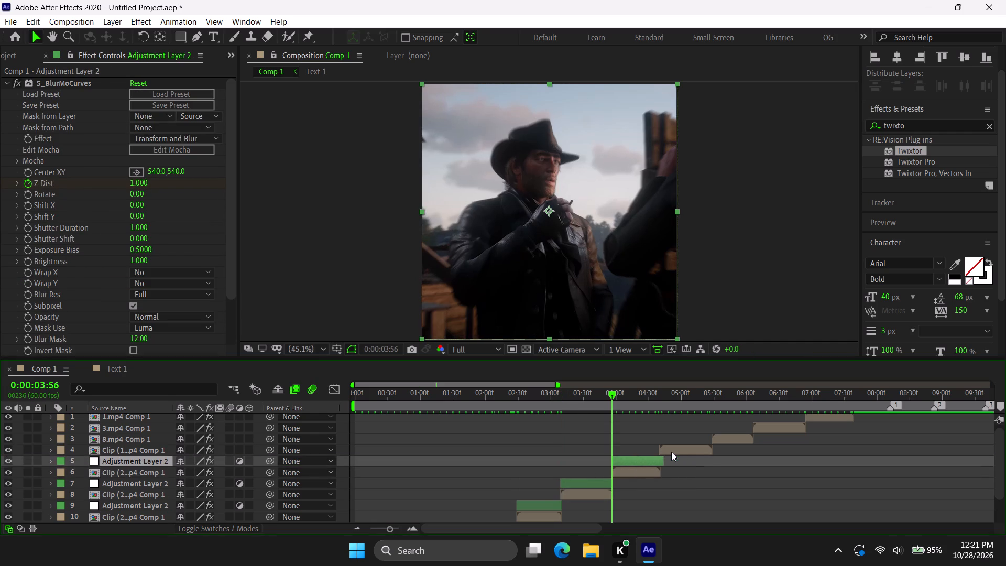
left_click_drag(662, 464, 657, 464, "alt")
Play back the edit from 0:00:02:10 and again from the beginning to review the zooms against the beat.
left_click(496, 404)
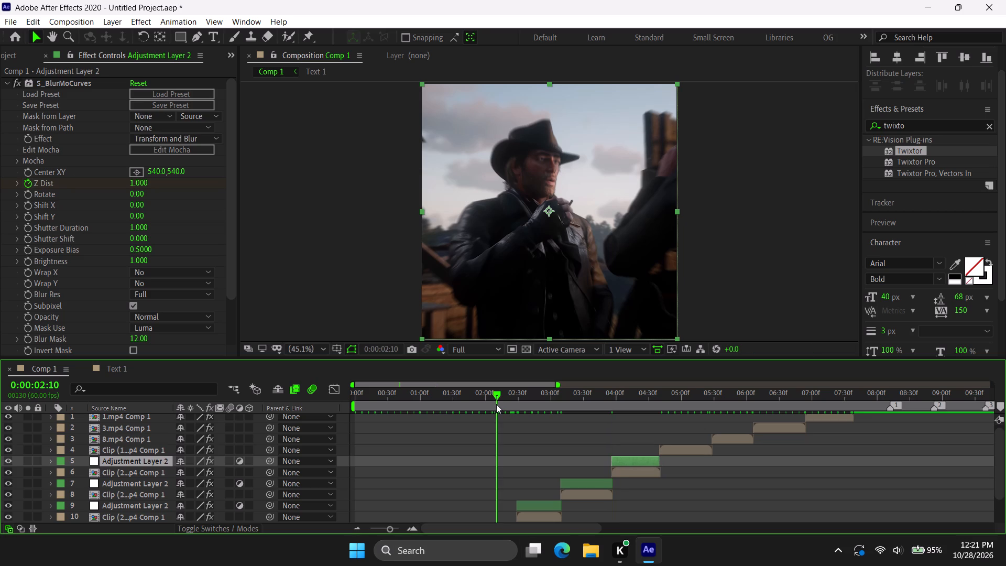
key("space")
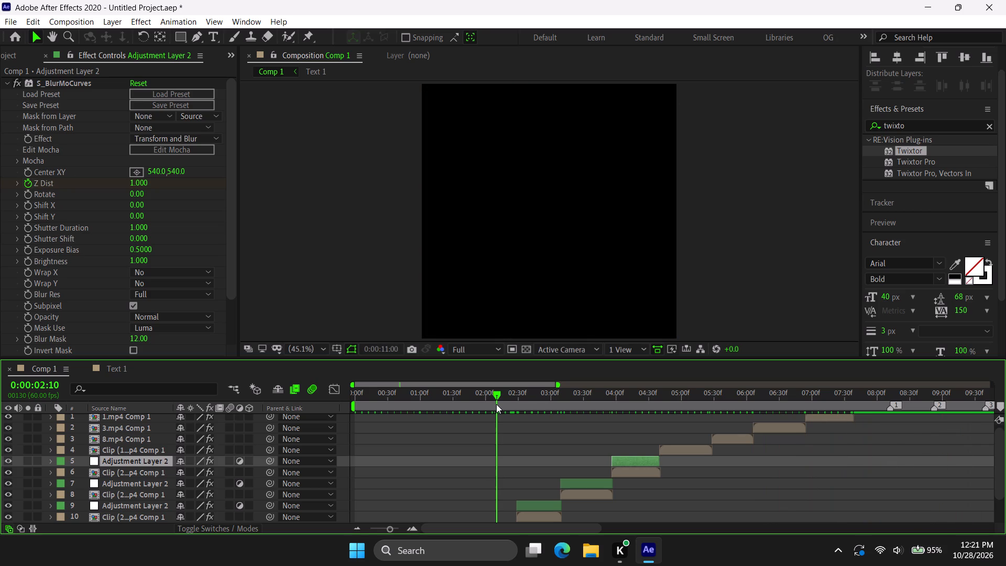
left_click_drag(496, 404, 324, 388)
key("space")
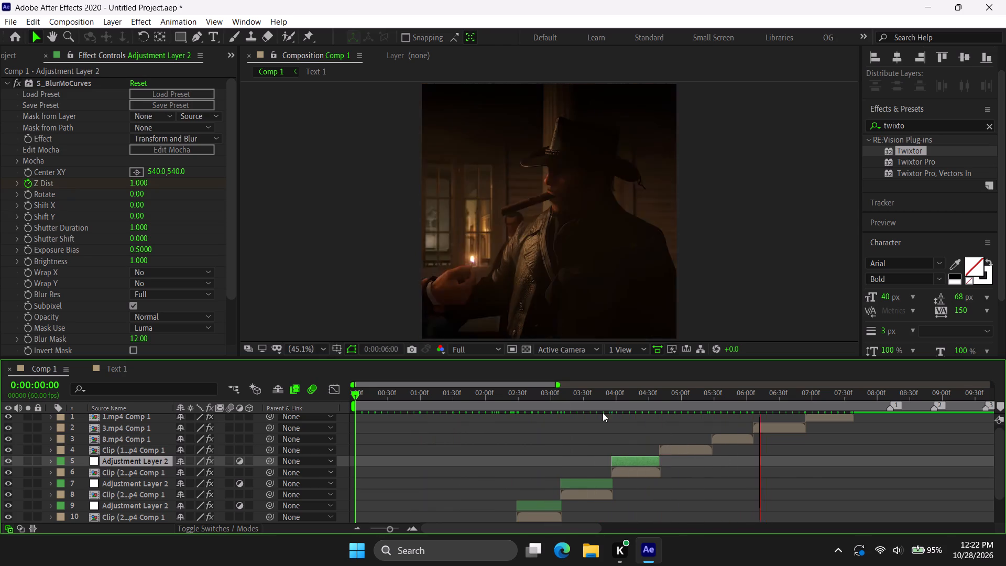
Add an adjustment layer directly above the Clip (10).mp4 Comp 1 layer and trim it to that clip, 0:00:04:40 to 0:00:05:28.
left_click(683, 448)
key("space")
type("i")
key("ctrl+alt+y")
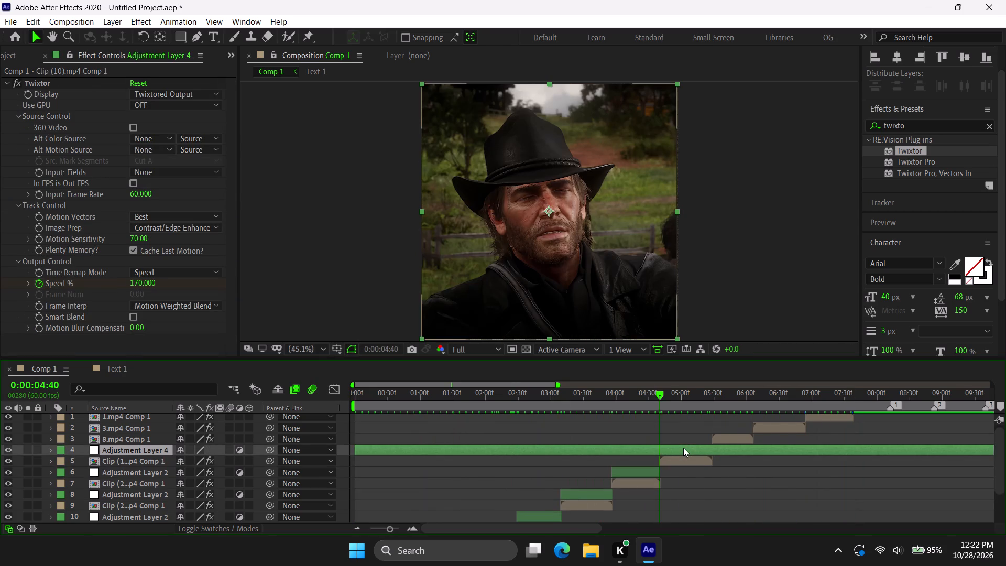
key("alt+bracketleft")
left_click(684, 456)
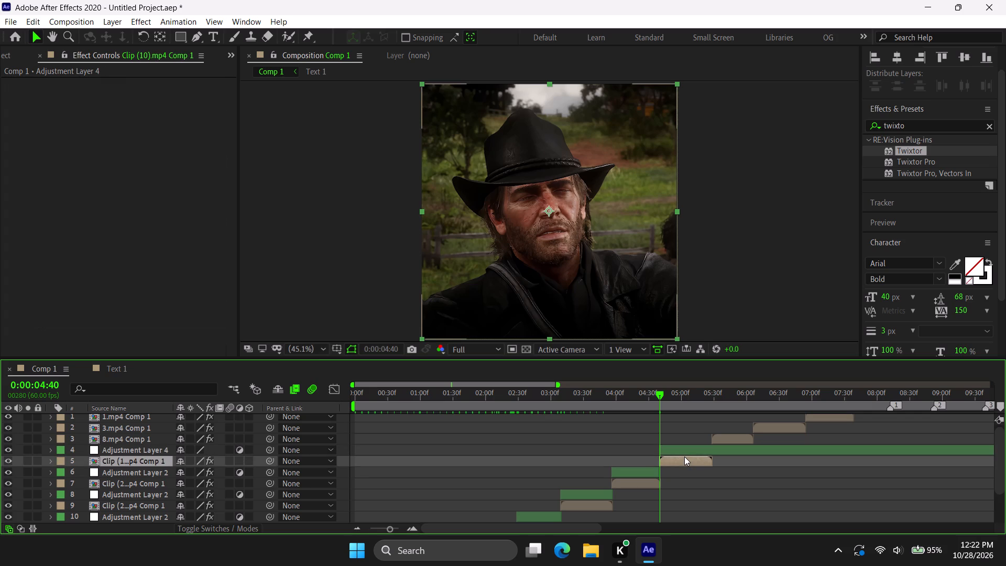
key("o")
left_click(684, 450)
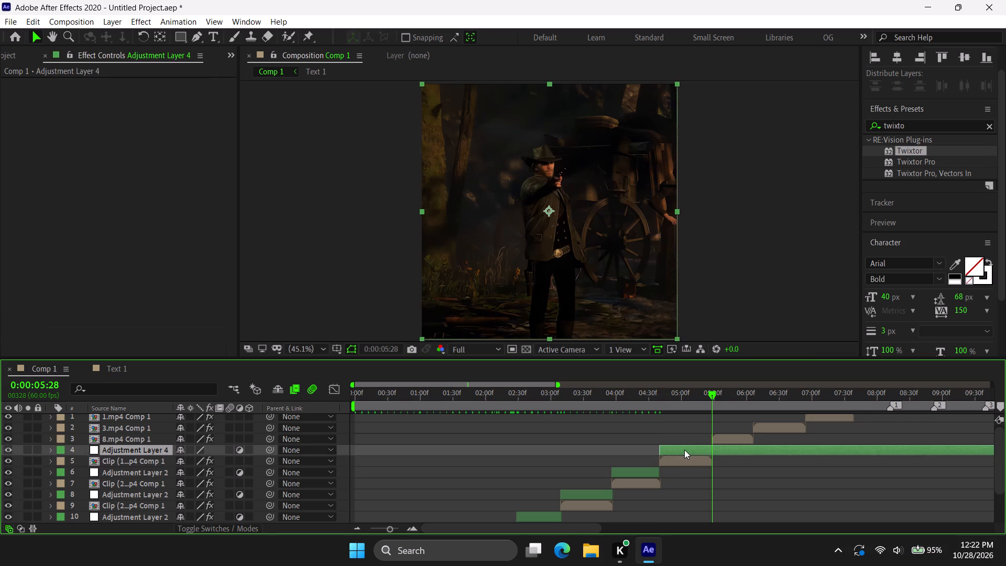
key("alt+bracketright")
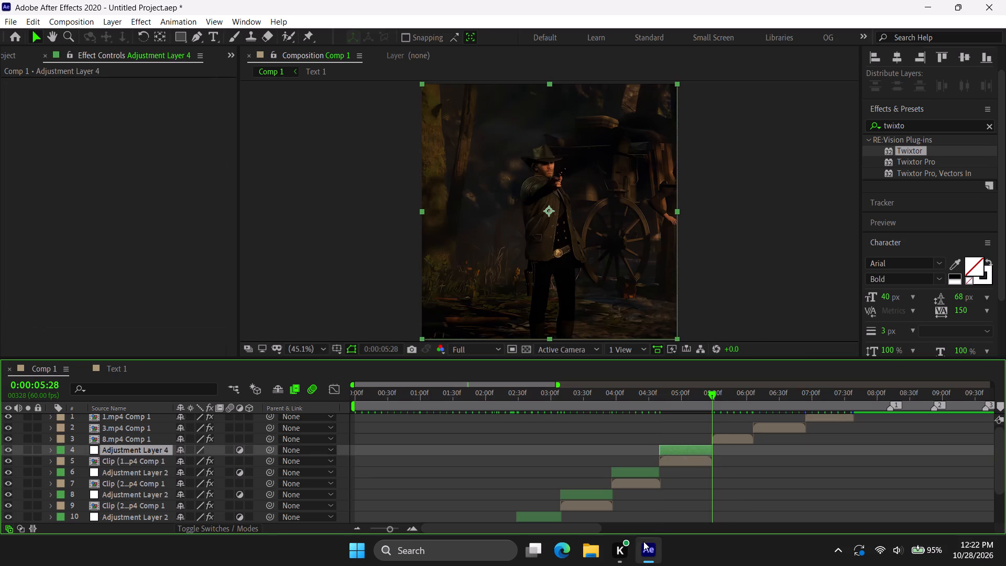
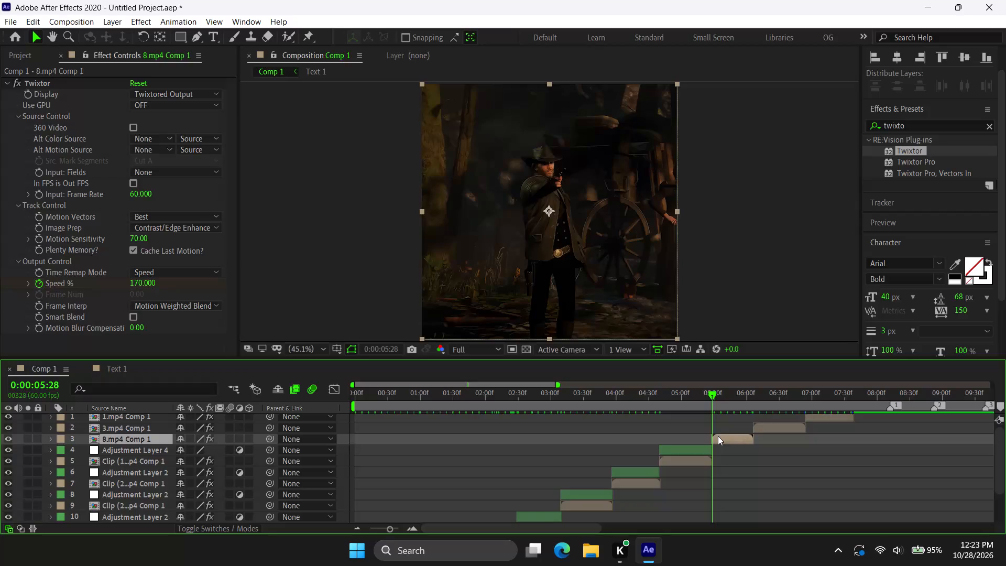
Add an adjustment layer directly above the 8.mp4 Comp 1 layer and trim it to that clip, 0:00:05:28 to 0:00:06:06.
key("ctrl+alt+y")
key("alt+bracketleft")
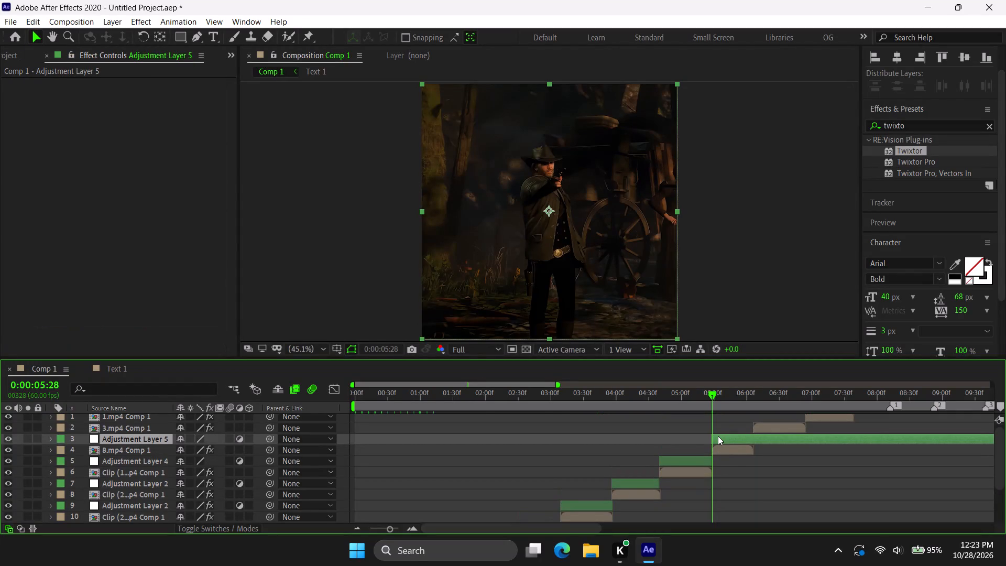
left_click(734, 454)
key("o")
left_click(729, 438)
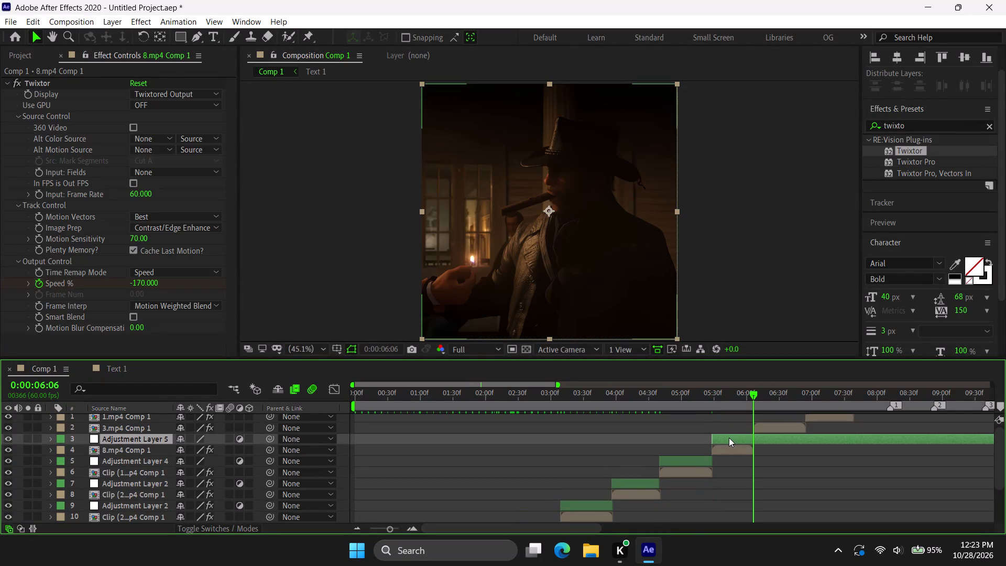
key("alt+bracketright")
key("i")
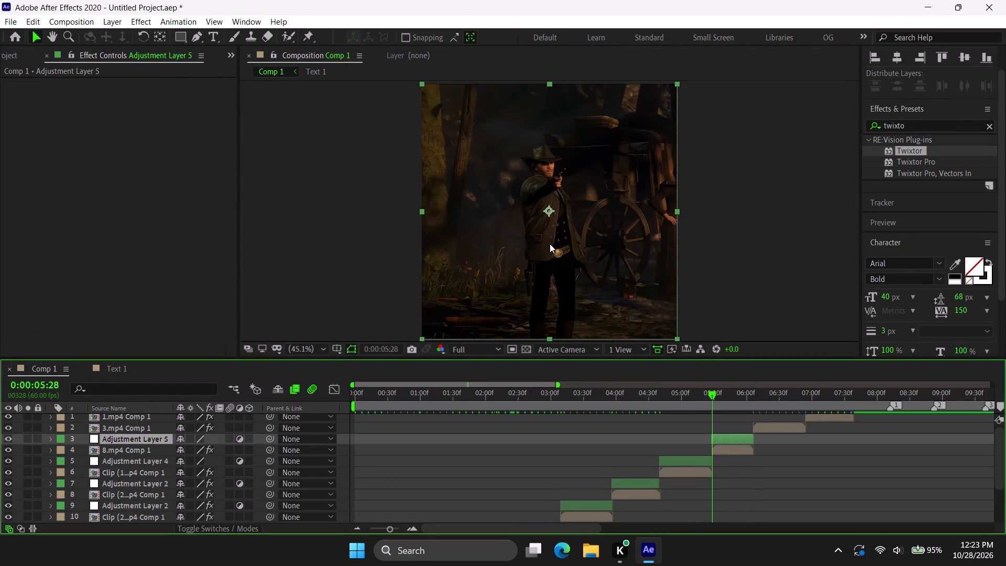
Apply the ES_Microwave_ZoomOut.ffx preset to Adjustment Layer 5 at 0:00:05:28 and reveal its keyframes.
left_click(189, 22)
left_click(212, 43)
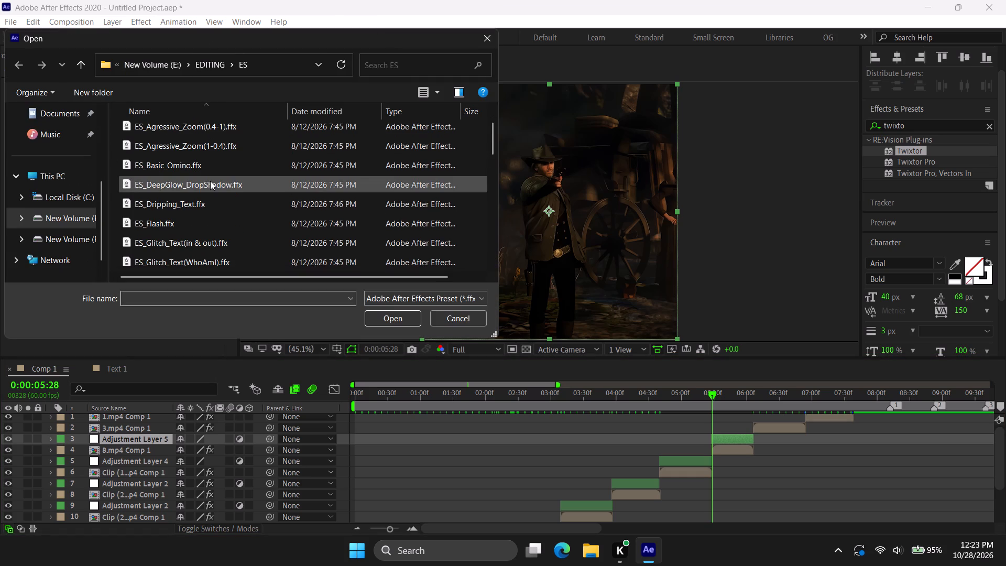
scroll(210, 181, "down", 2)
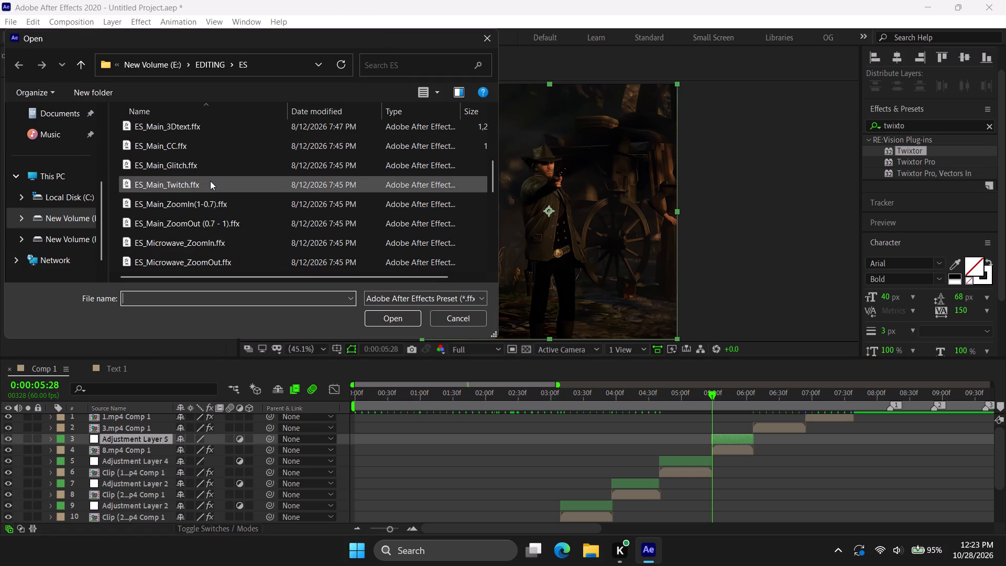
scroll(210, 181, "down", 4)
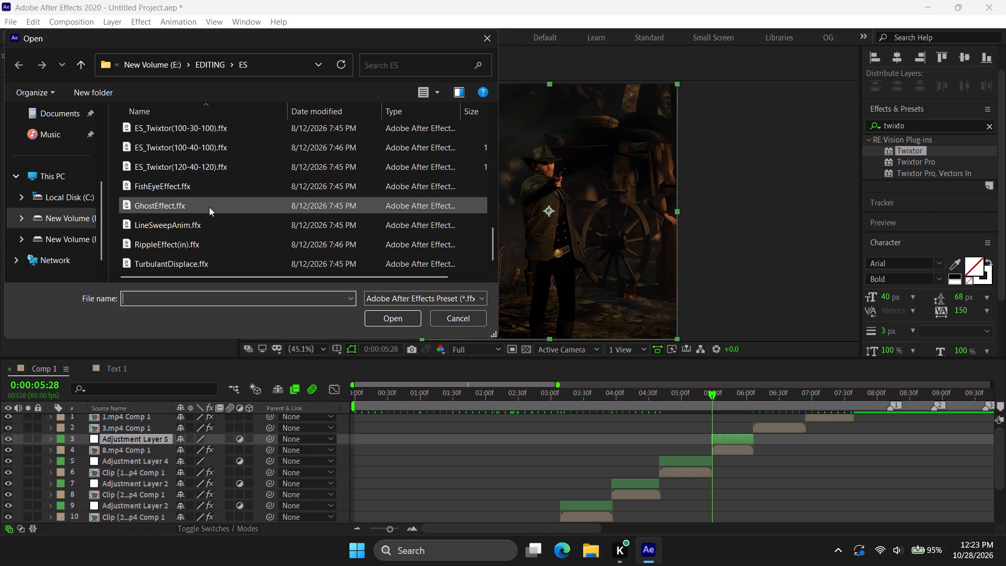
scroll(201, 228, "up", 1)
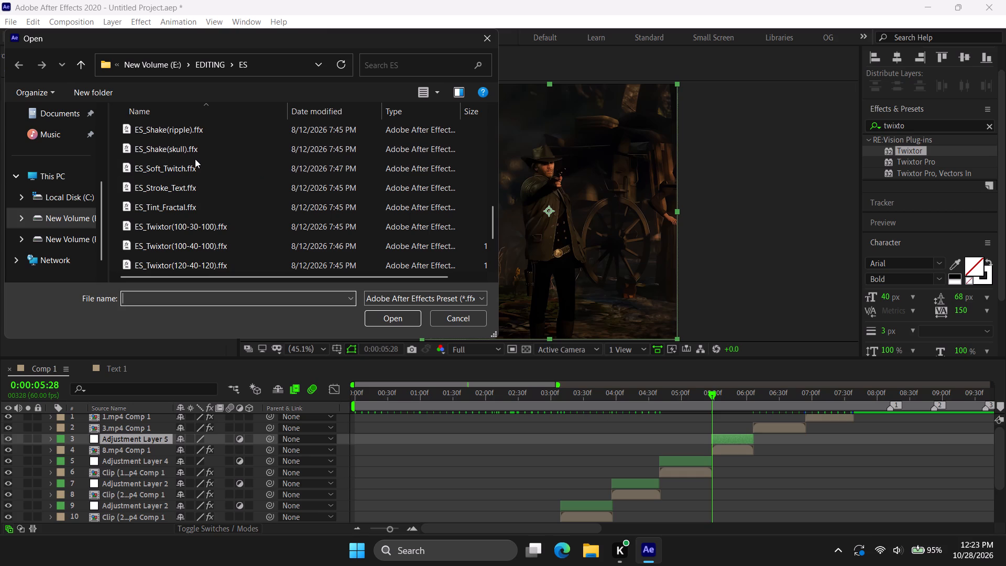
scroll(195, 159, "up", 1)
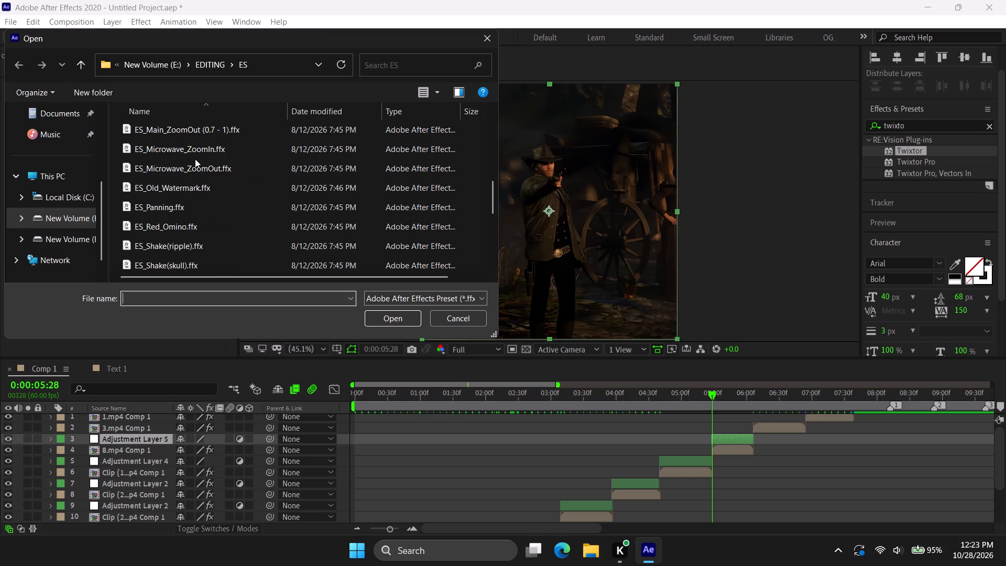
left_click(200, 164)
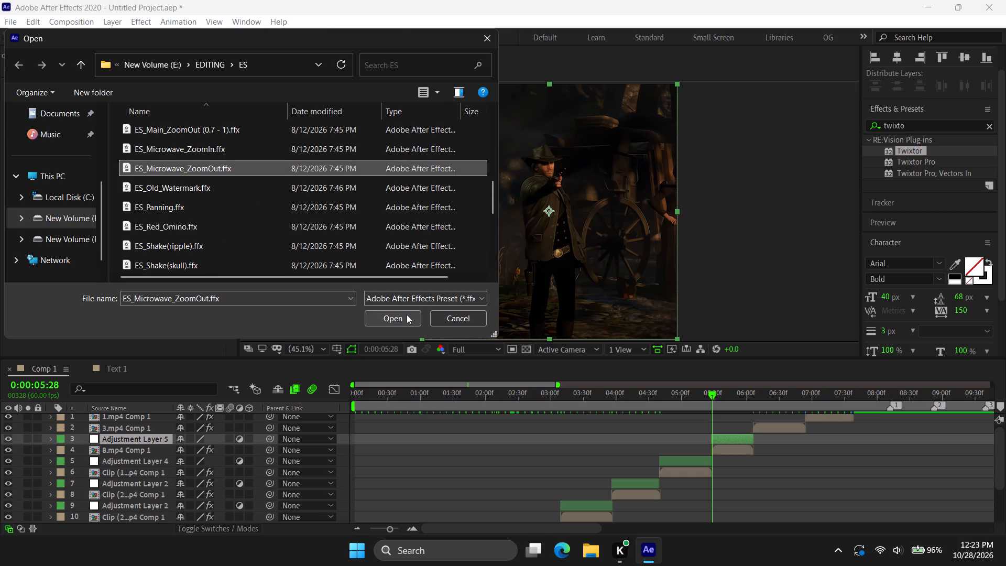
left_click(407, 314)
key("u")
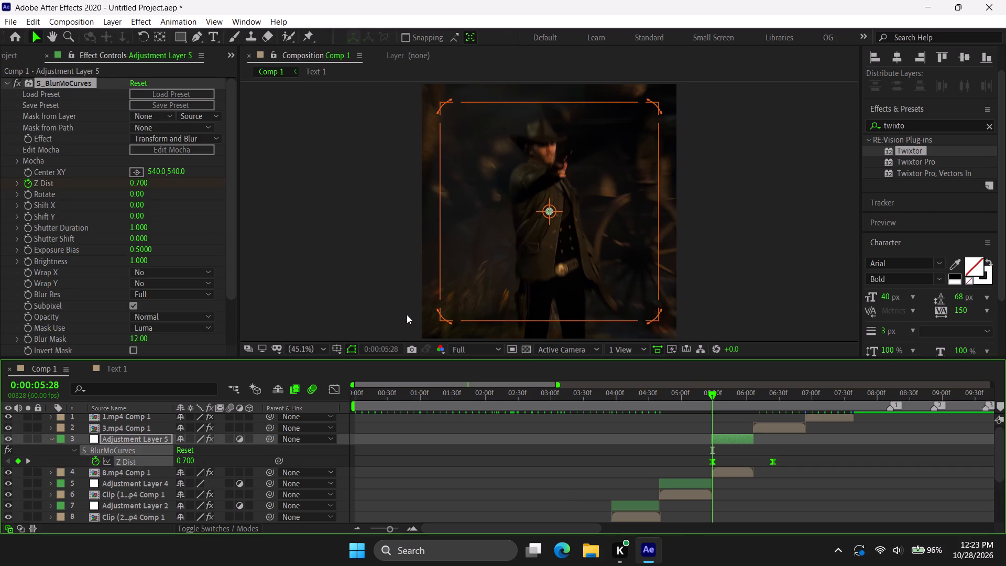
Check Adjustment Layer 4 and the Adjustment Layer 2 copy before it for keyframed zoom properties.
left_click(704, 480)
key("u")
type("uu")
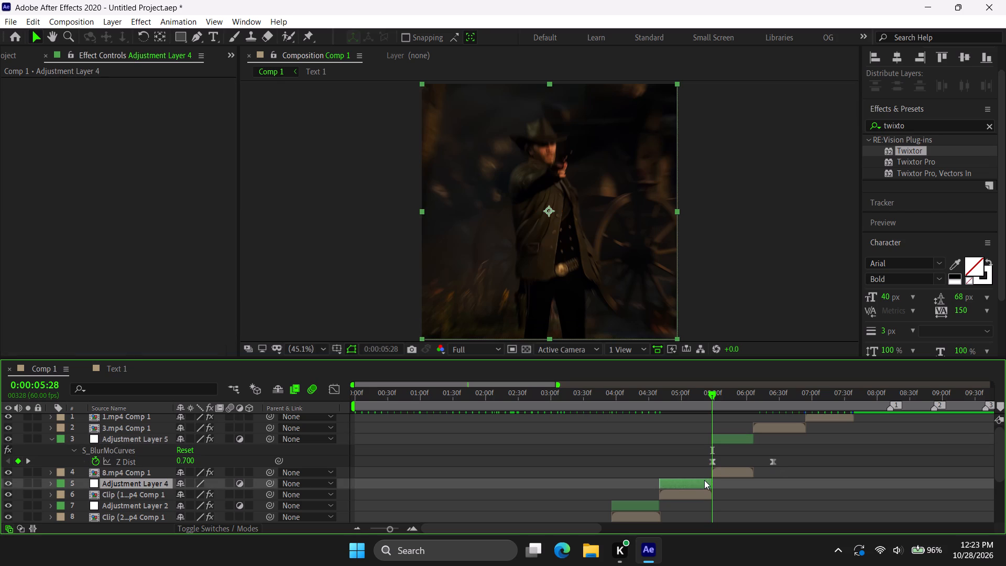
type("uuu")
key("u")
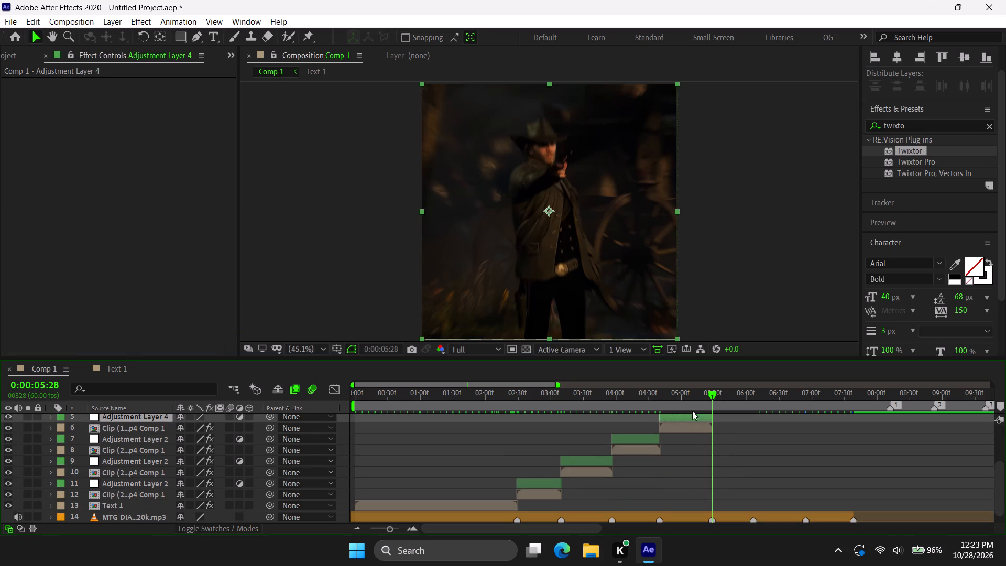
left_click_drag(683, 389, 682, 399)
type("uu")
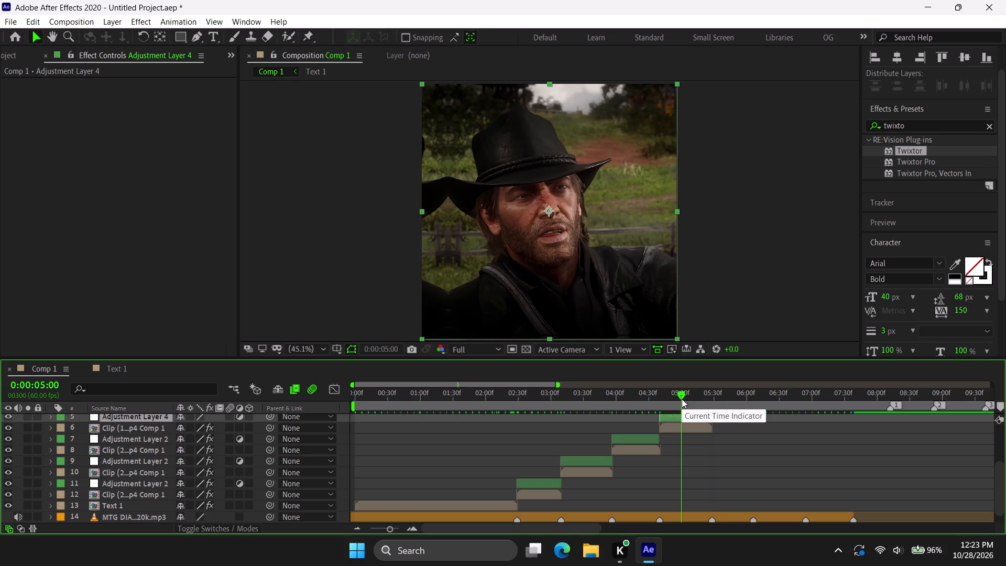
left_click(649, 442)
type("uu")
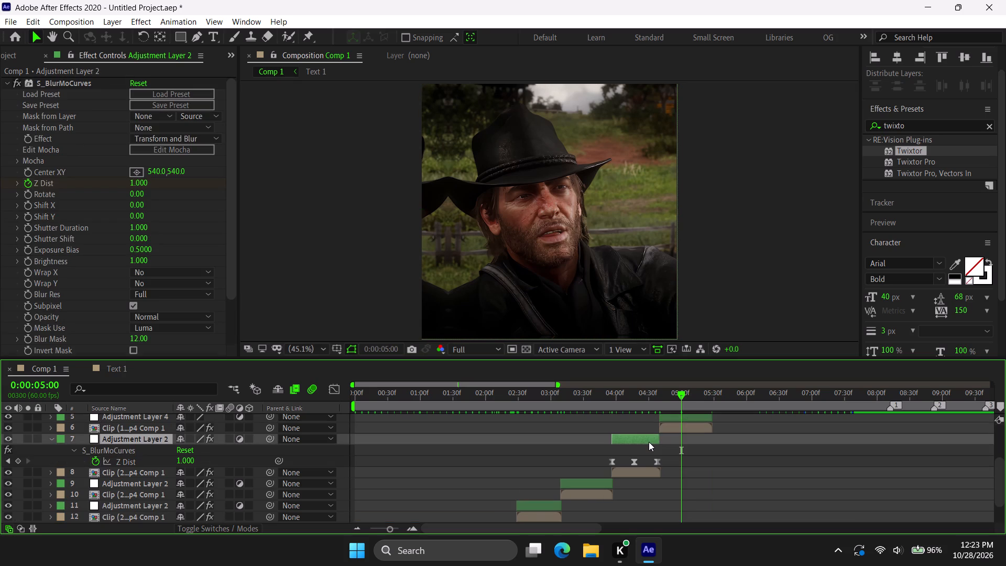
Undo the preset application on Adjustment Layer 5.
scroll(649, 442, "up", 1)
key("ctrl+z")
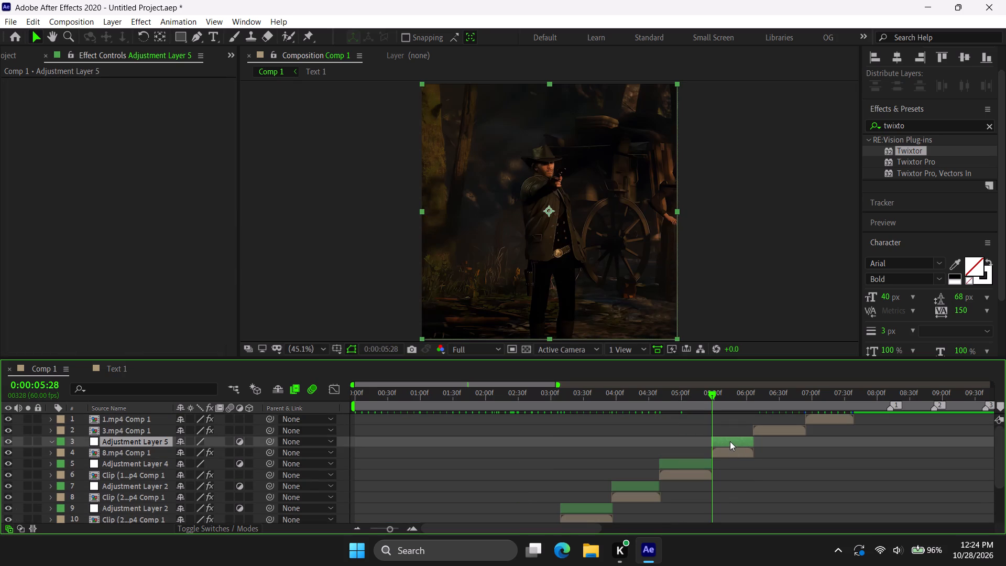
Apply the ES_Microwave_ZoomOut.ffx preset to Adjustment Layer 5 at 0:00:05:28 and show its Z Dist keyframes.
left_click(170, 20)
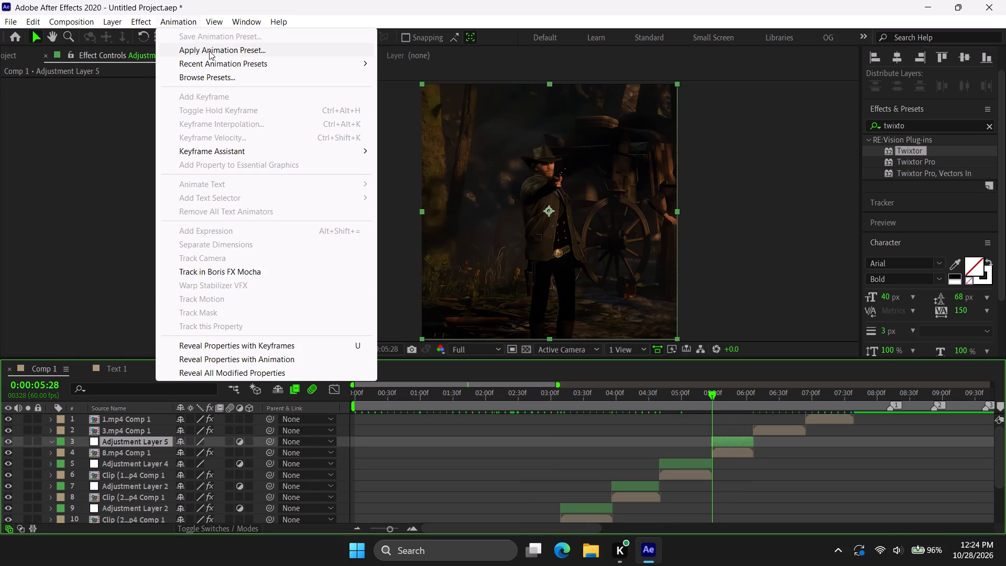
left_click(209, 51)
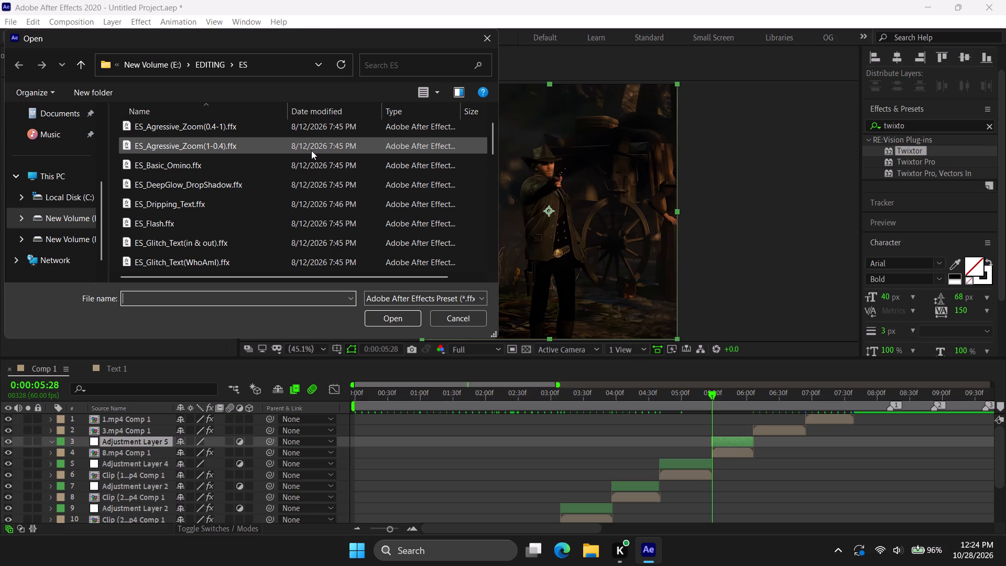
scroll(311, 150, "down", 2)
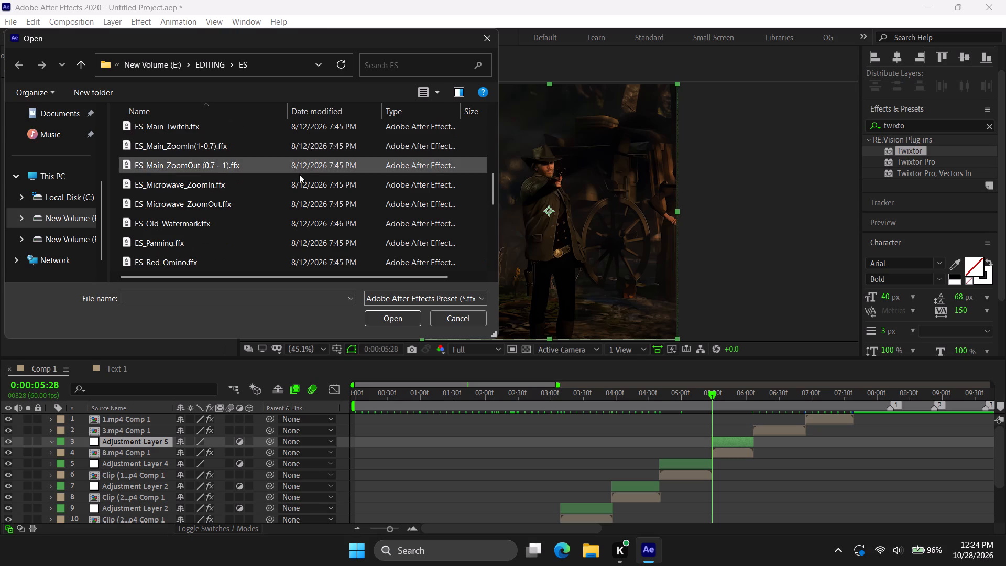
left_click(273, 199)
left_click(387, 323)
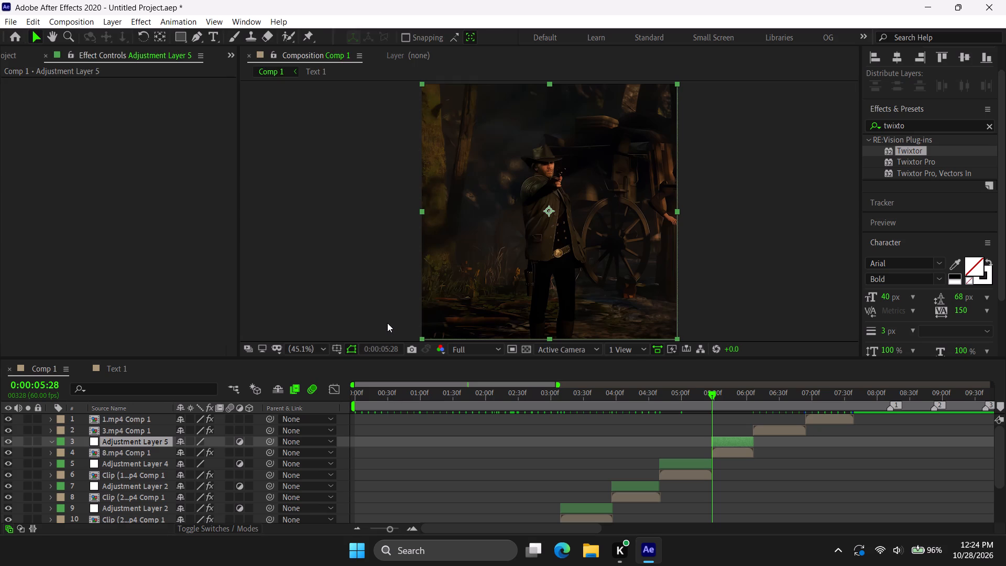
key("u")
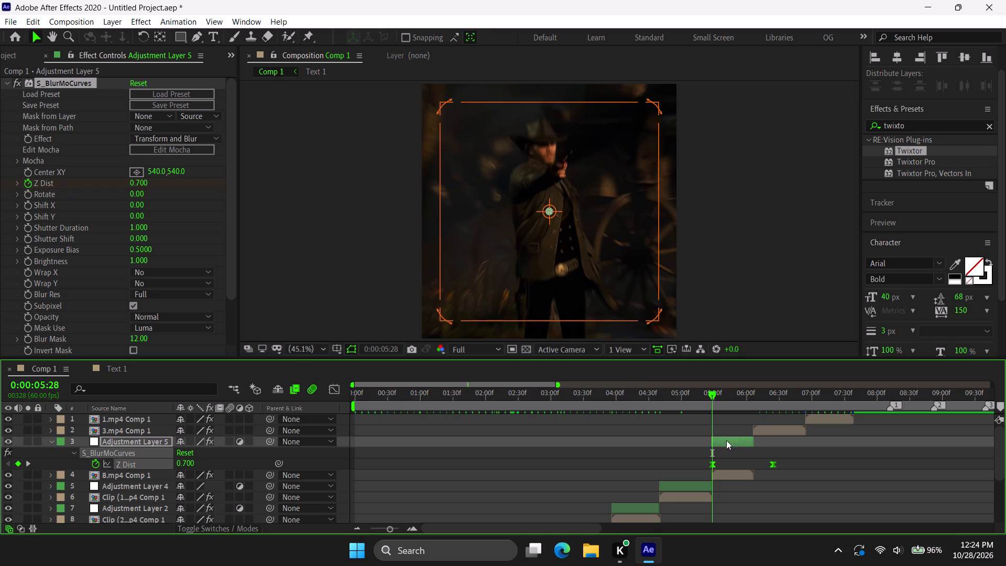
Move Adjustment Layer 5's last Z Dist keyframe earlier, close to the layer's end near 0:00:06:06, and collapse its properties.
key("o")
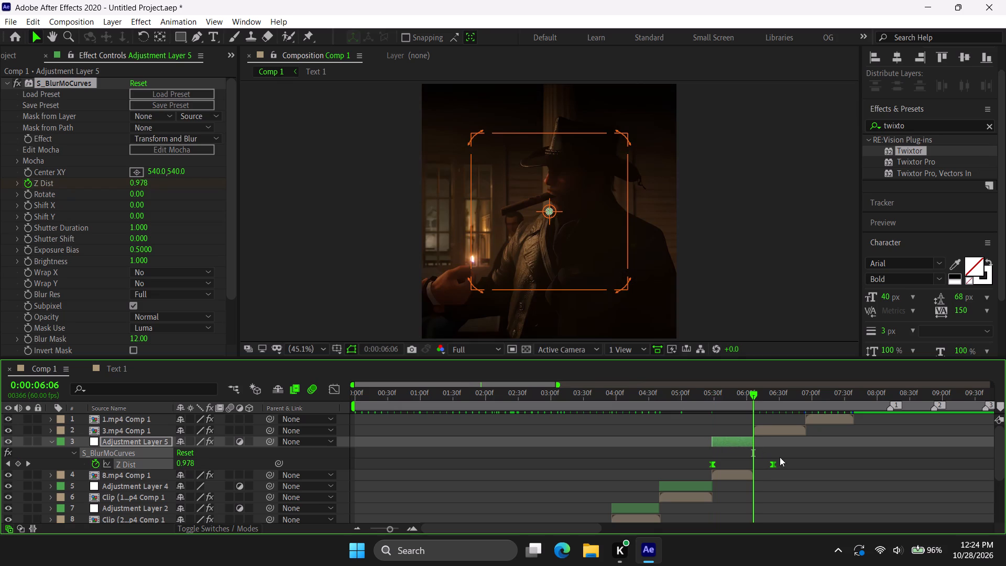
left_click(796, 462)
left_click(777, 463)
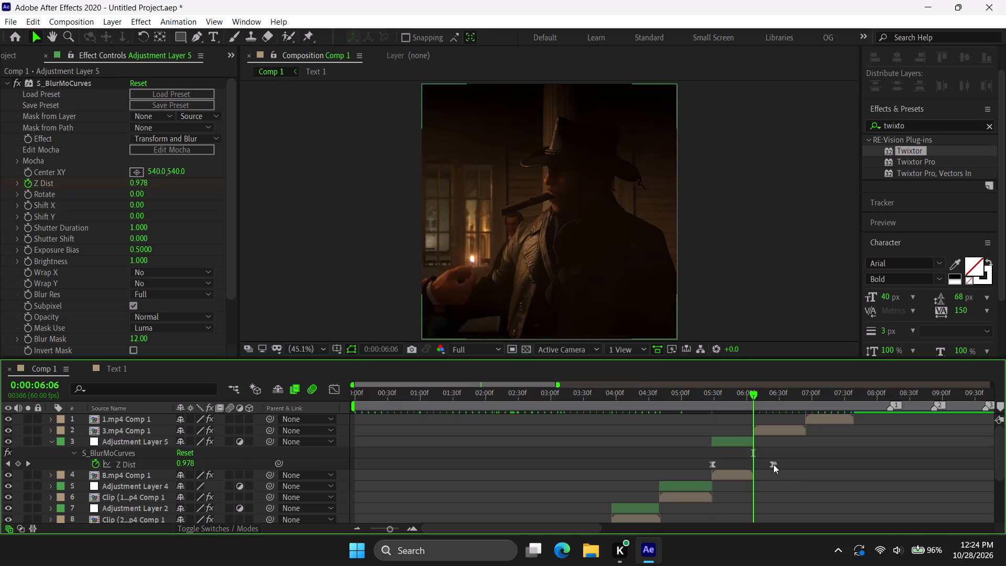
left_click_drag(773, 464, 757, 464)
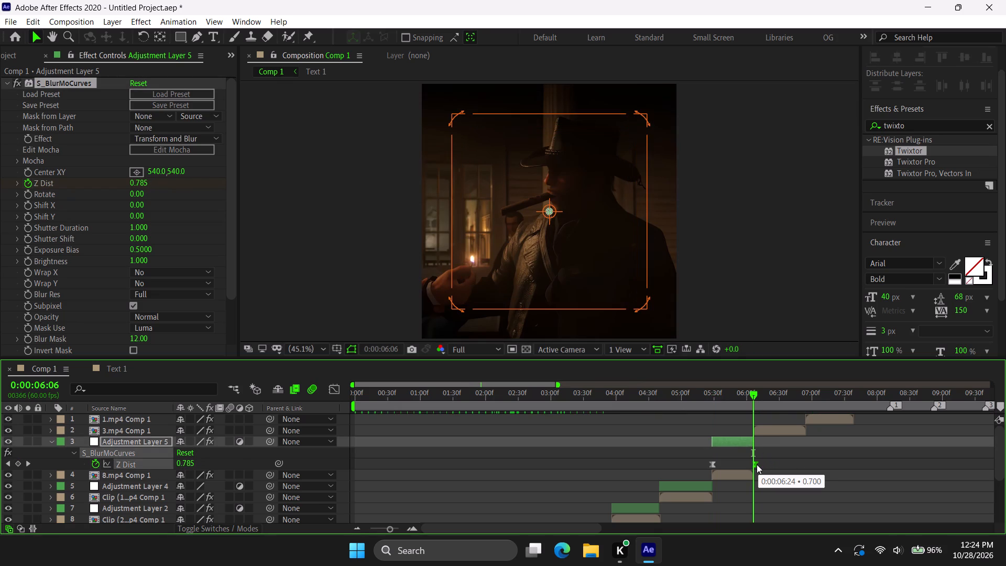
left_click_drag(757, 464, 756, 466)
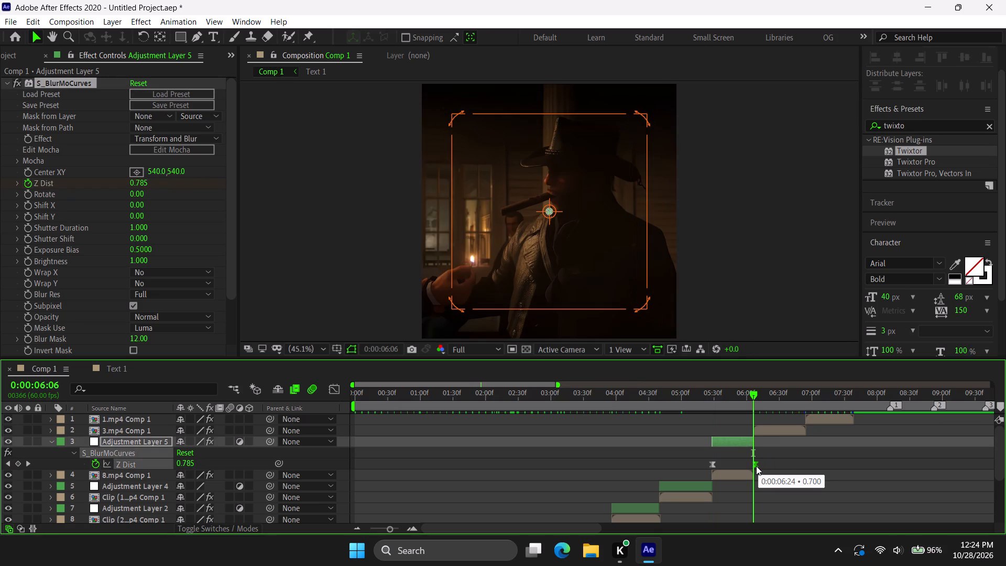
left_click_drag(756, 466, 755, 466)
key("u")
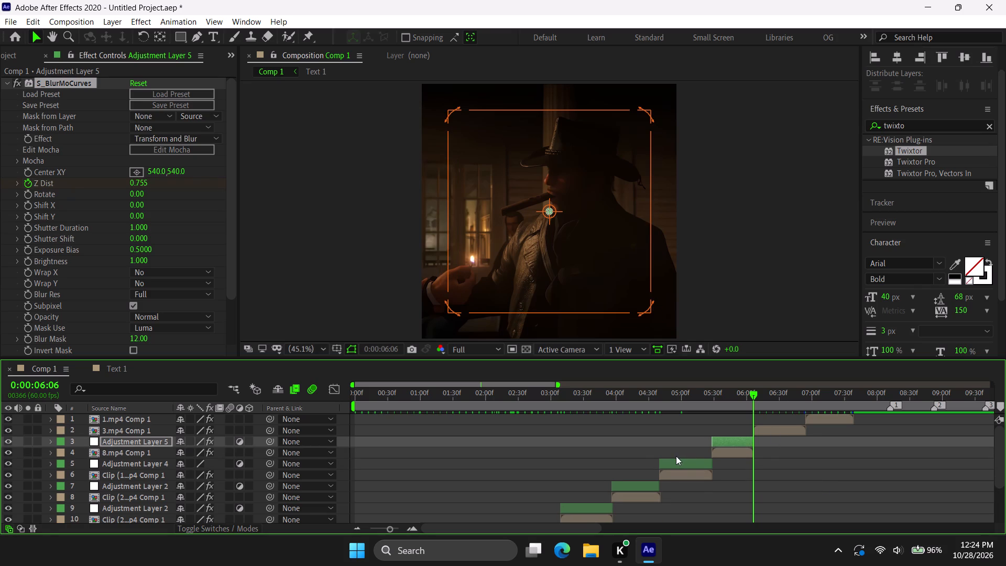
Duplicate Adjustment Layer 5 above the 3.mp4 Comp 1 layer and fit the copy to that clip, starting at 0:00:06:06.
key("ctrl+d")
key("ctrl+z")
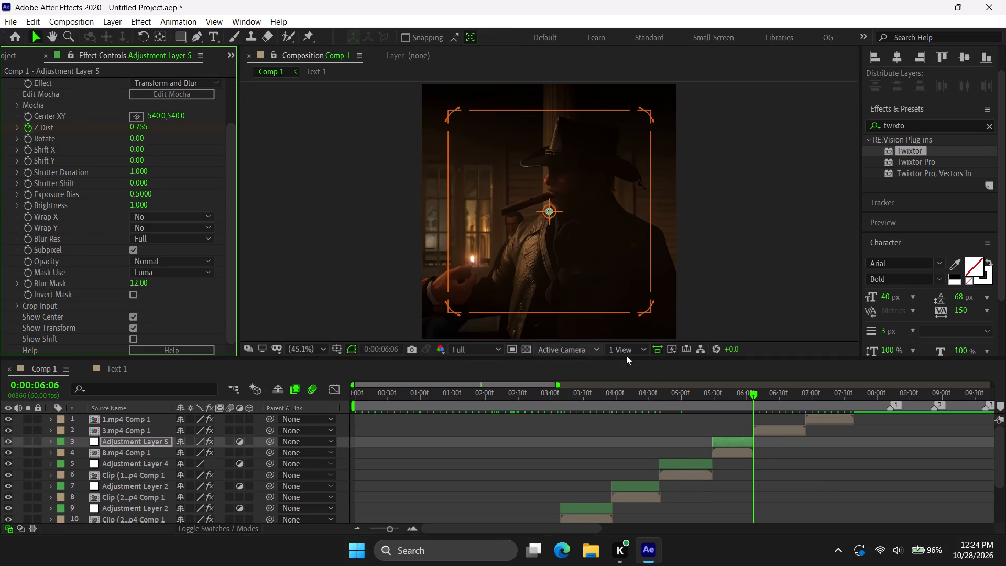
left_click(730, 442)
key("ctrl+d")
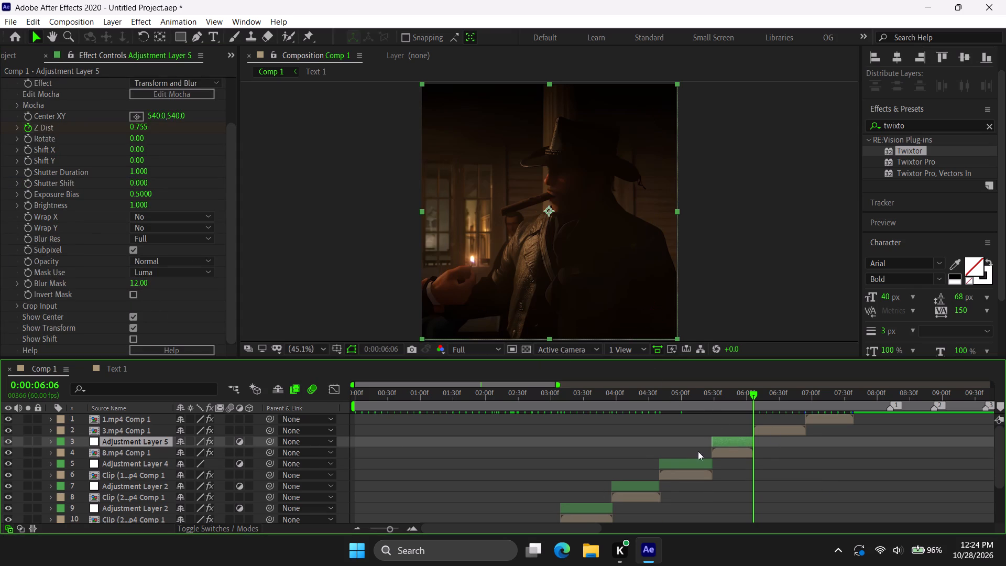
left_click_drag(145, 445, 146, 439)
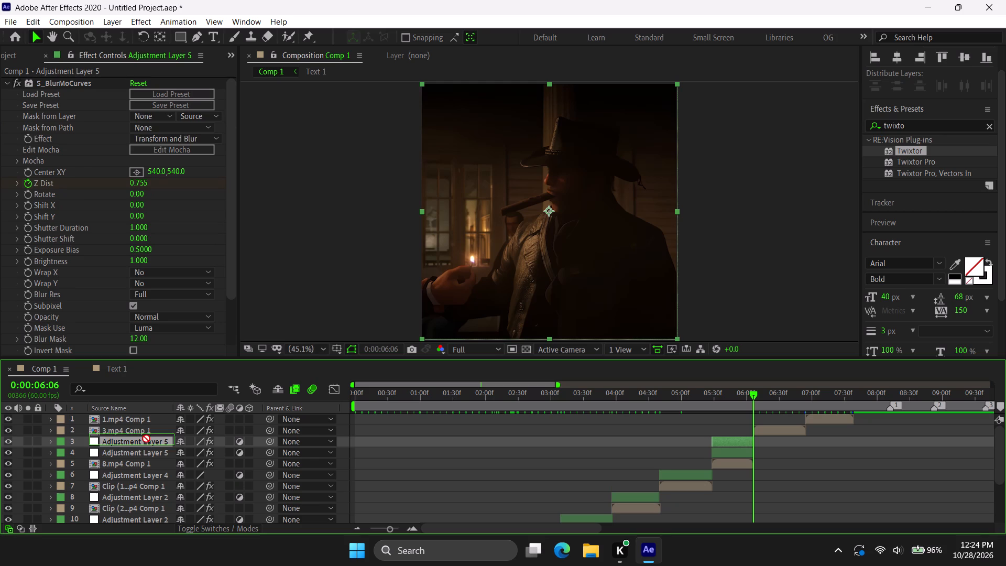
left_click_drag(146, 439, 149, 426)
left_click(770, 443)
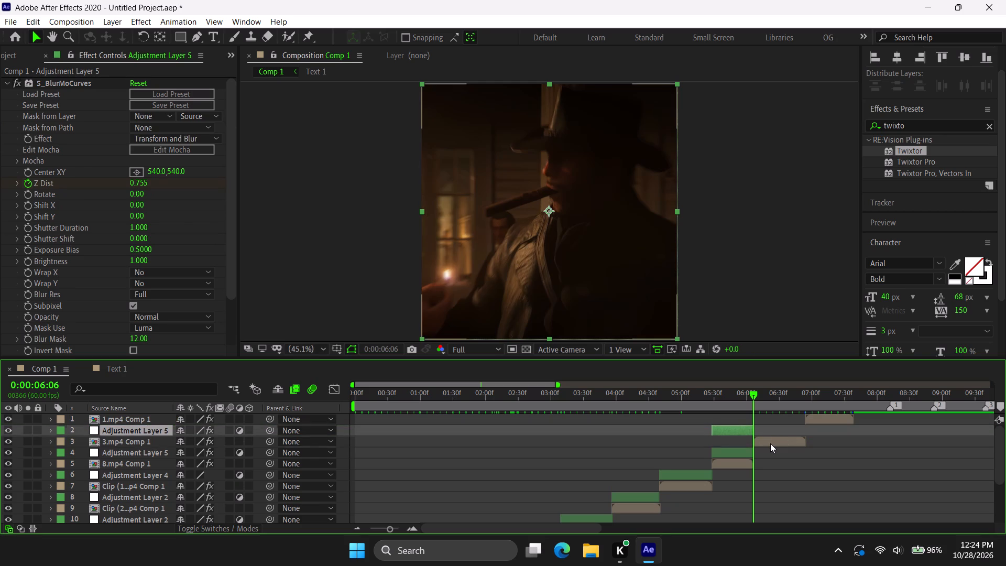
key("i")
left_click_drag(738, 430, 857, 433)
key("bracketleft")
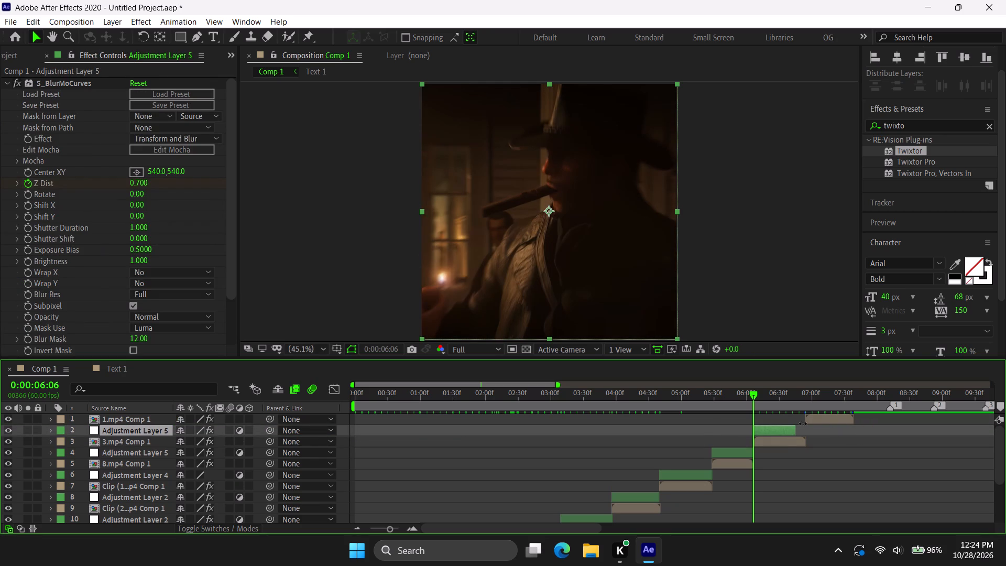
left_click_drag(798, 429, 808, 429, "alt")
left_click_drag(808, 429, 807, 429, "alt")
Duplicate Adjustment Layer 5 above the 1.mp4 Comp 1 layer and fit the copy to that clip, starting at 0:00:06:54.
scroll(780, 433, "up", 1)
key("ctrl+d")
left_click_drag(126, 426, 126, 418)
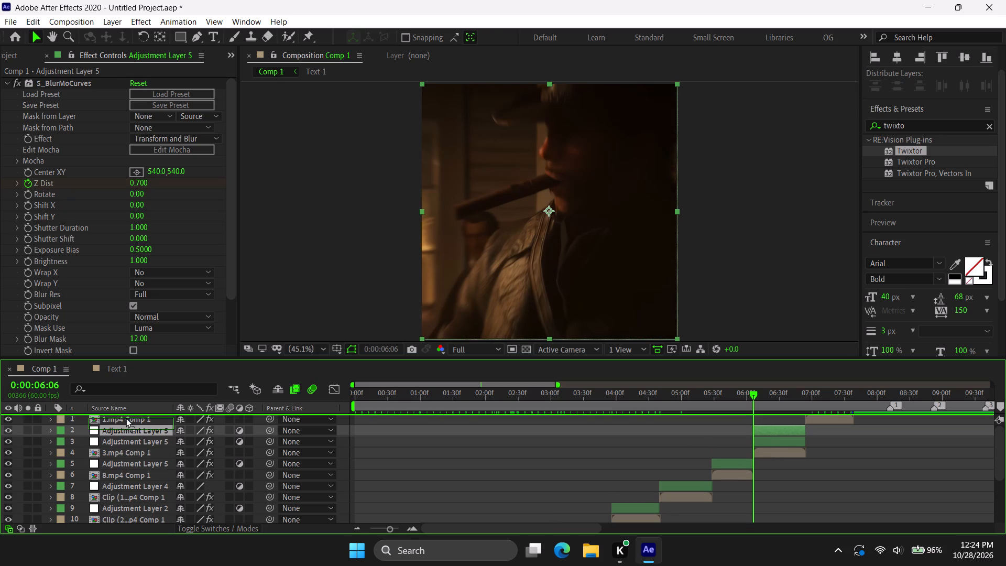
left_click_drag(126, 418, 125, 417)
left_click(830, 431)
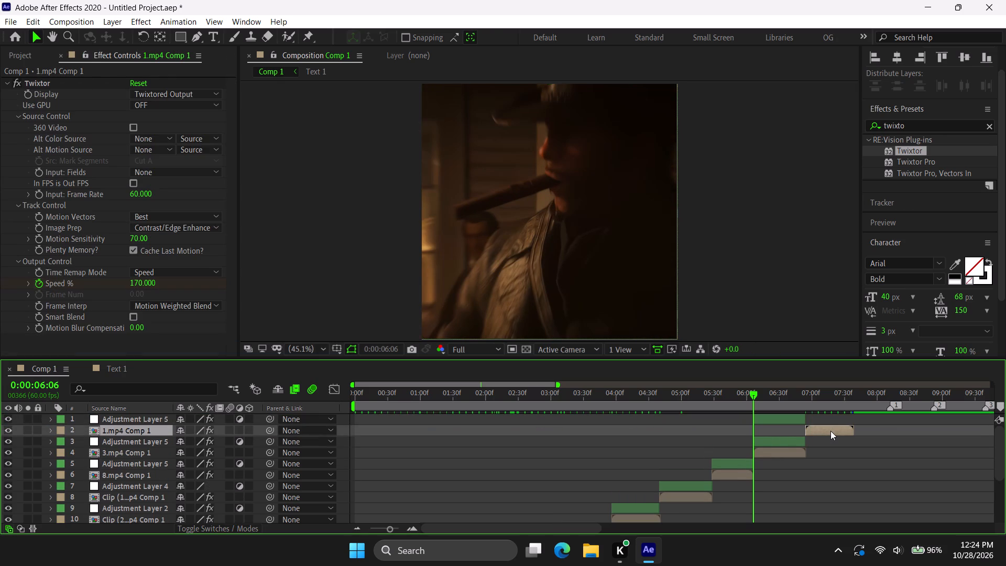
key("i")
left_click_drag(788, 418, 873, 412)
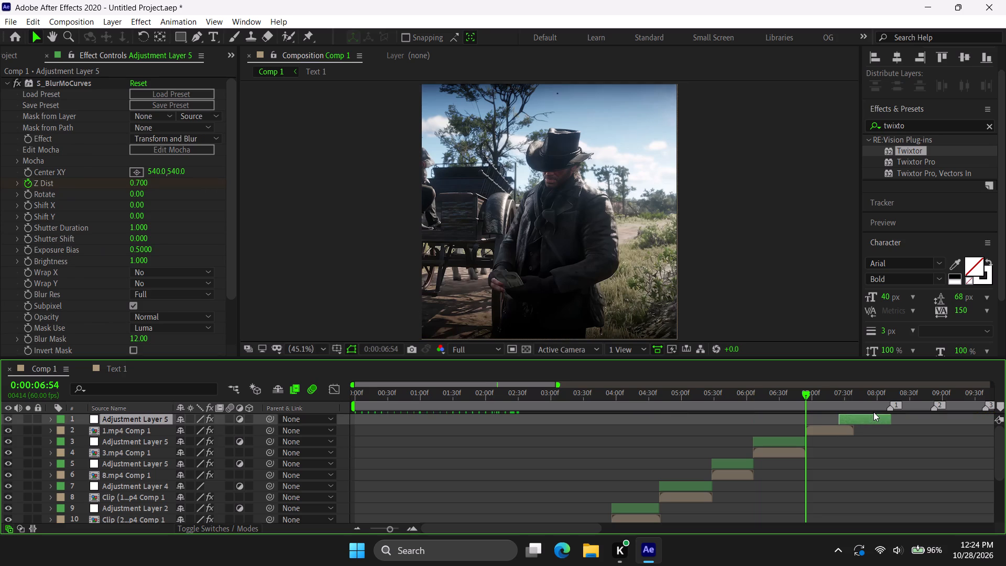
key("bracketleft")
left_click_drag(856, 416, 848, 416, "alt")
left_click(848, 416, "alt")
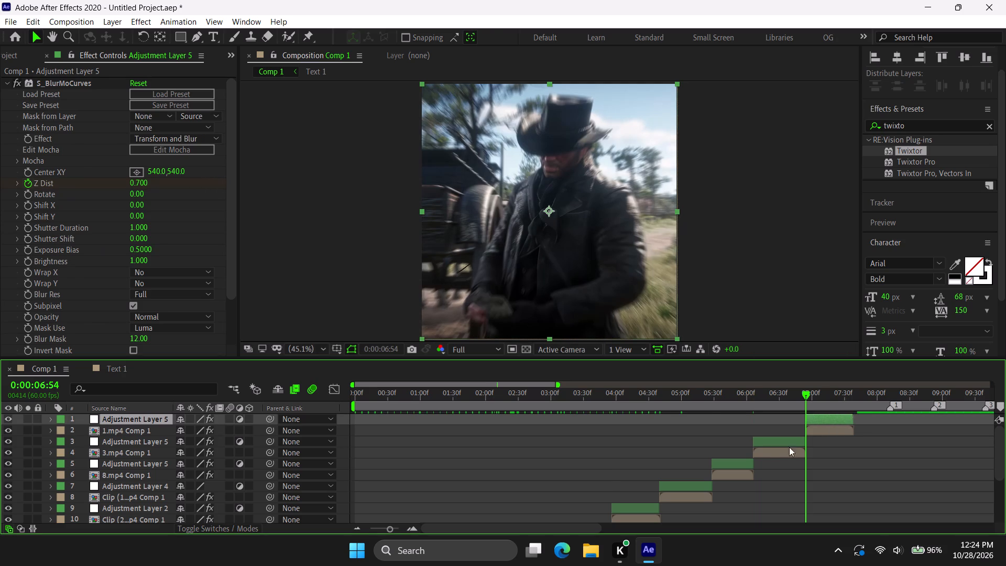
Play the composition from its beginning and again from 0:00:03:17 to review the zooms on the clips.
scroll(757, 460, "down", 3)
left_click_drag(520, 398, 171, 380)
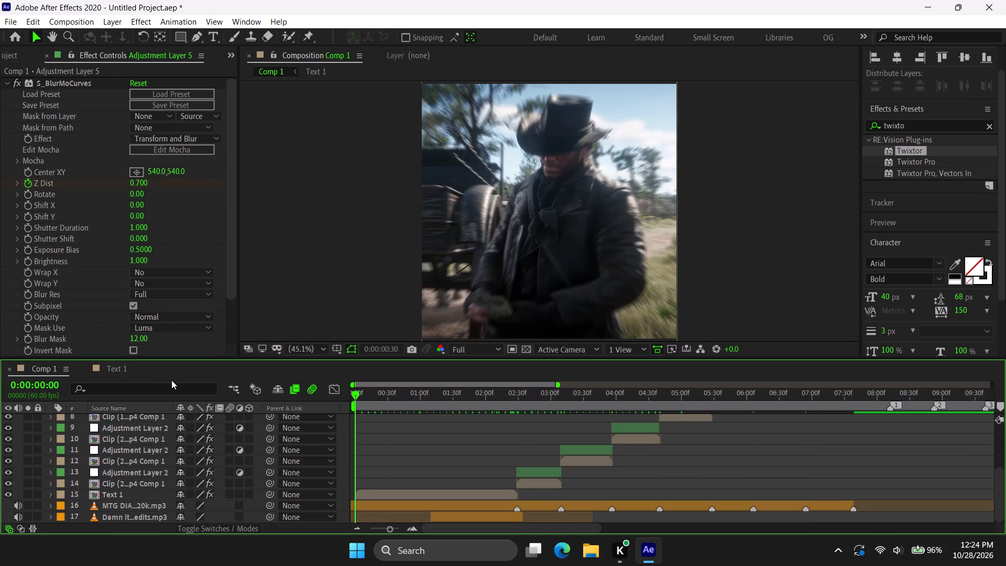
left_click_drag(171, 380, 167, 382)
key("space")
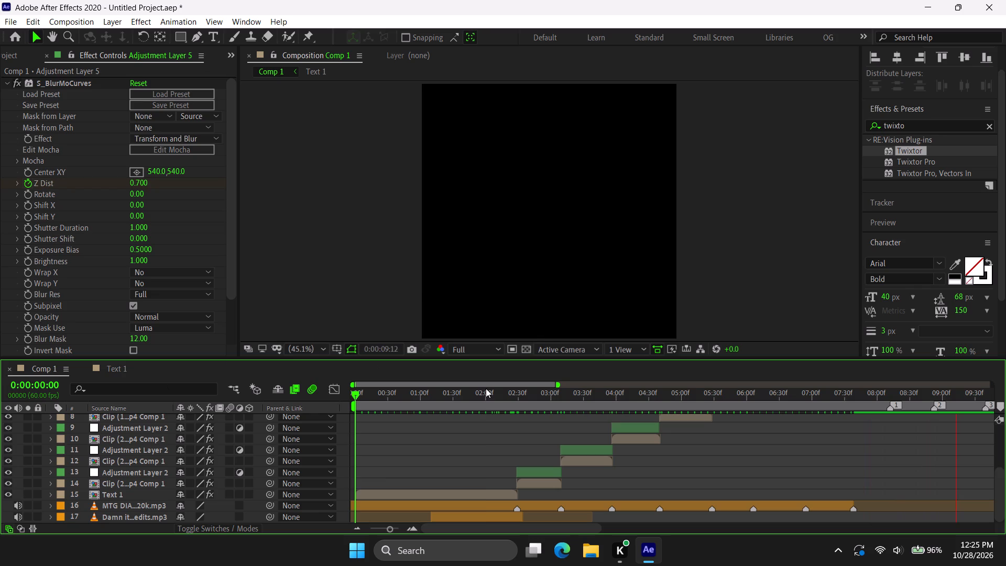
left_click_drag(486, 388, 570, 405)
key("space")
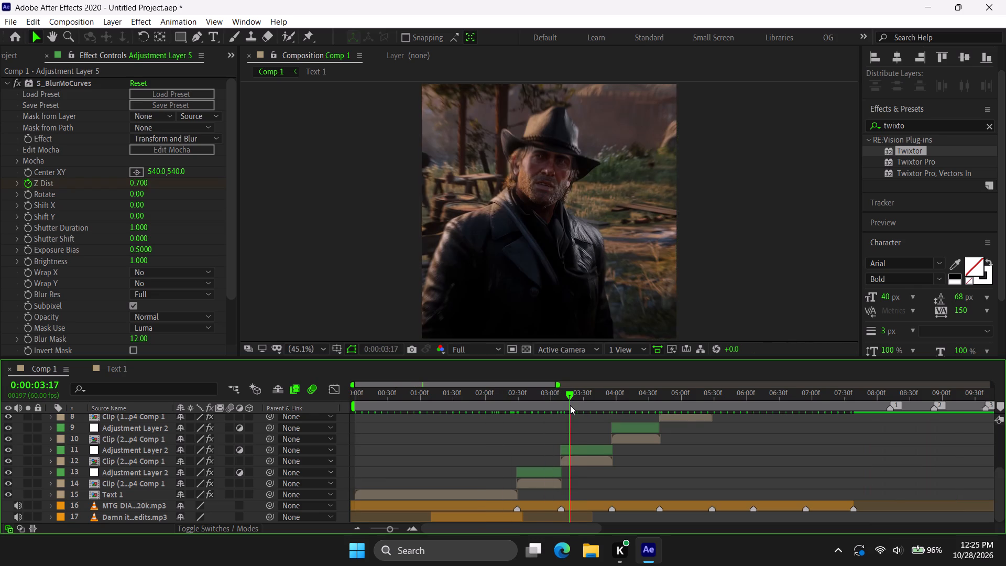
key("space")
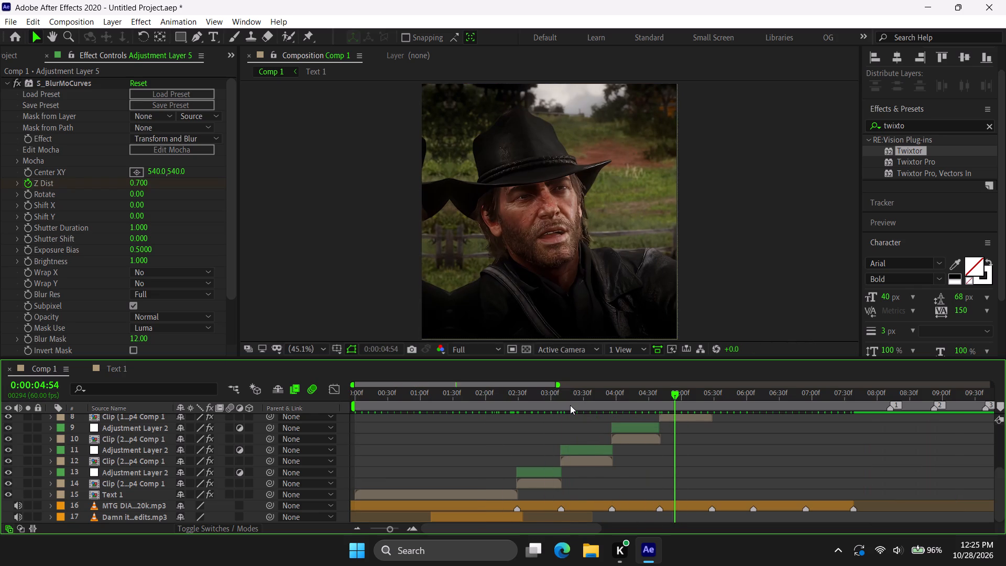
key("space")
key("space")
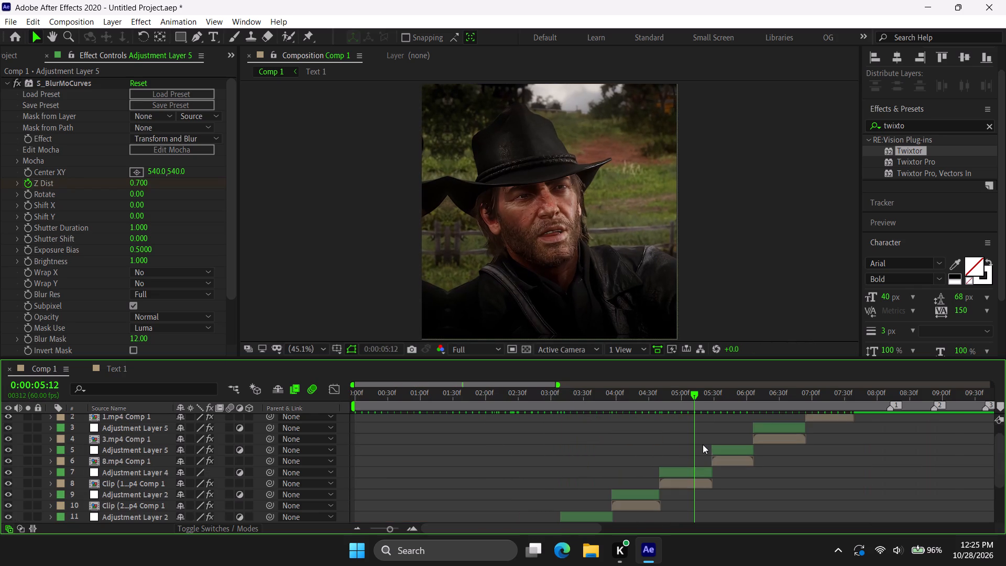
Delete Adjustment Layer 4 and all Adjustment Layer 5 copies above the Clip (10).mp4, 8.mp4, 3.mp4 and 1.mp4 comps.
left_click(687, 471)
key("Delete")
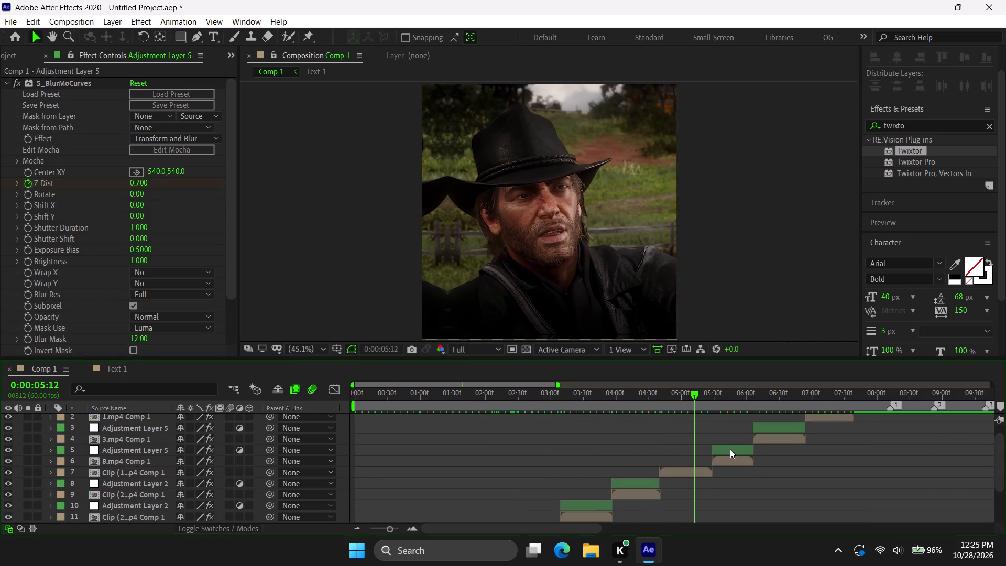
left_click(730, 449)
key("Delete")
left_click(771, 422)
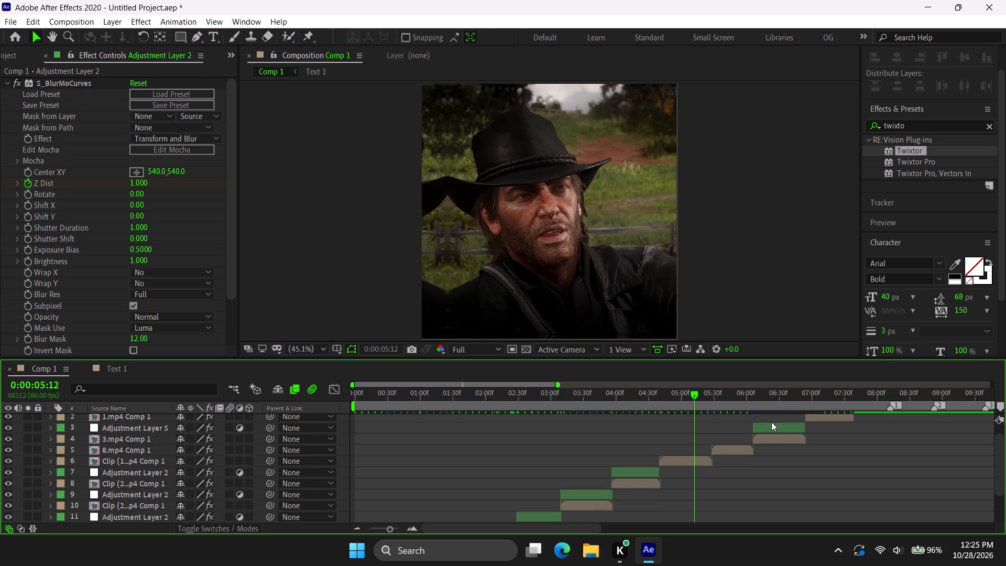
left_click(773, 422)
left_click(773, 425)
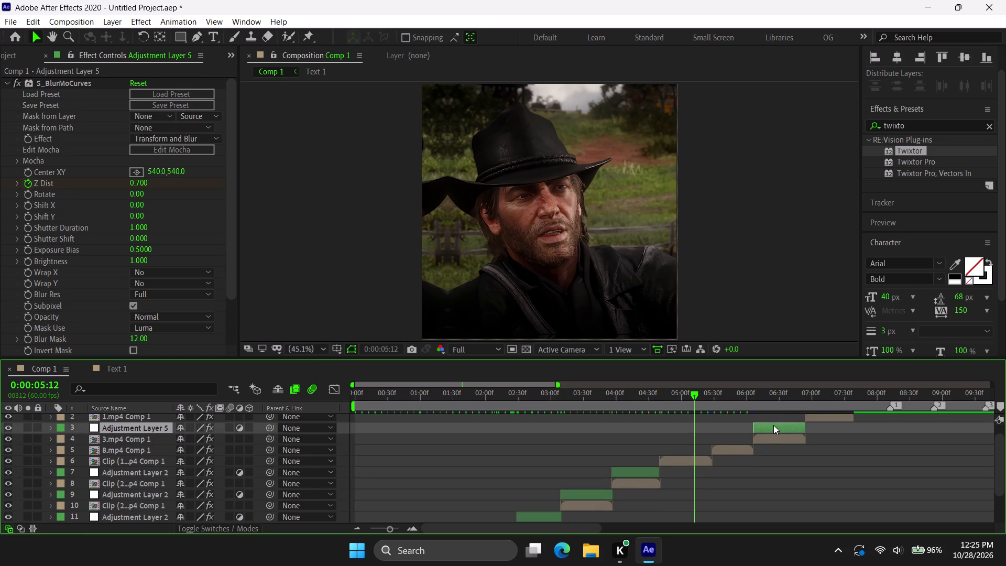
key("Delete")
scroll(773, 425, "up", 1)
left_click(826, 420)
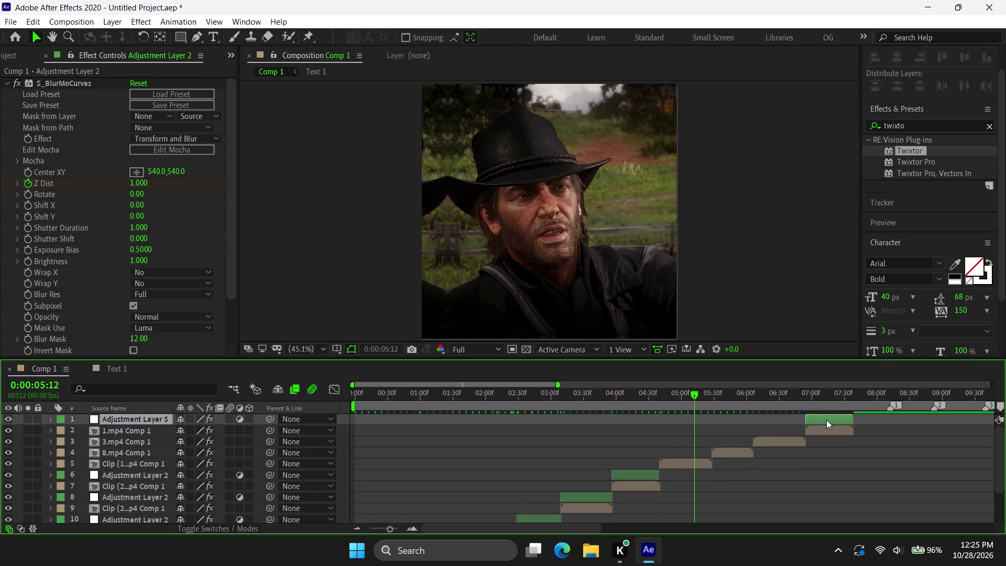
key("Delete")
Duplicate the last Adjustment Layer 2 above Clip (10).mp4 Comp 1 and fit the copy to that clip, from 0:00:04:40 to 0:00:05:28.
left_click(699, 450)
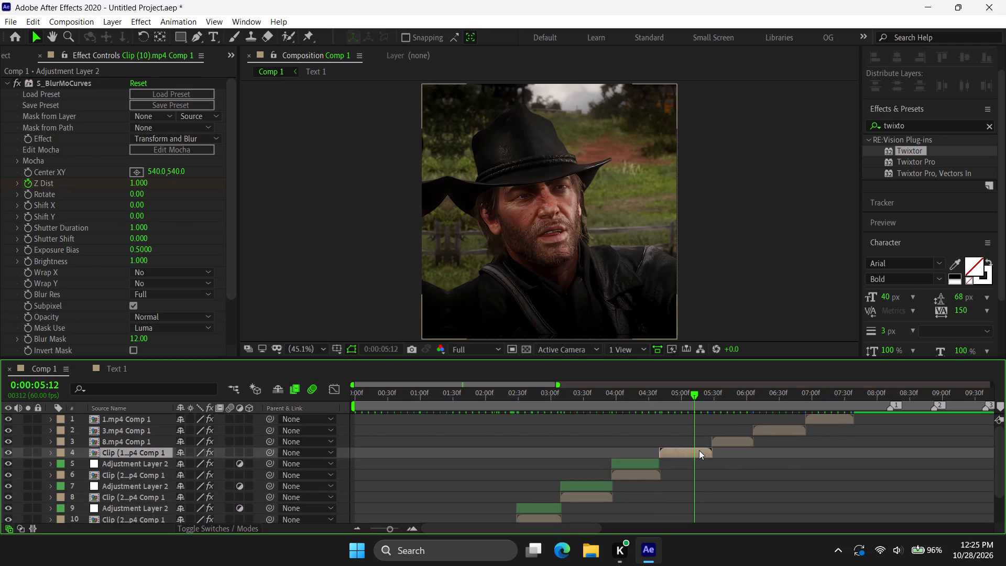
type("oi")
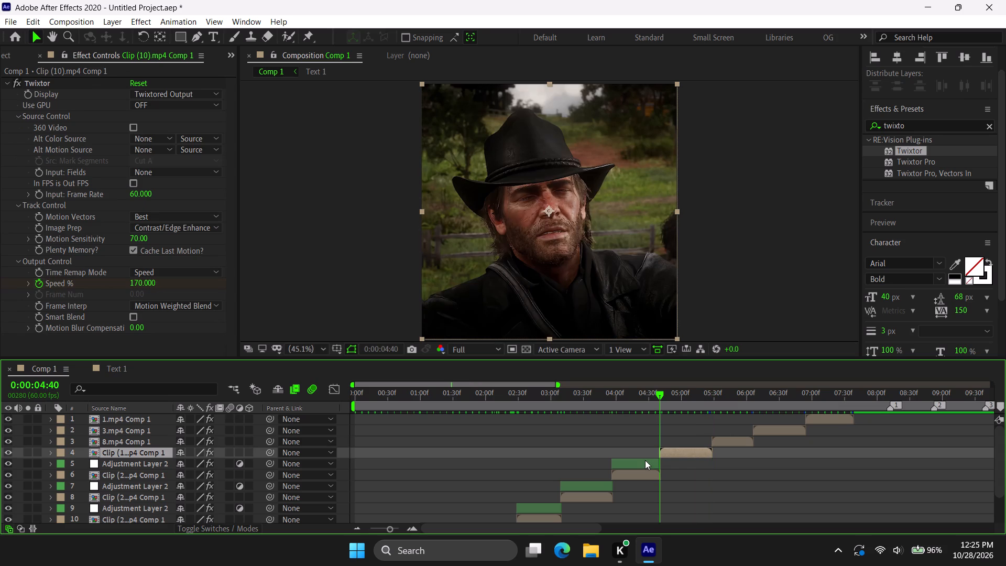
left_click(645, 460)
key("ctrl+d")
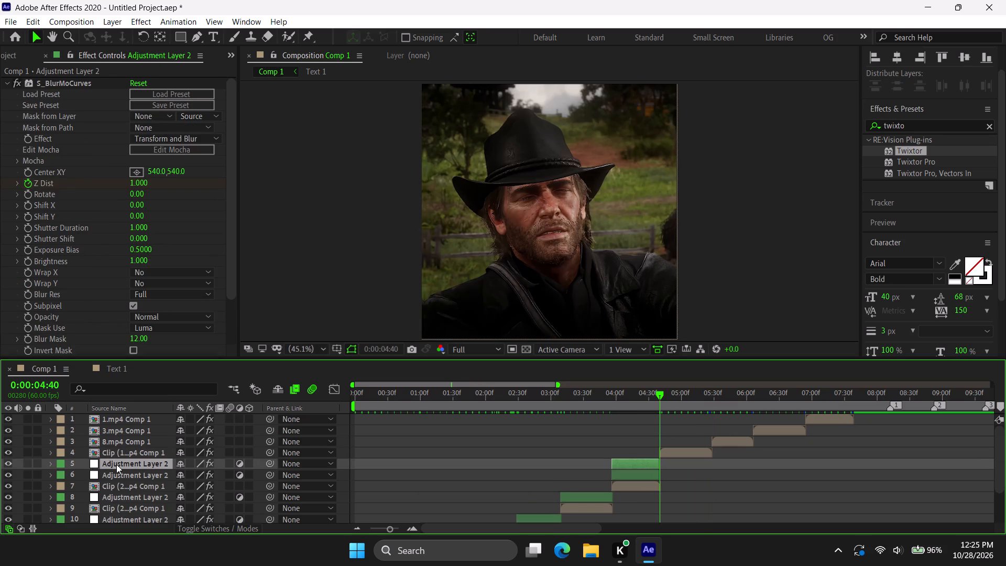
left_click_drag(116, 464, 118, 446)
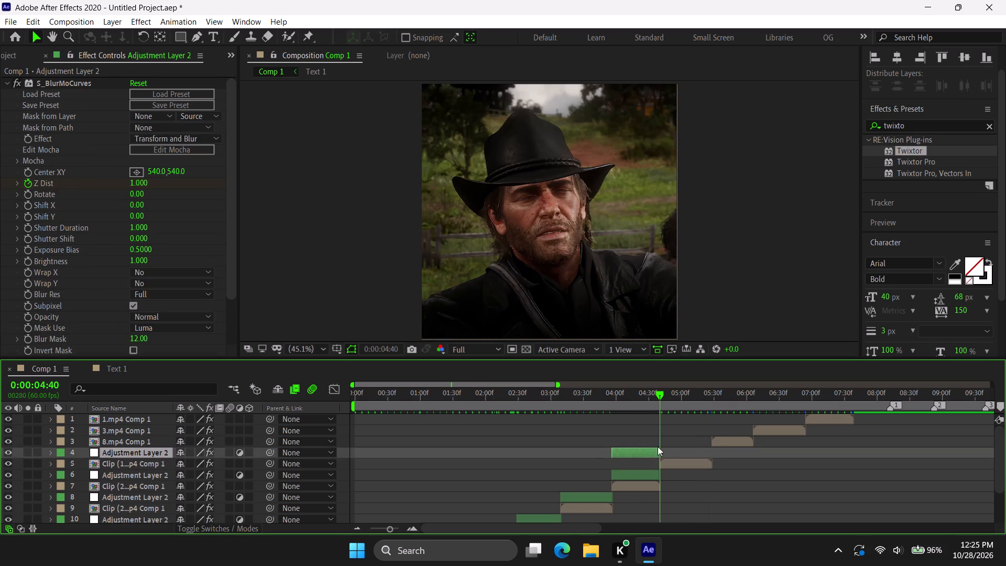
left_click_drag(633, 456, 692, 460)
key("bracketleft")
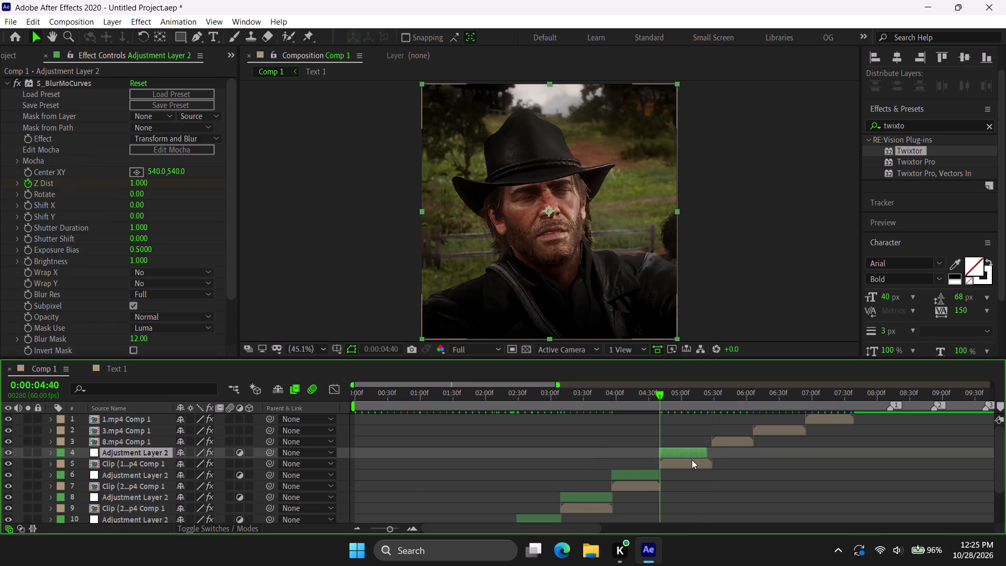
left_click(691, 467)
key("o")
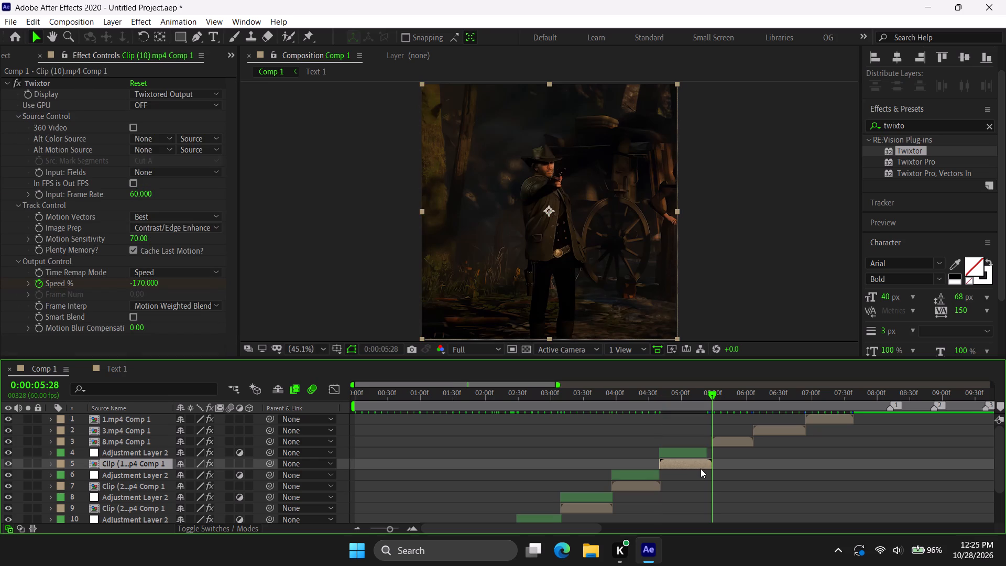
left_click_drag(708, 451, 713, 451, "alt")
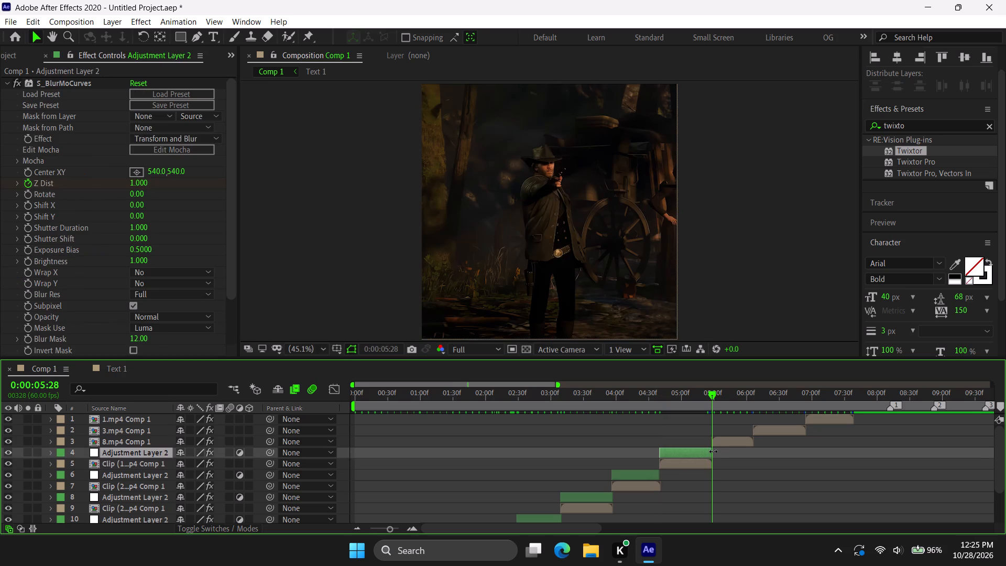
left_click_drag(713, 451, 713, 452, "alt")
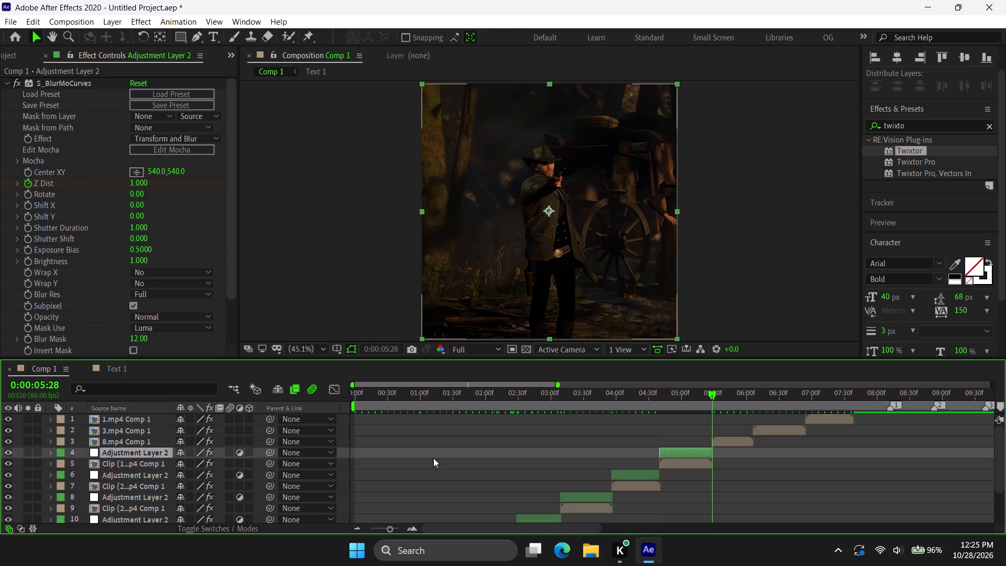
Duplicate Adjustment Layer 2 above 8.mp4 Comp 1, start the copy at 0:00:05:28 and trim its end to the clip's end.
key("ctrl+d")
left_click_drag(157, 453, 161, 441)
left_click_drag(695, 444, 745, 444)
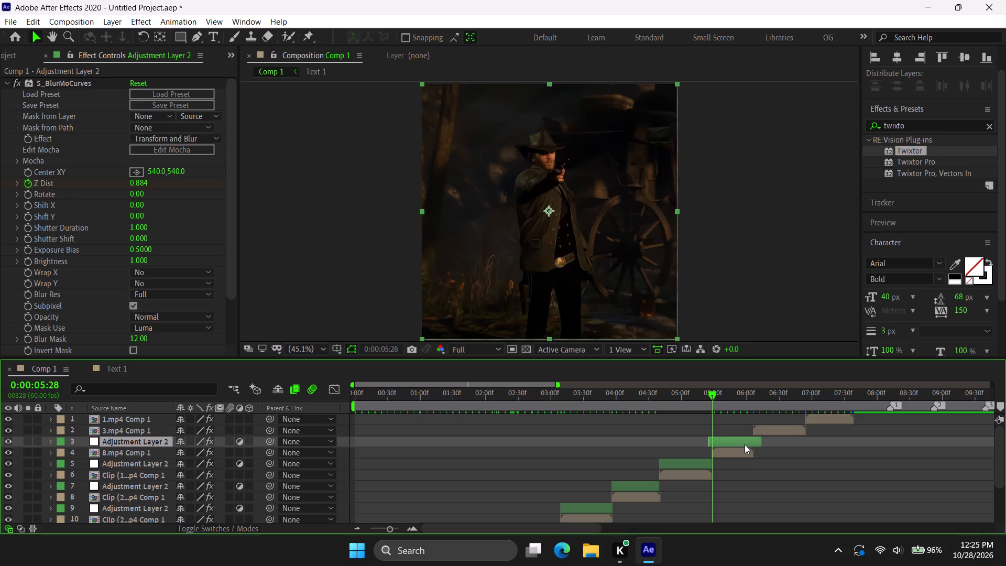
left_click_drag(745, 444, 762, 444)
key("bracketleft")
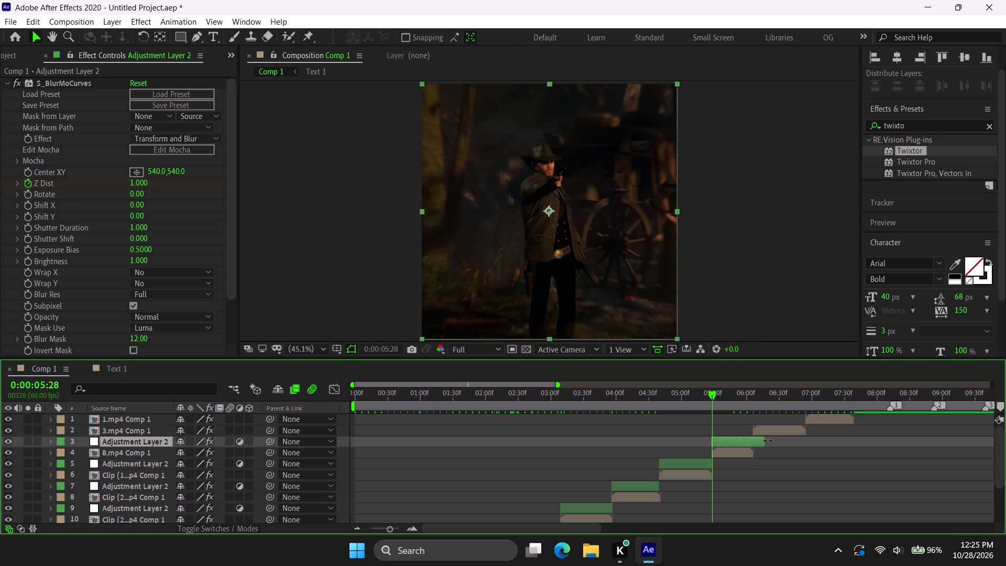
left_click_drag(768, 440, 756, 453, "alt")
left_click_drag(756, 453, 756, 453, "alt")
Duplicate Adjustment Layer 2 above 3.mp4 Comp 1, start the copy at 0:00:06:06 and extend its end to the clip's end.
left_click(762, 430)
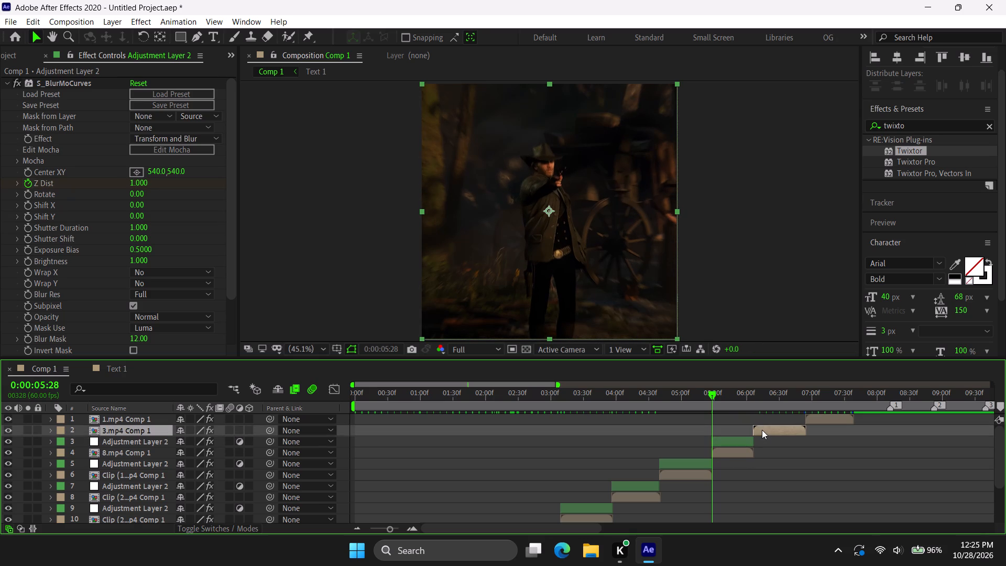
key("i")
left_click(744, 438)
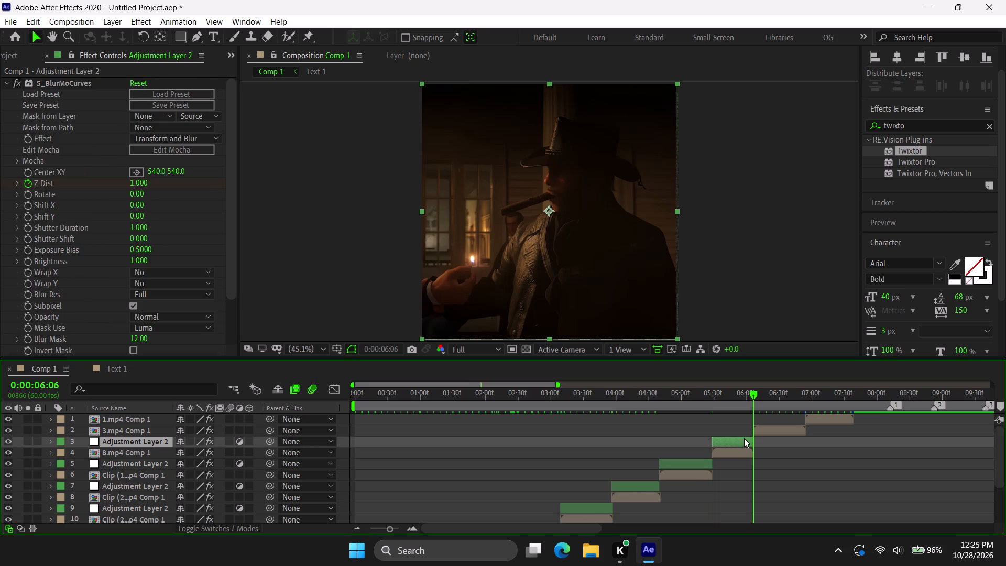
type("uu")
key("ctrl+d")
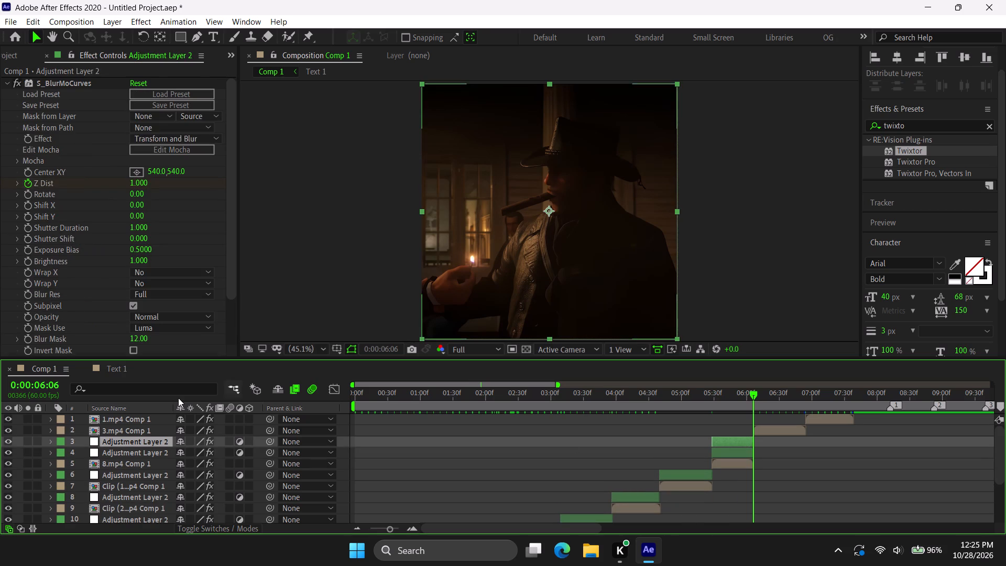
left_click_drag(155, 445, 160, 431)
left_click_drag(159, 445, 160, 428)
left_click_drag(719, 430, 806, 437)
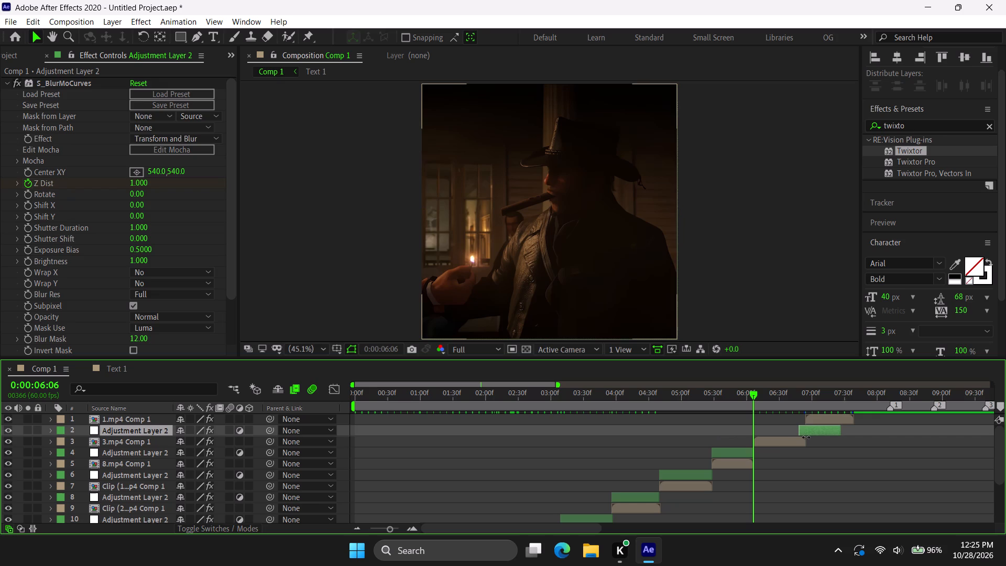
key("bracketleft")
left_click_drag(794, 430, 800, 430, "alt")
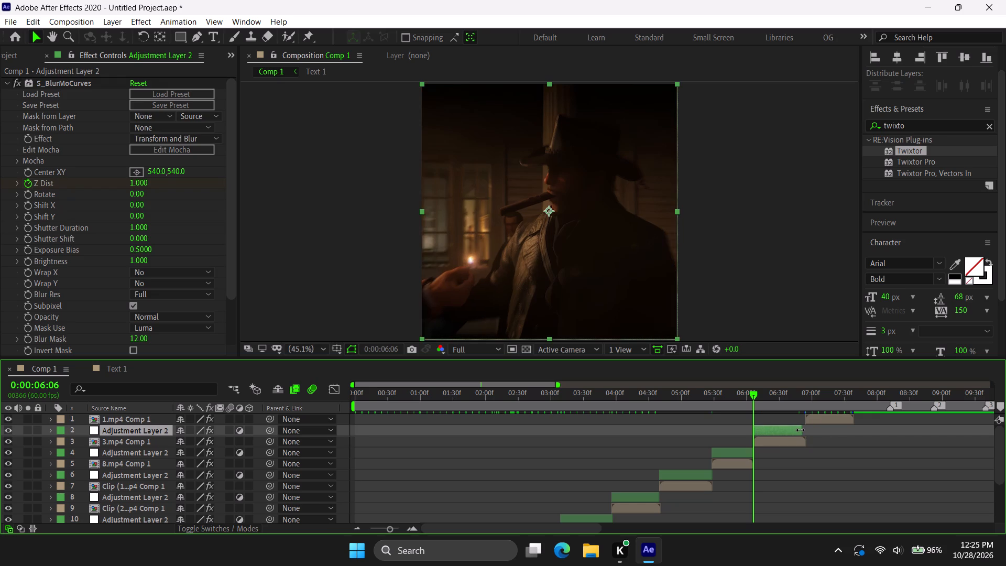
left_click_drag(800, 430, 803, 430, "alt")
Duplicate Adjustment Layer 2 above 1.mp4 Comp 1, start the copy at 0:00:06:54 and trim its end to the clip's end.
left_click(814, 419)
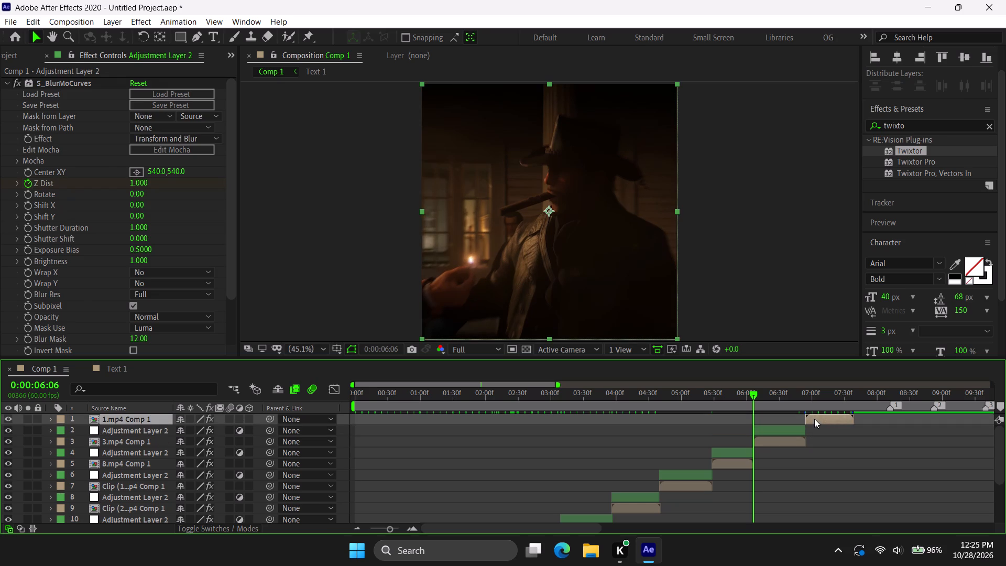
key("i")
scroll(814, 419, "up", 1)
left_click(782, 429)
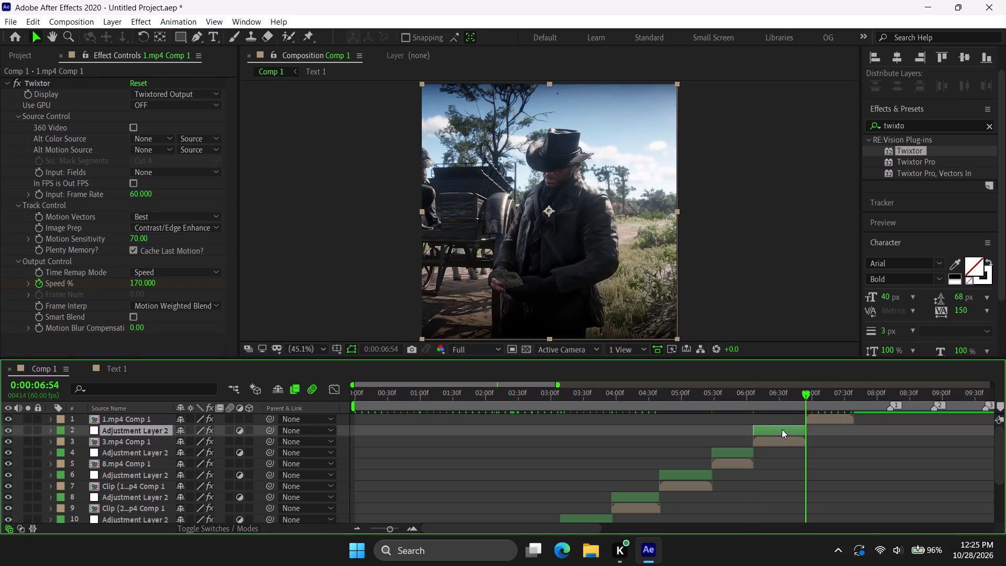
key("ctrl+d")
left_click_drag(150, 427, 149, 419)
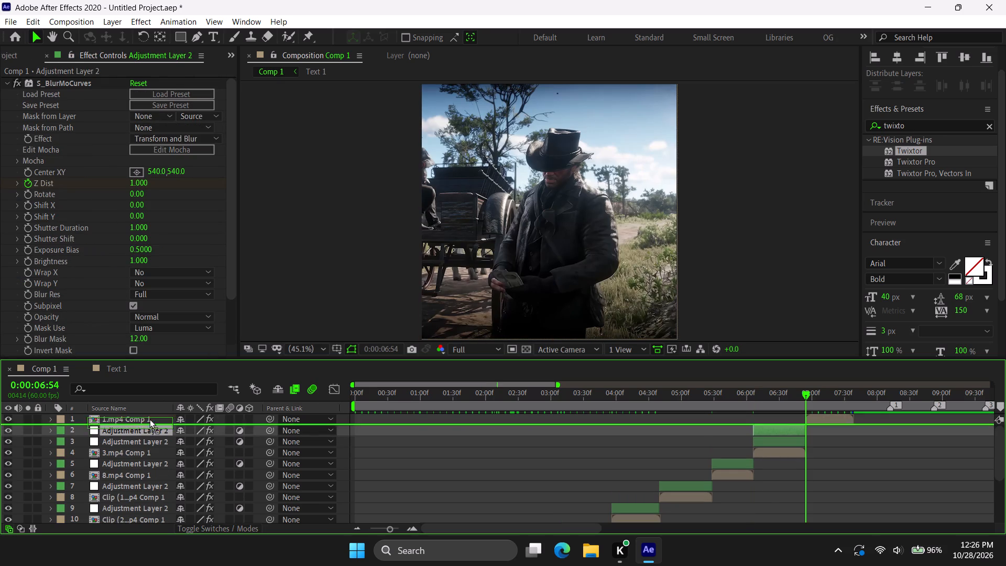
left_click_drag(149, 419, 148, 416)
left_click_drag(778, 423, 877, 410)
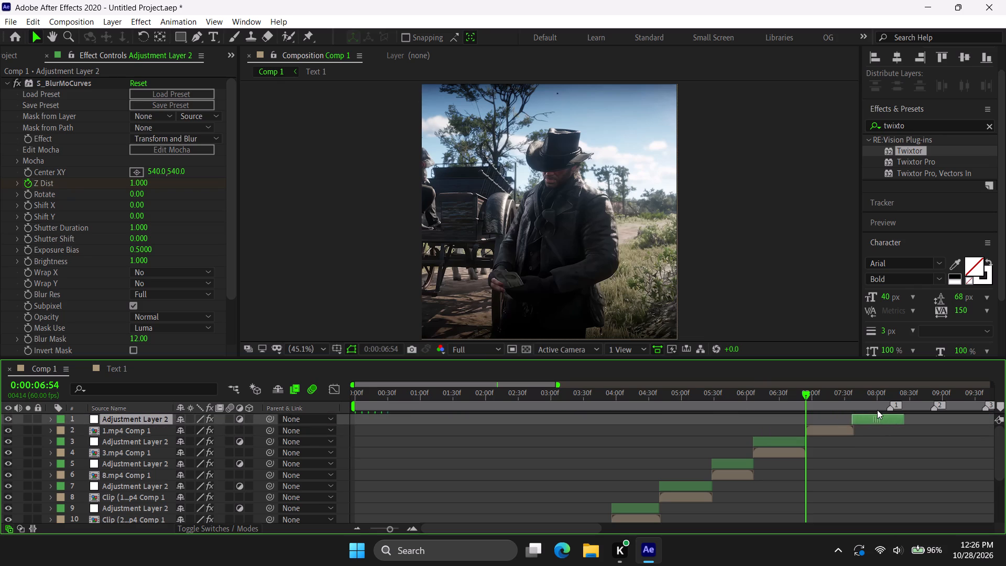
key("bracketleft")
left_click_drag(858, 416, 853, 416, "alt")
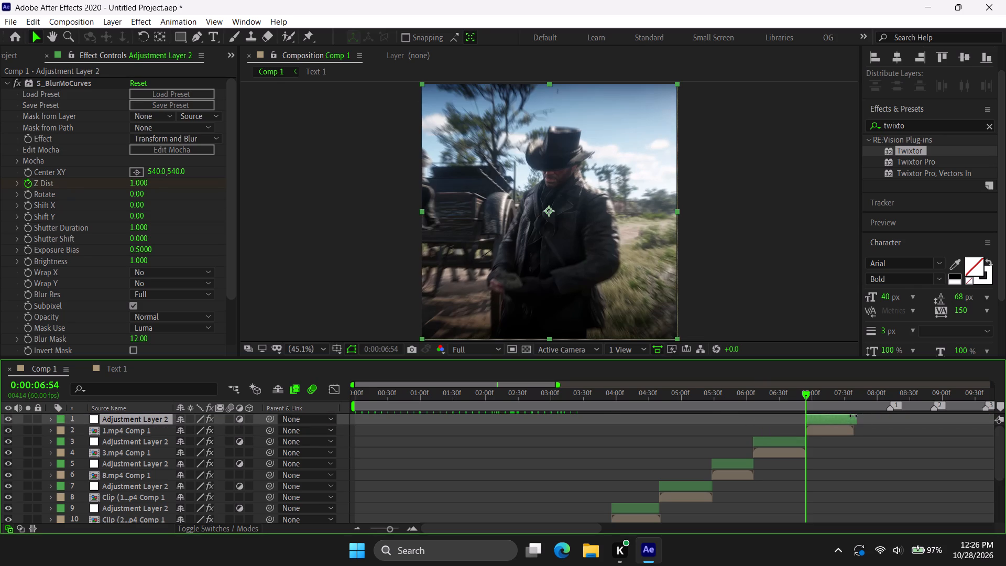
Trim the end of the topmost Adjustment Layer 2 to match the end of 1.mp4 Comp 1.
left_click_drag(853, 416, 852, 416, "alt")
Set the S_BlurMoCurves Center XY to 540, 377 on the Adjustment Layer 2 above 1.mp4 Comp 1.
left_click(67, 76)
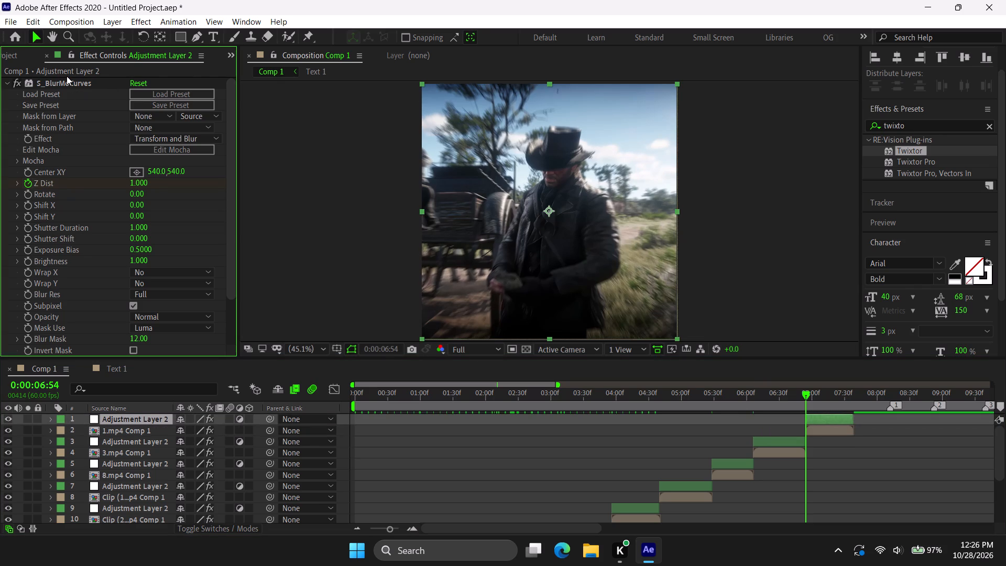
left_click(67, 83)
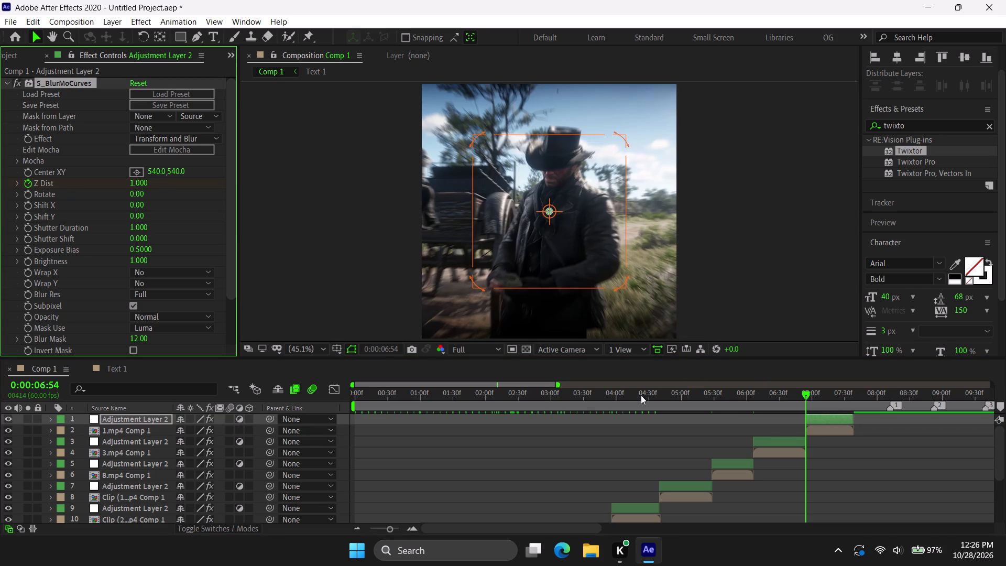
left_click_drag(159, 171, 124, 175)
left_click_drag(124, 175, 113, 177)
key("ctrl+z")
left_click_drag(176, 175, 118, 195)
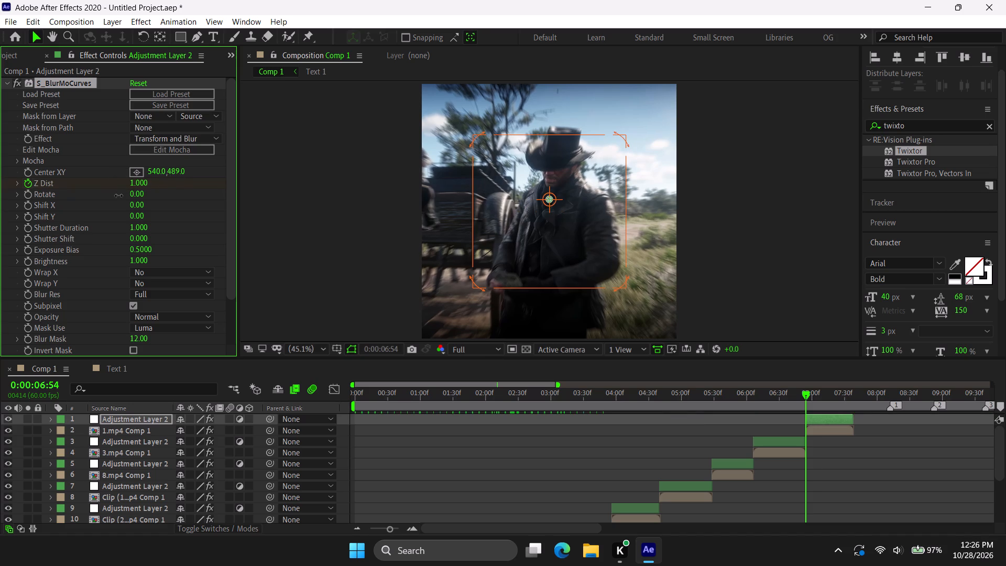
left_click_drag(118, 195, 35, 209)
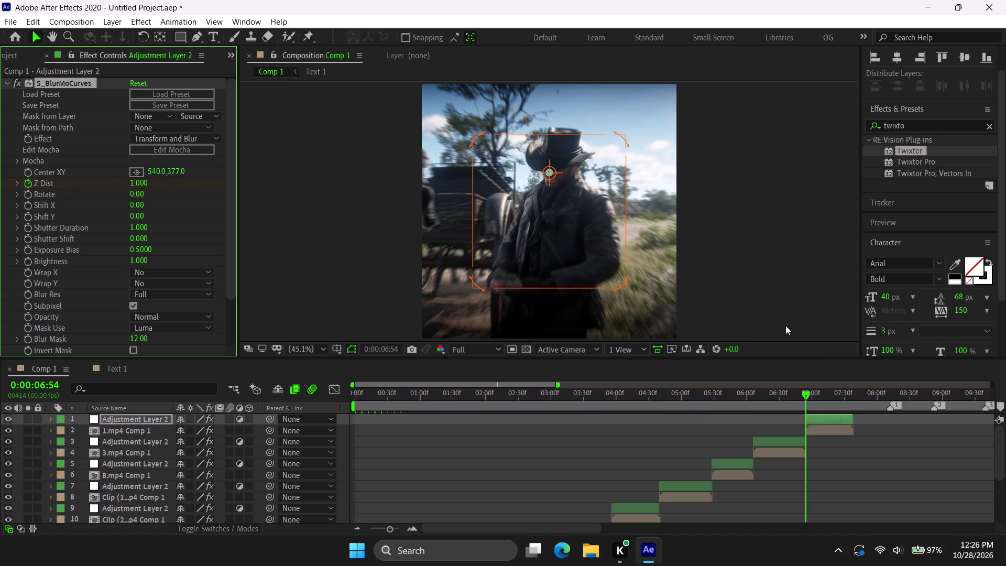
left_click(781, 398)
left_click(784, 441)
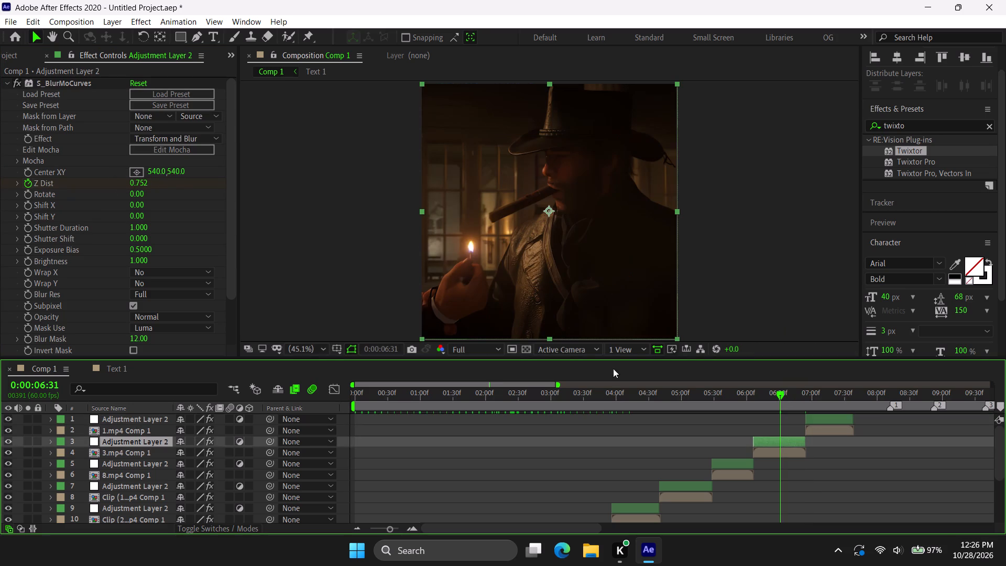
Set the S_BlurMoCurves Center XY to 540, 353 on the Adjustment Layer 2 above 8.mp4 Comp 1.
left_click(729, 396)
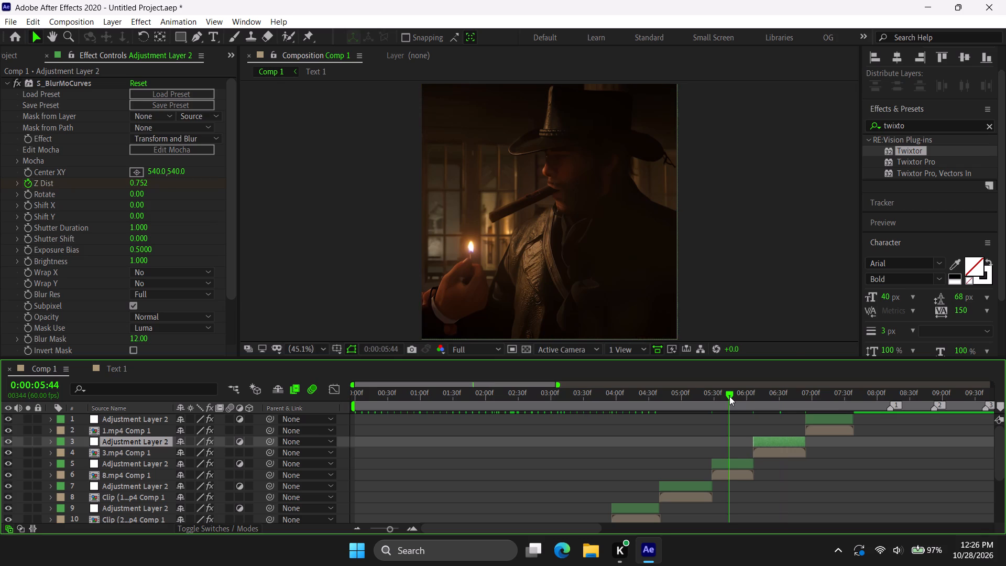
left_click(730, 459)
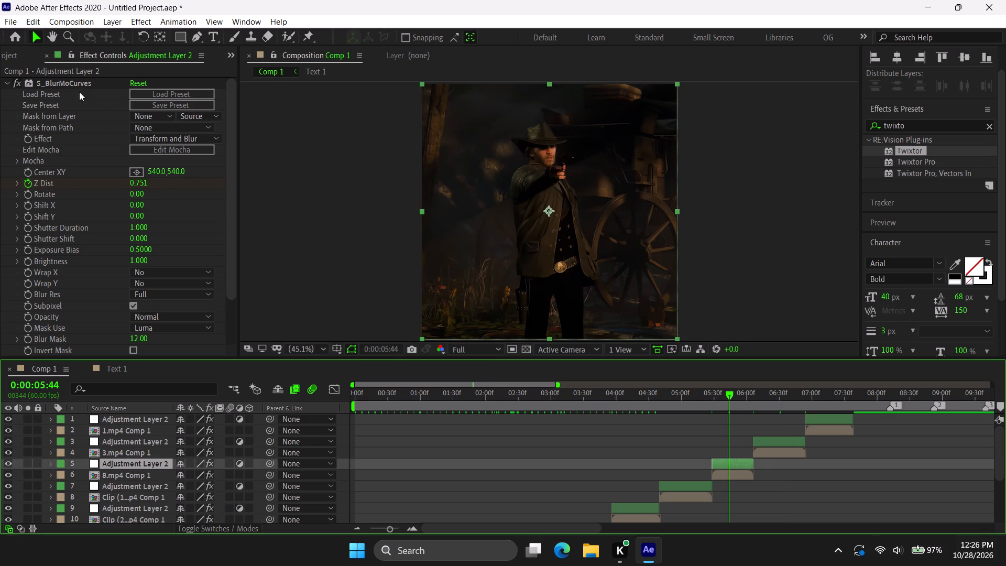
left_click(69, 79)
left_click_drag(174, 173, 27, 199)
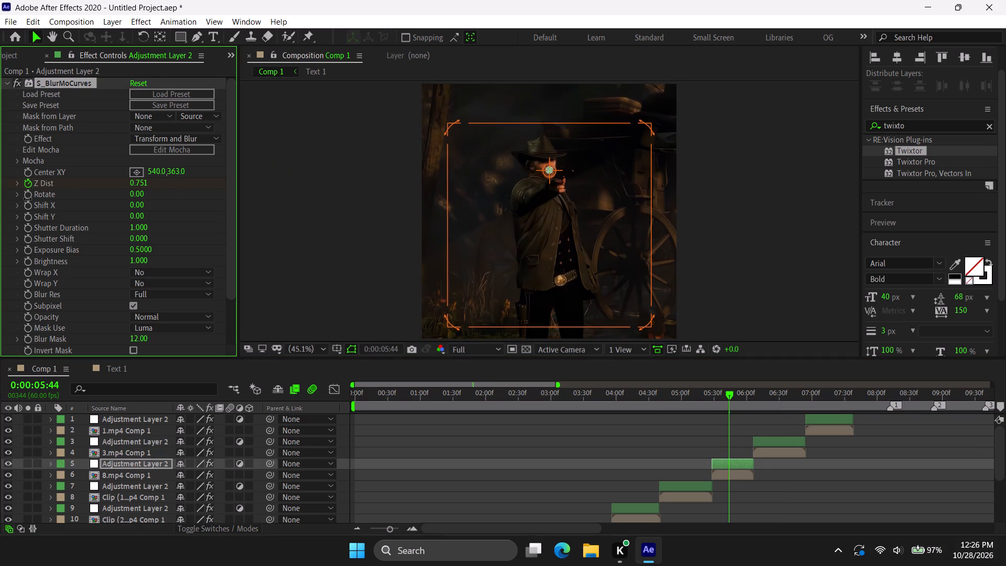
left_click_drag(27, 199, 25, 200)
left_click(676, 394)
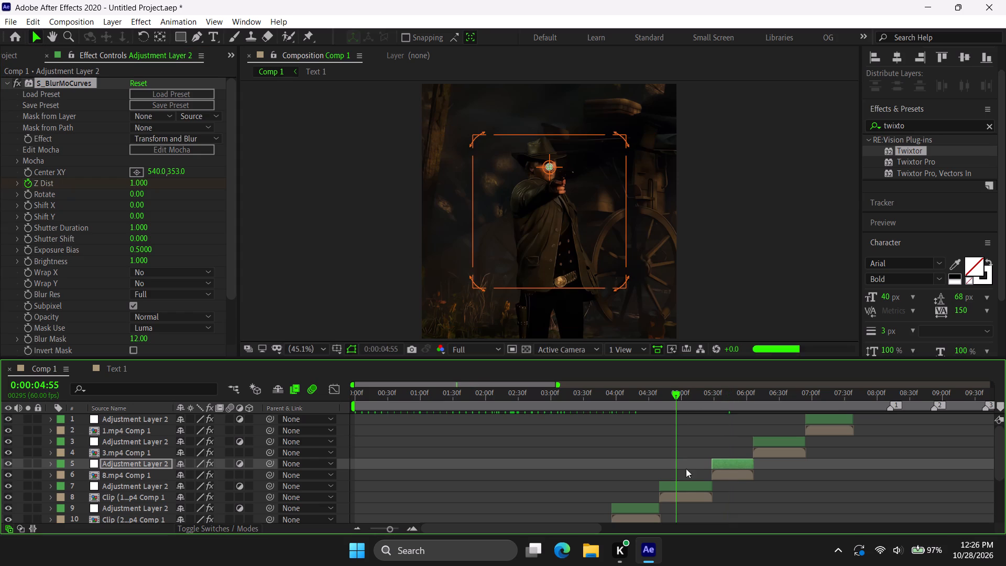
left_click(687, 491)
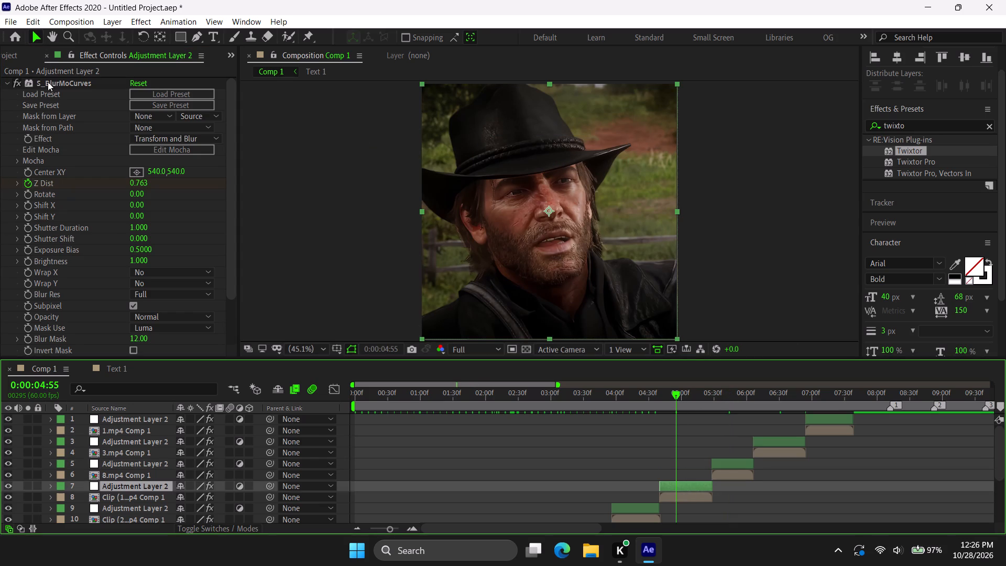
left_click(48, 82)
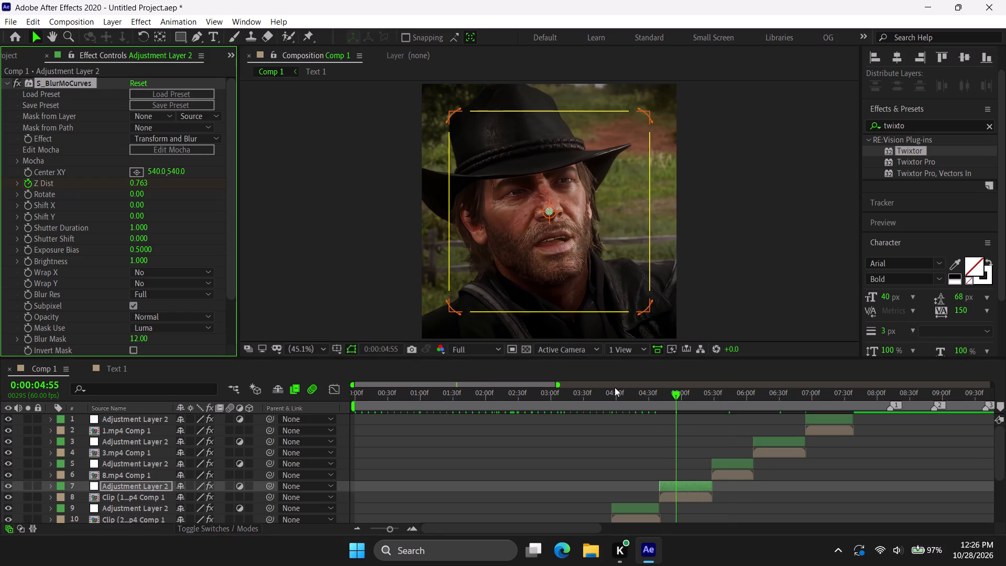
Set the S_BlurMoCurves Center XY to 540, 369 on the Adjustment Layer 2 that covers the clip at 0:00:04:01.
left_click(615, 387)
left_click(617, 395)
left_click(641, 503)
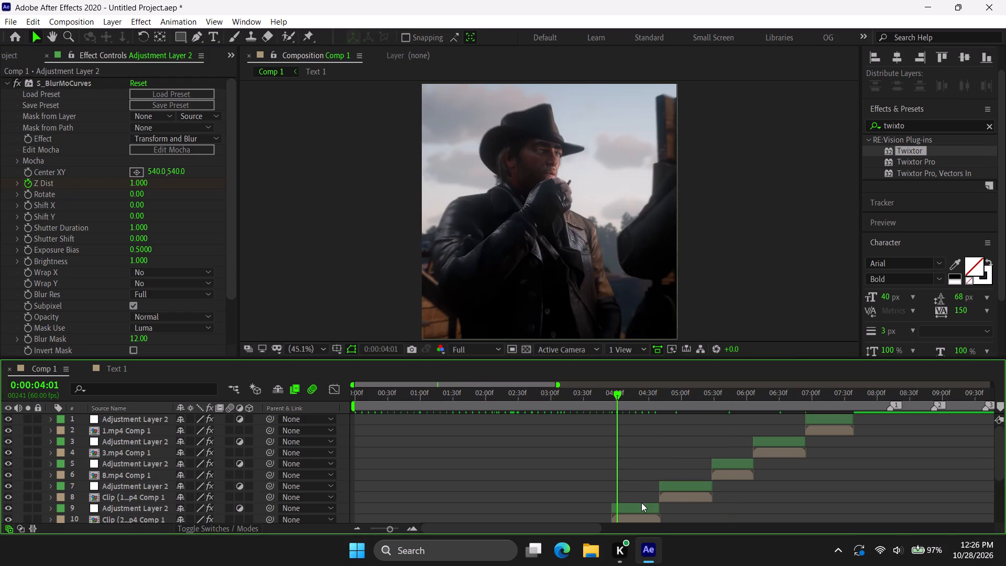
left_click(639, 504)
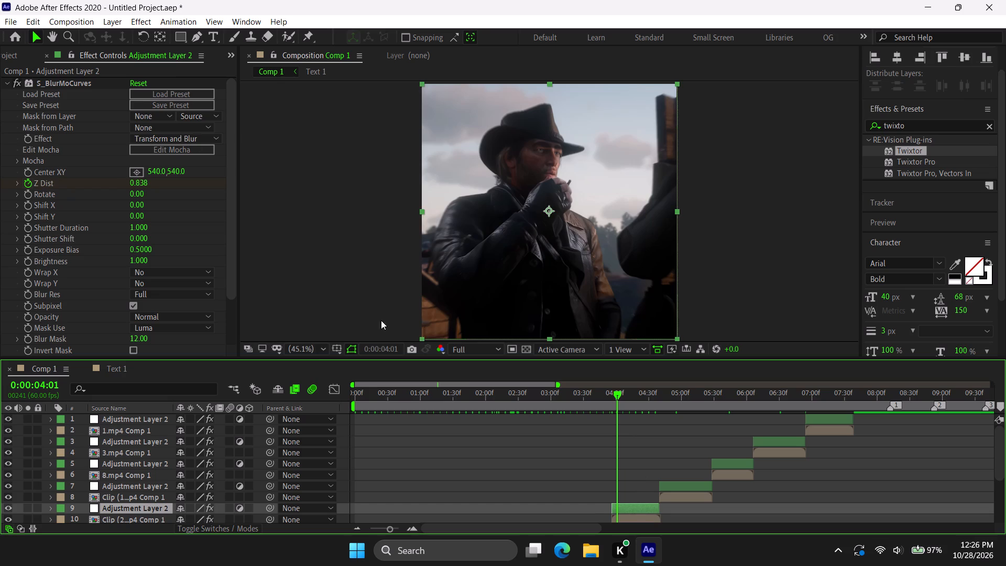
left_click(89, 79)
left_click(78, 82)
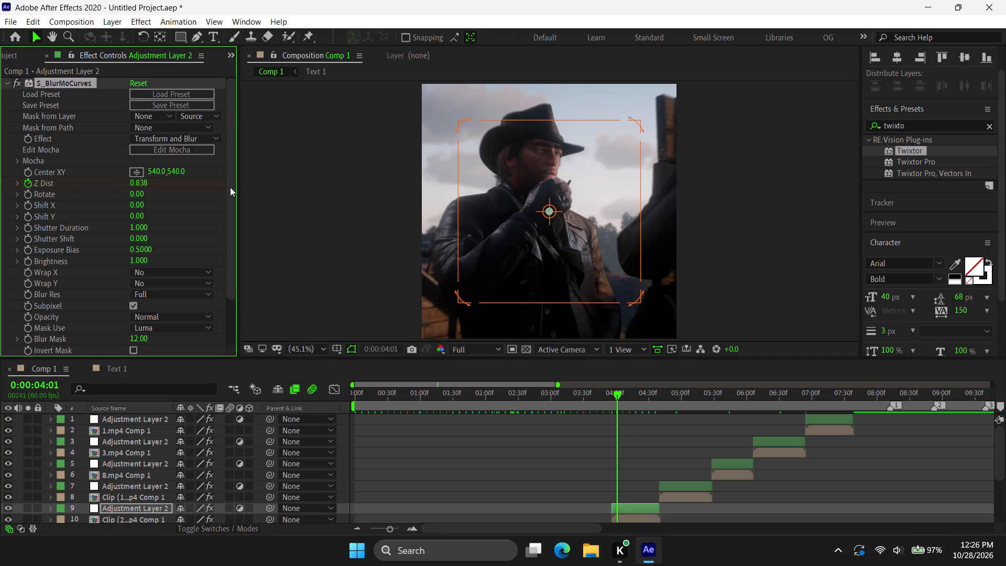
left_click_drag(176, 171, 75, 190)
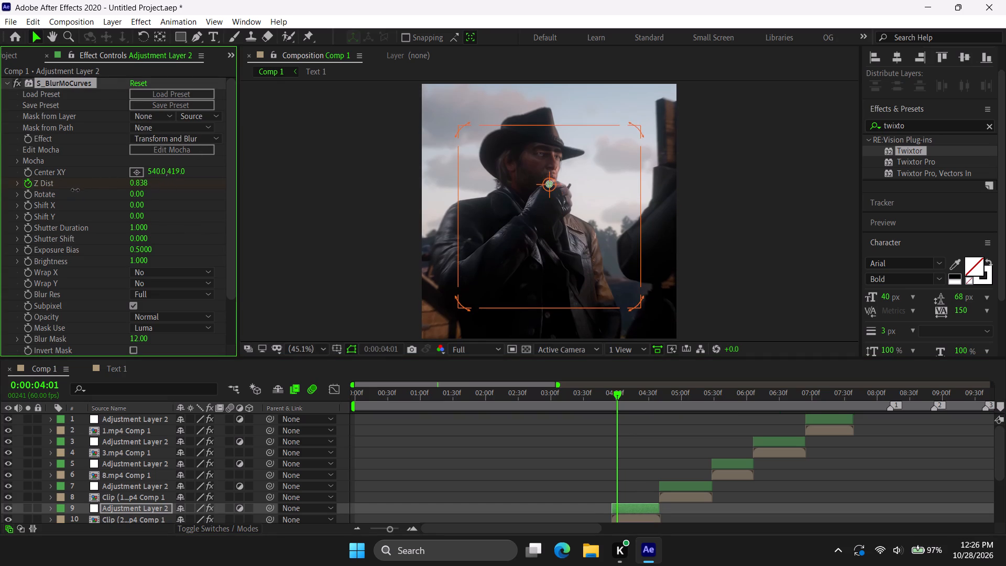
left_click_drag(75, 190, 38, 197)
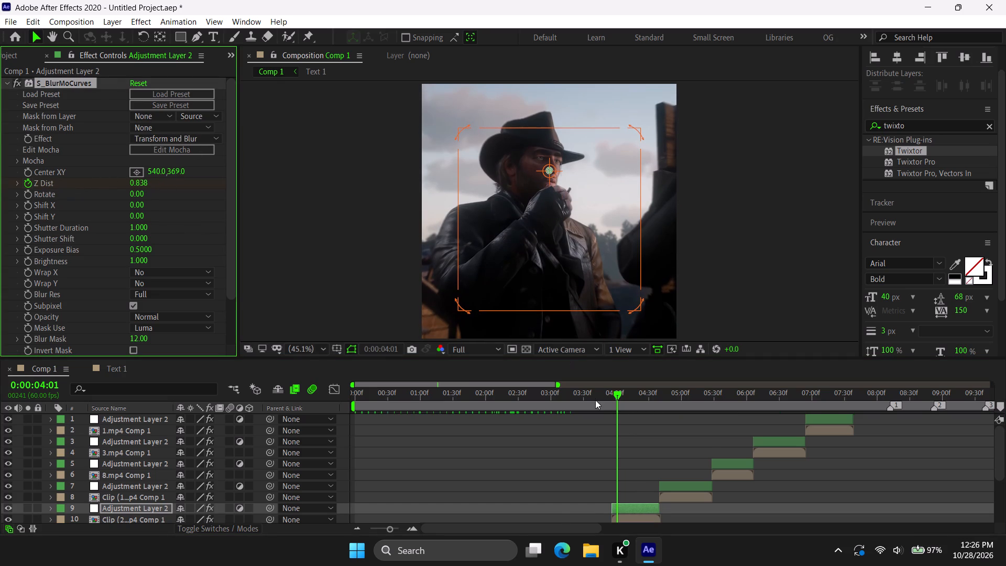
Set the S_BlurMoCurves Center XY to 540, 412 on the Adjustment Layer 2 that covers the clip at 0:00:03:24.
scroll(595, 400, "down", 1)
left_click(577, 404)
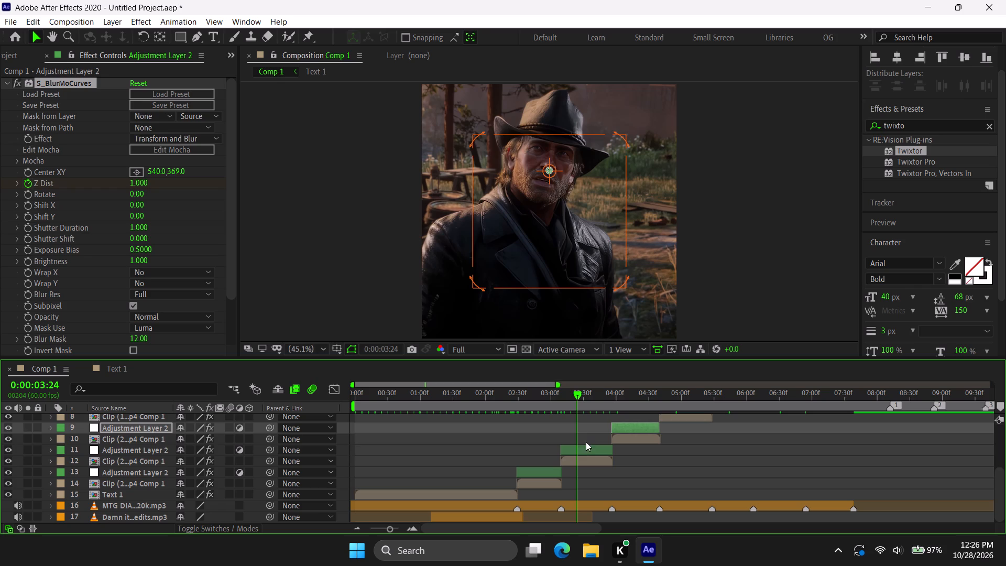
left_click(586, 449)
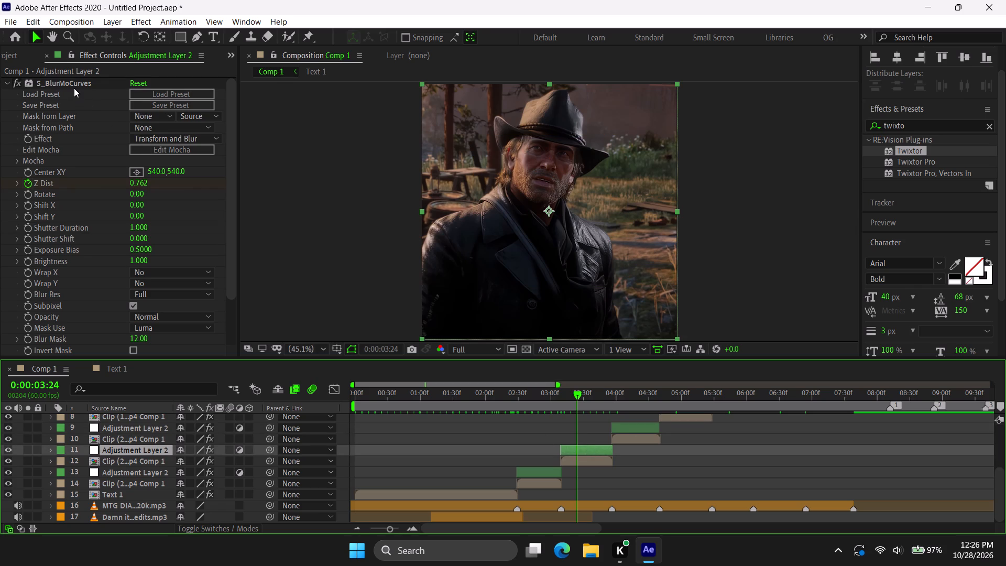
left_click(74, 88)
left_click(74, 82)
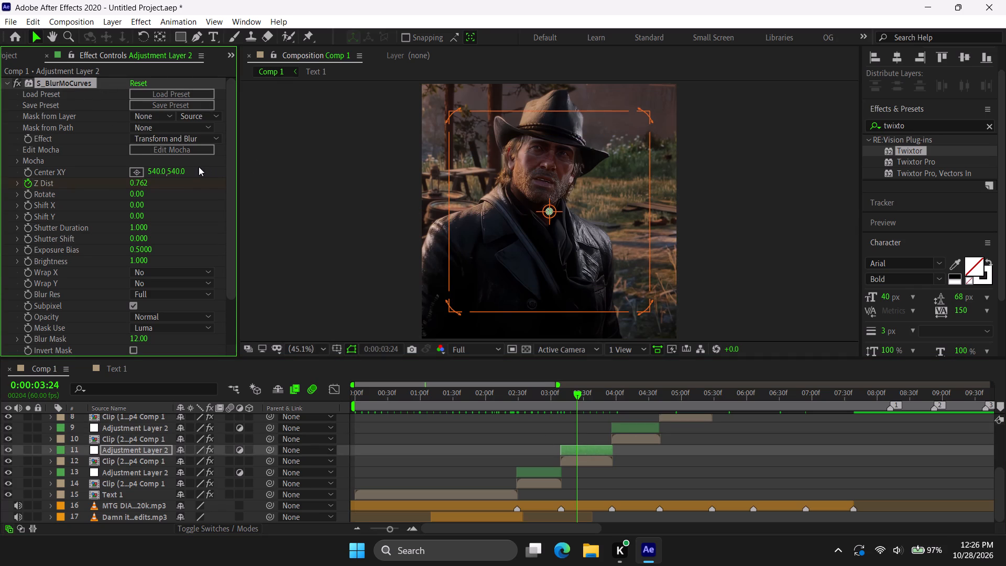
left_click(182, 177)
left_click(181, 175)
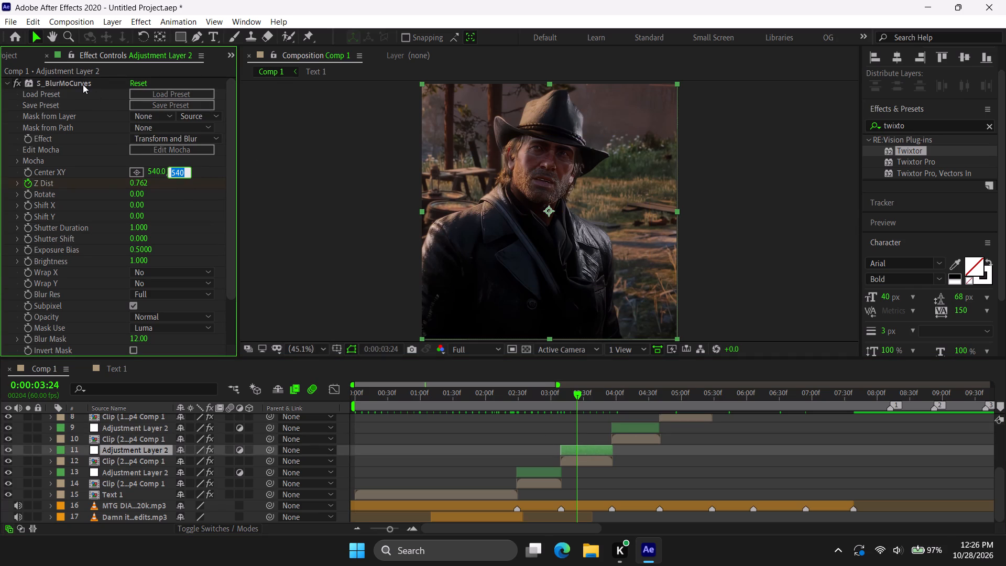
left_click(83, 84)
left_click_drag(179, 175, 151, 184)
left_click_drag(174, 175, 67, 180)
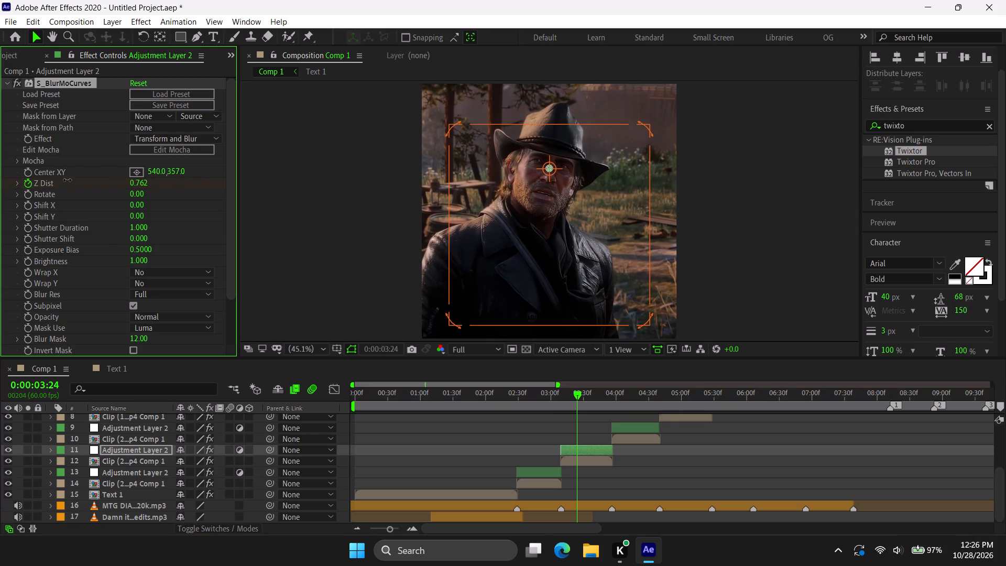
left_click_drag(67, 180, 104, 180)
Preview Comp 1 from the beginning and scrub through to 0:00:03:10 to review the intro and the clip zooms.
left_click(534, 392)
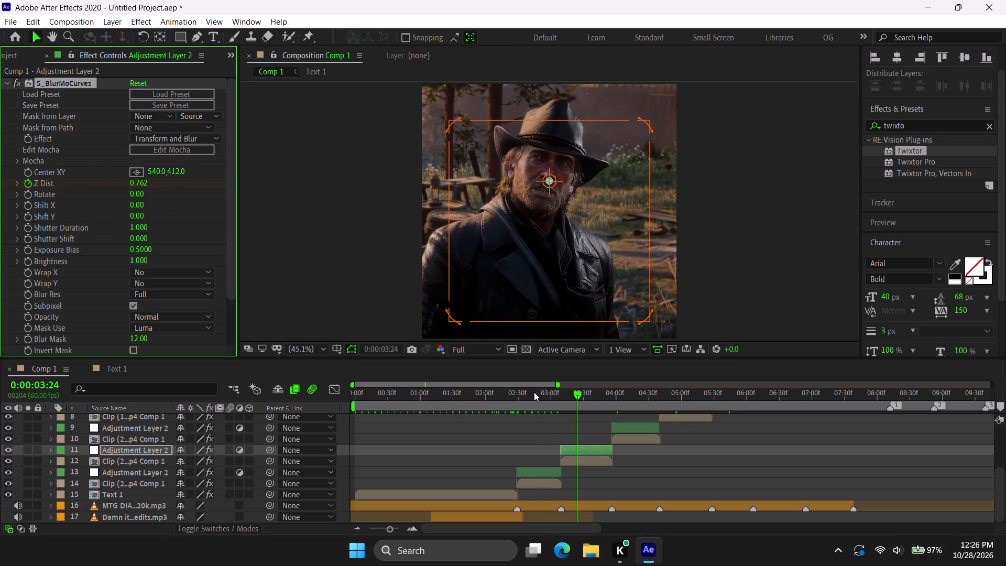
left_click(544, 467)
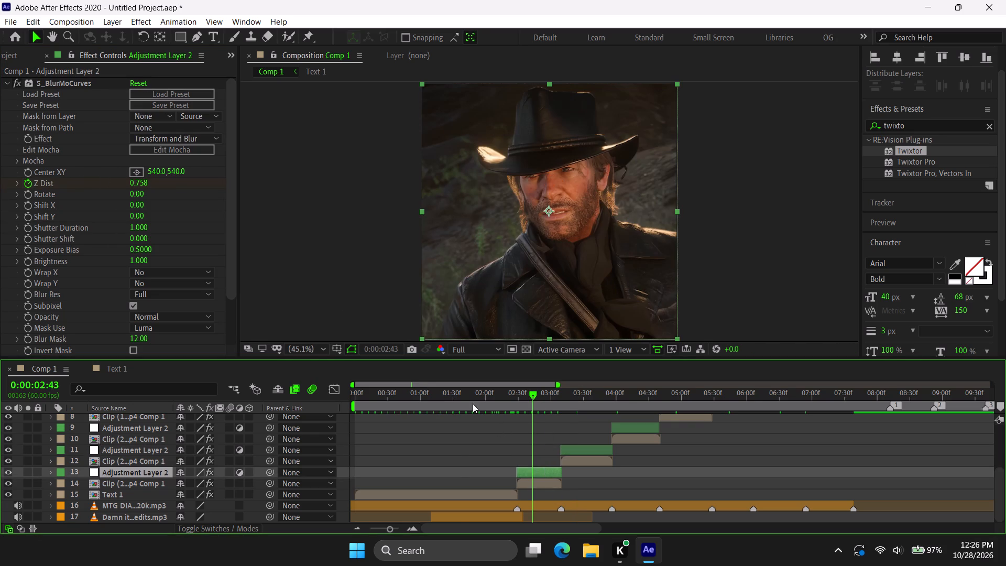
left_click_drag(473, 404, 58, 416)
key("space")
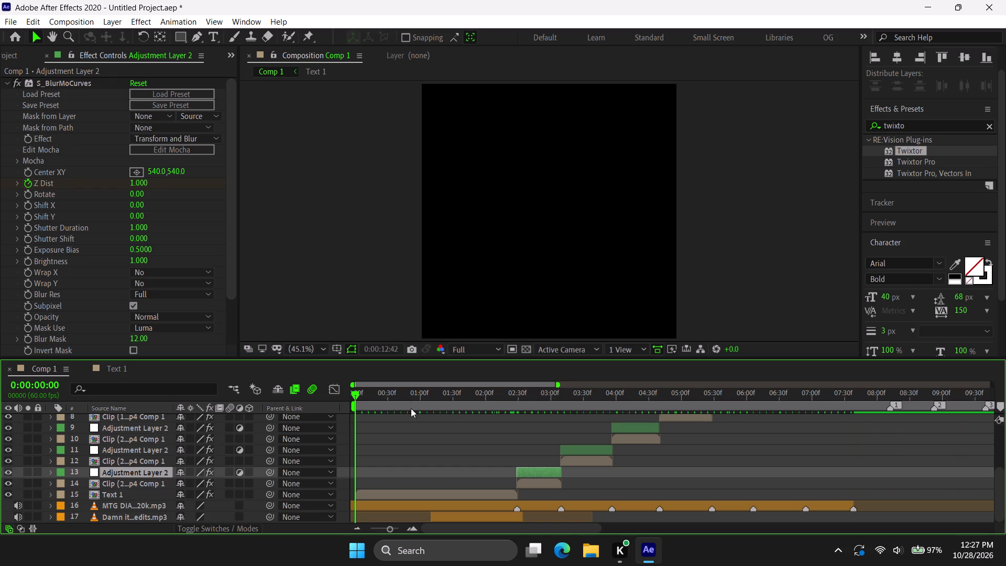
left_click_drag(409, 401, 253, 396)
key("space")
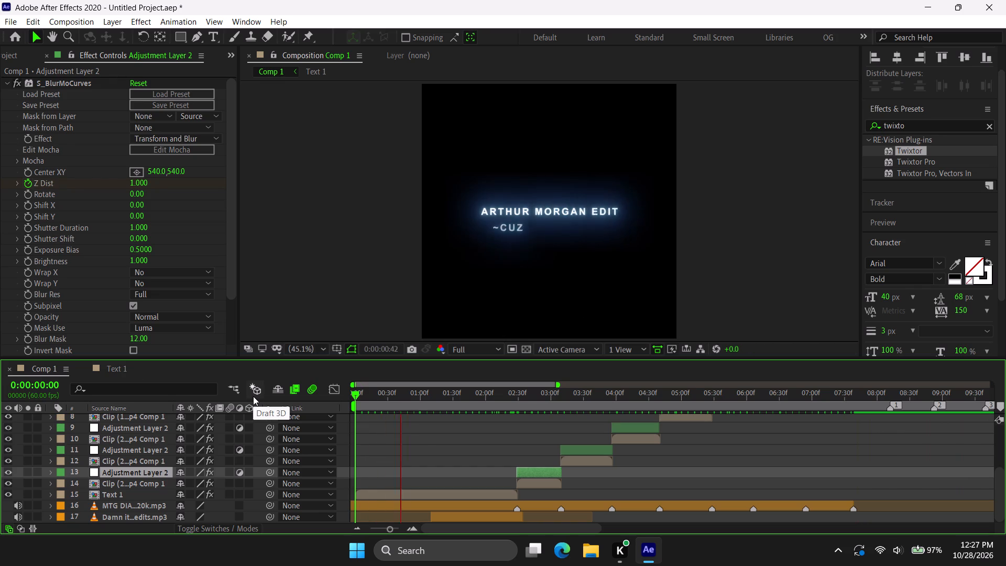
key("space")
key("space")
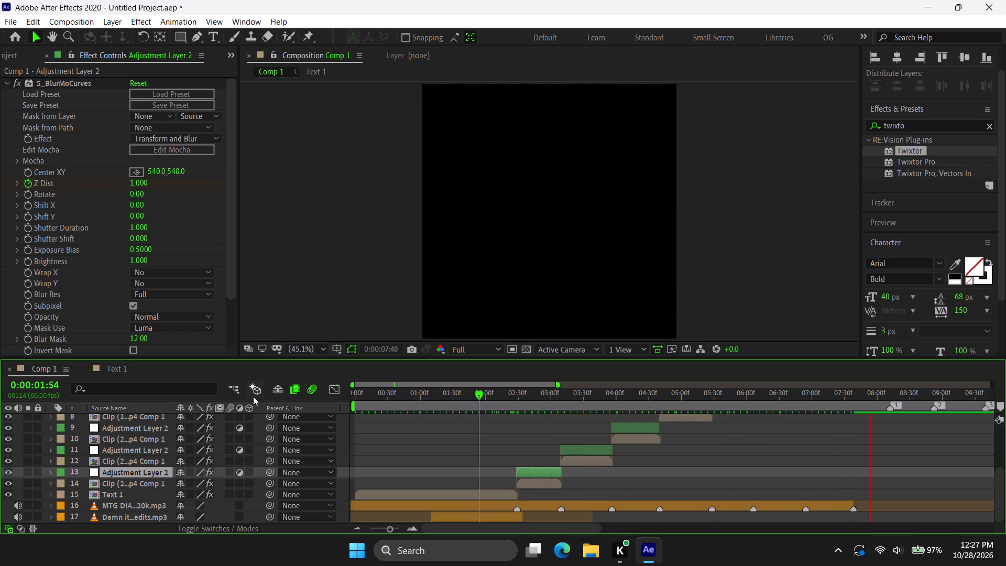
left_click_drag(494, 389, 504, 392)
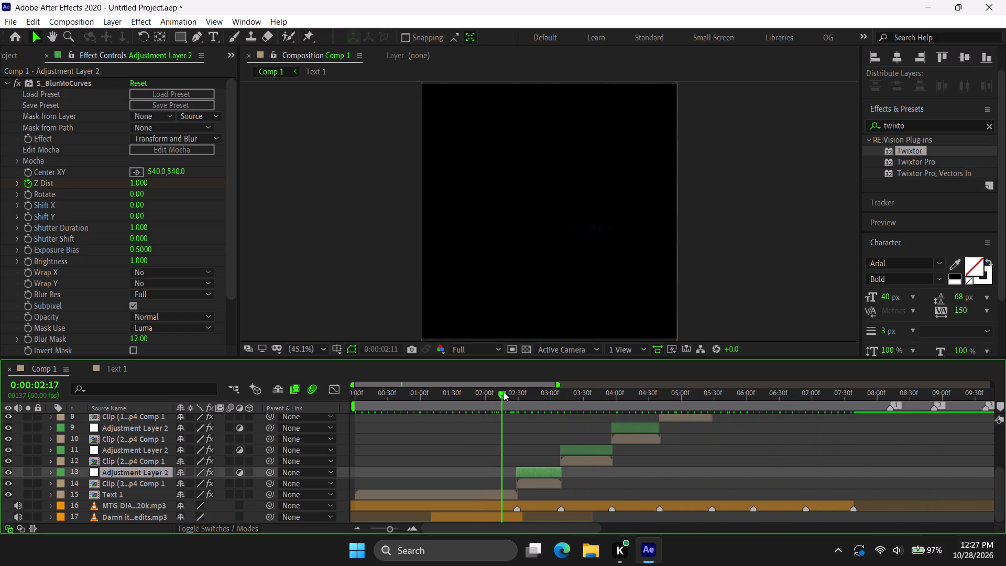
left_click_drag(504, 392, 554, 397)
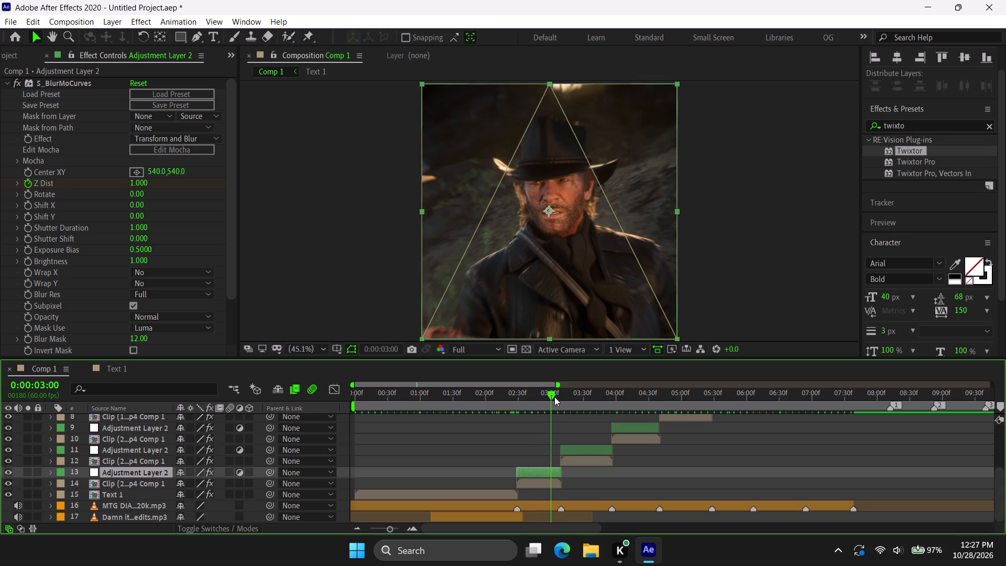
left_click_drag(554, 397, 562, 398)
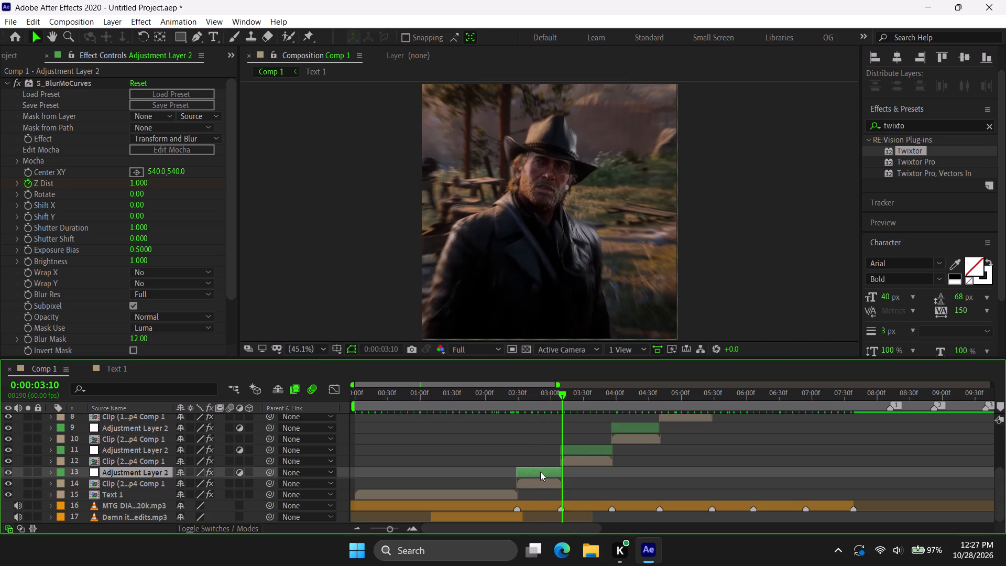
Return to the start of Comp 1 and import tv turnoff overlay.mp4 from the Downloads folder as footage.
key("i")
left_click_drag(400, 392, 308, 406)
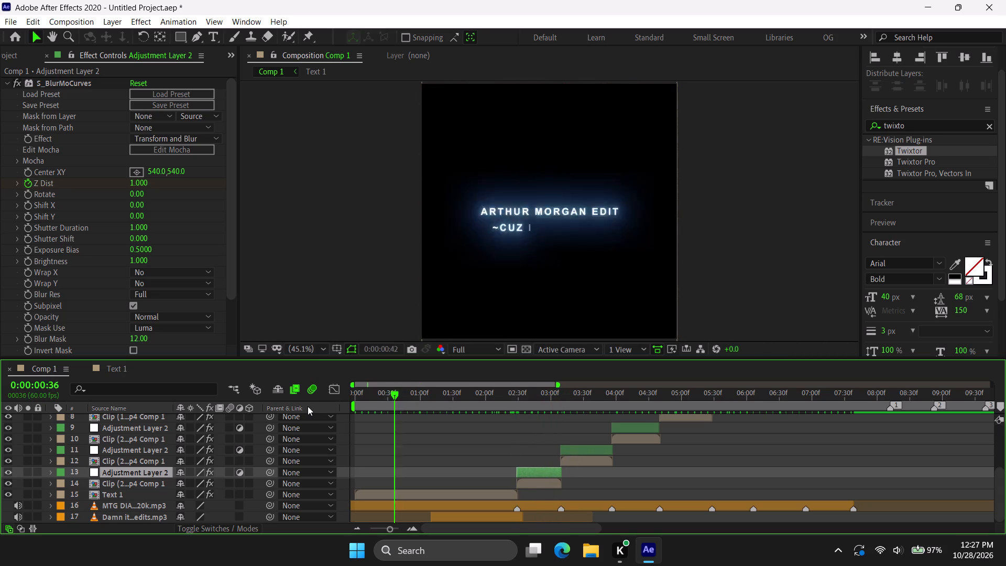
left_click_drag(308, 406, 305, 406)
key("ctrl+i")
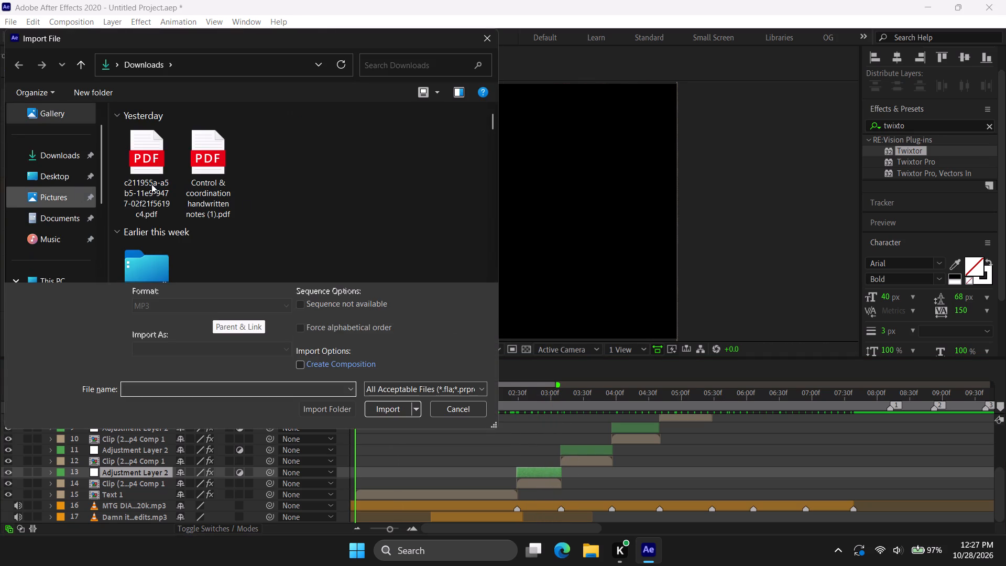
scroll(244, 201, "down", 2)
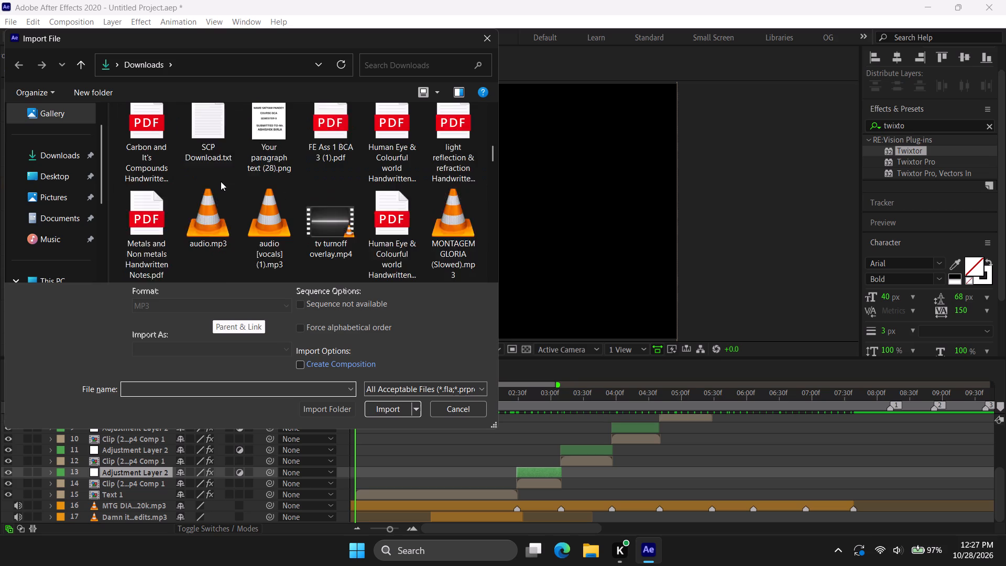
scroll(221, 181, "down", 1)
left_click(338, 141)
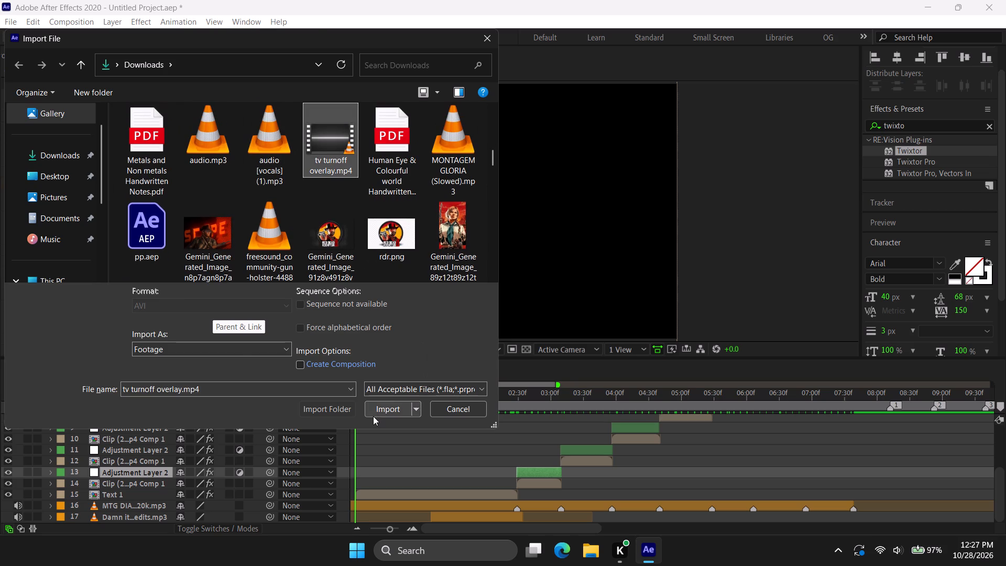
left_click(373, 416)
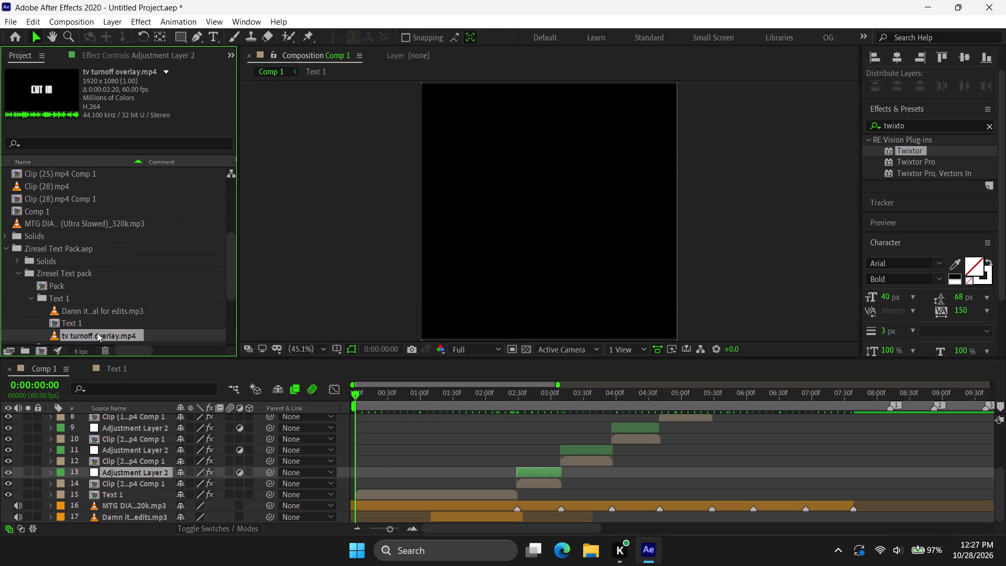
Add tv turnoff overlay.mp4 to Comp 1 directly above the Text 1 layer and start it at 0:00:01:52, as the intro text fades.
left_click_drag(96, 334, 438, 493)
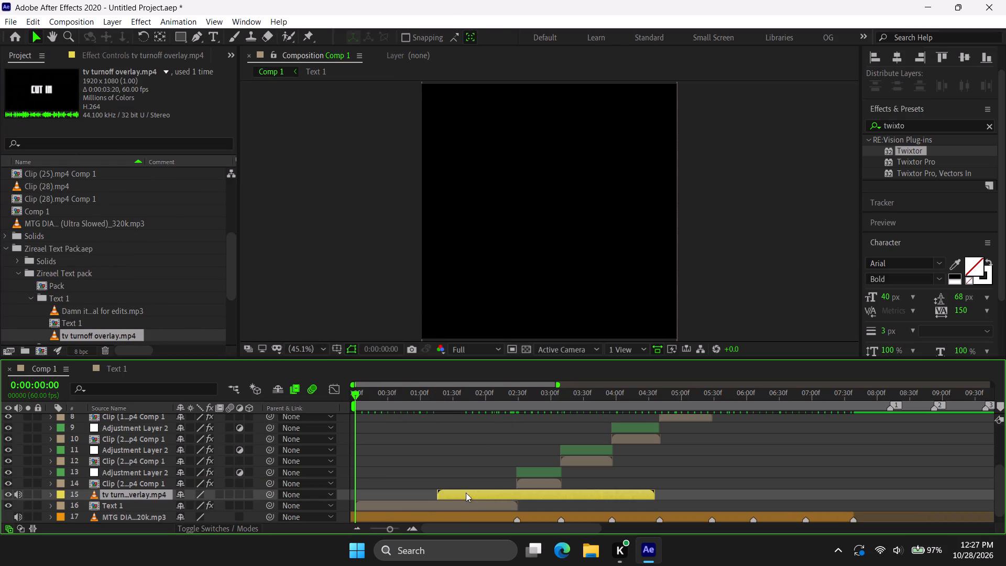
left_click_drag(364, 396, 381, 397)
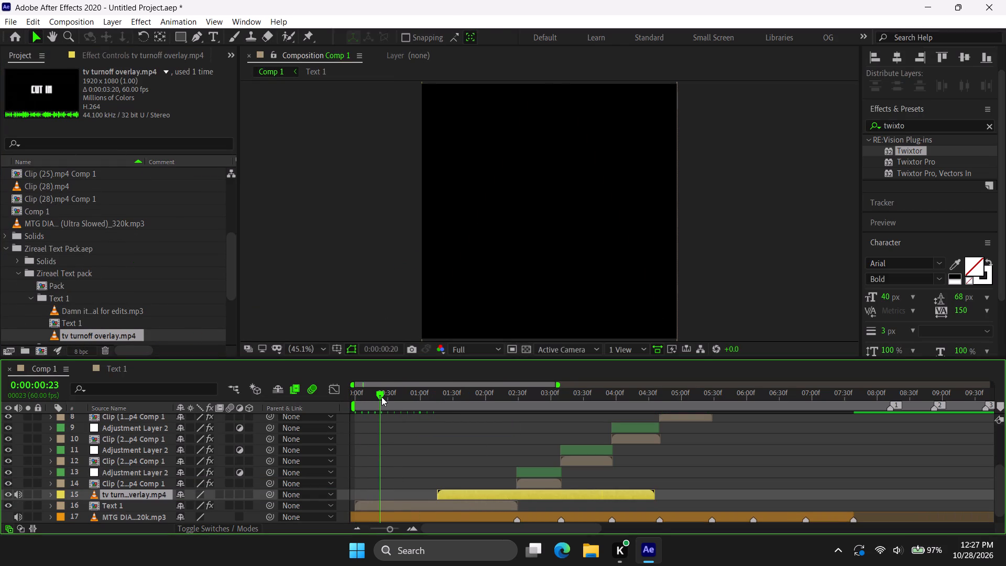
left_click_drag(381, 397, 403, 399)
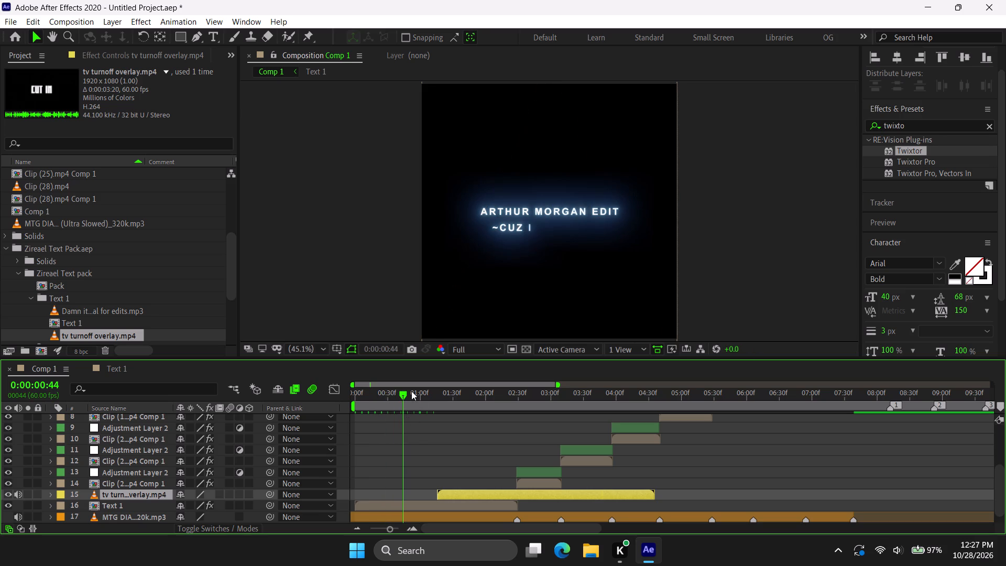
left_click_drag(411, 391, 433, 393)
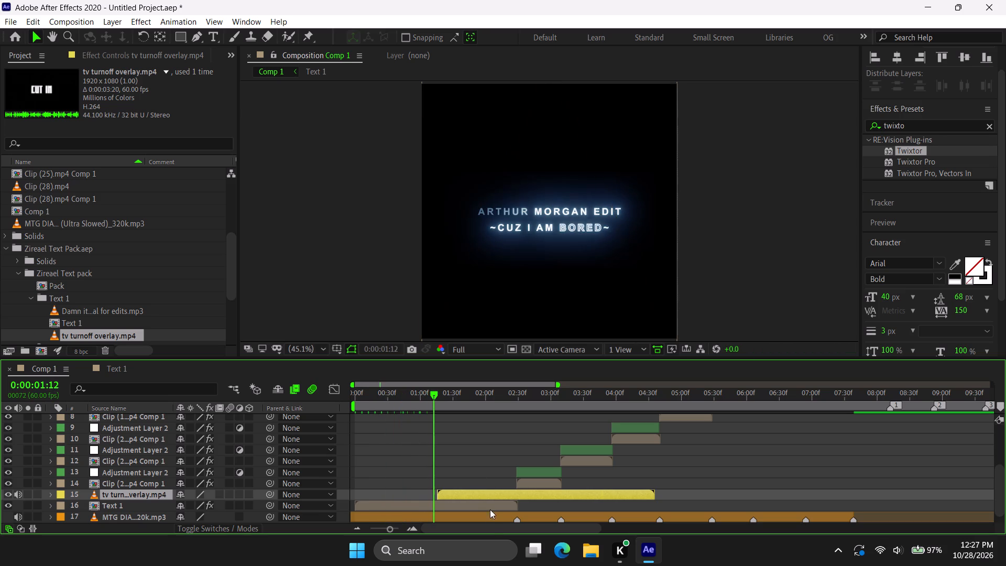
left_click_drag(464, 494, 528, 483)
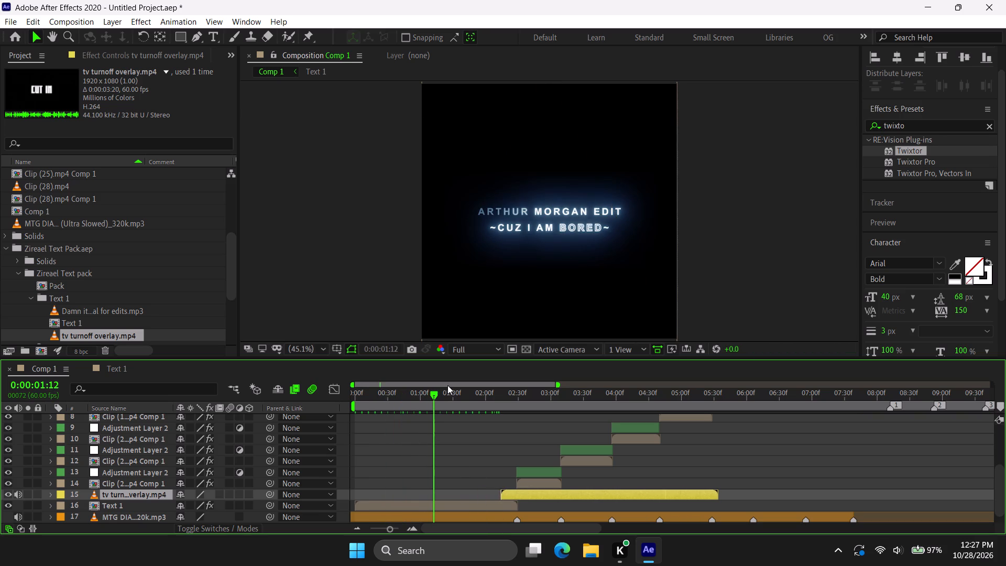
left_click_drag(445, 393, 477, 395)
left_click(477, 395)
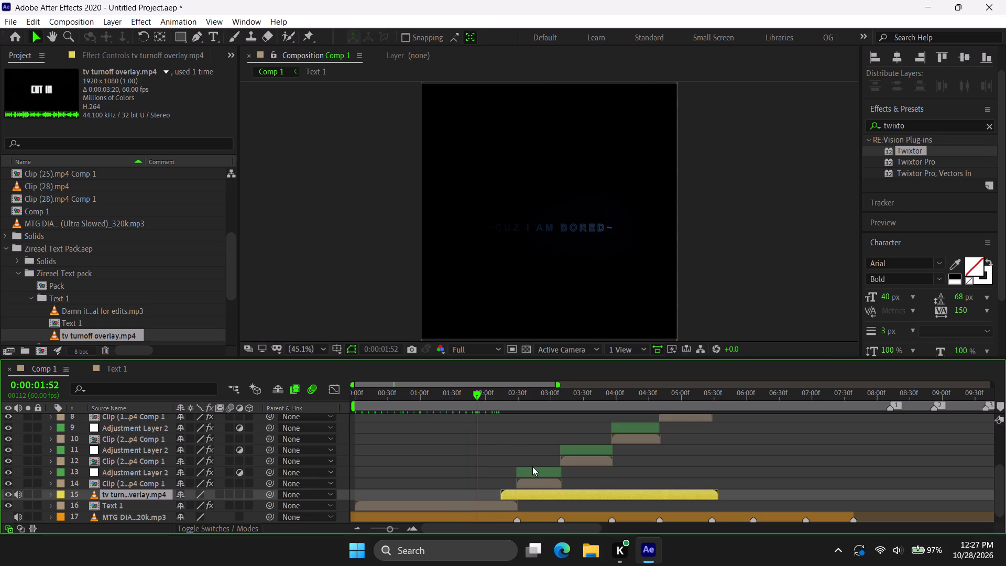
key("bracketleft")
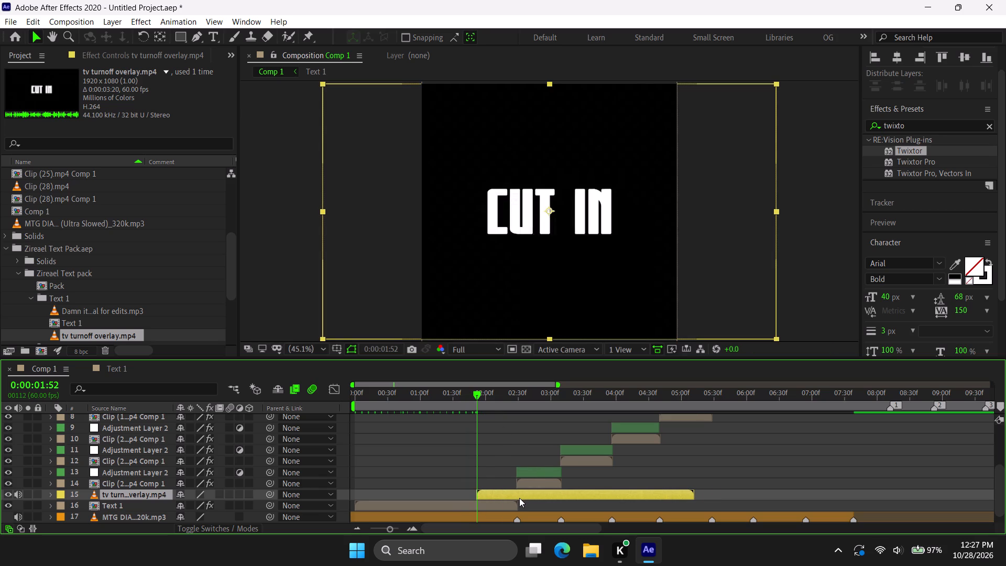
Slide the TV turn-off overlay earlier past its CUT IN title, trim its start at 0:00:01:52 where the white flash appears, and nudge it slightly earlier.
left_click_drag(519, 498, 480, 501)
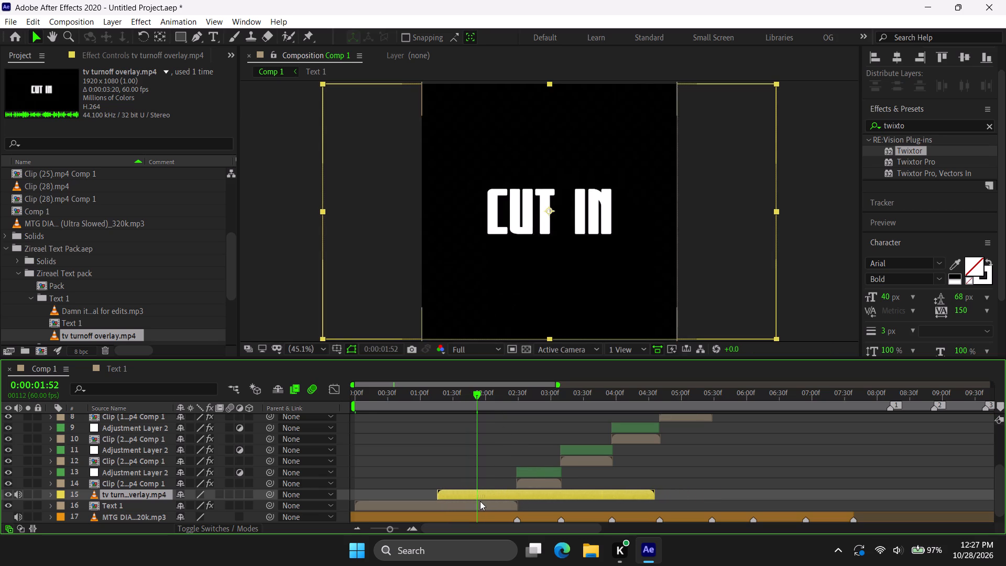
left_click_drag(504, 496, 479, 497)
left_click_drag(479, 497, 450, 498)
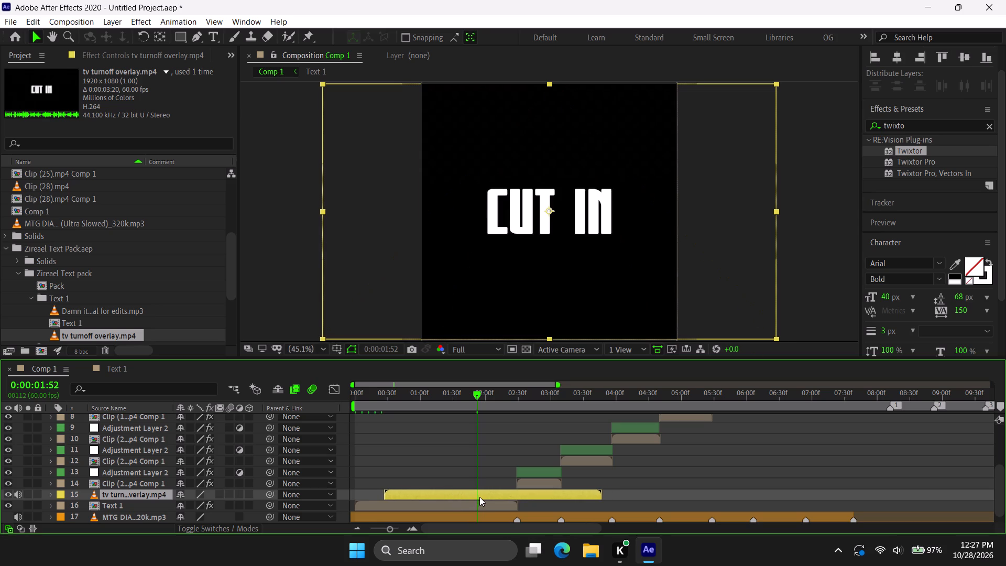
left_click_drag(482, 497, 458, 497)
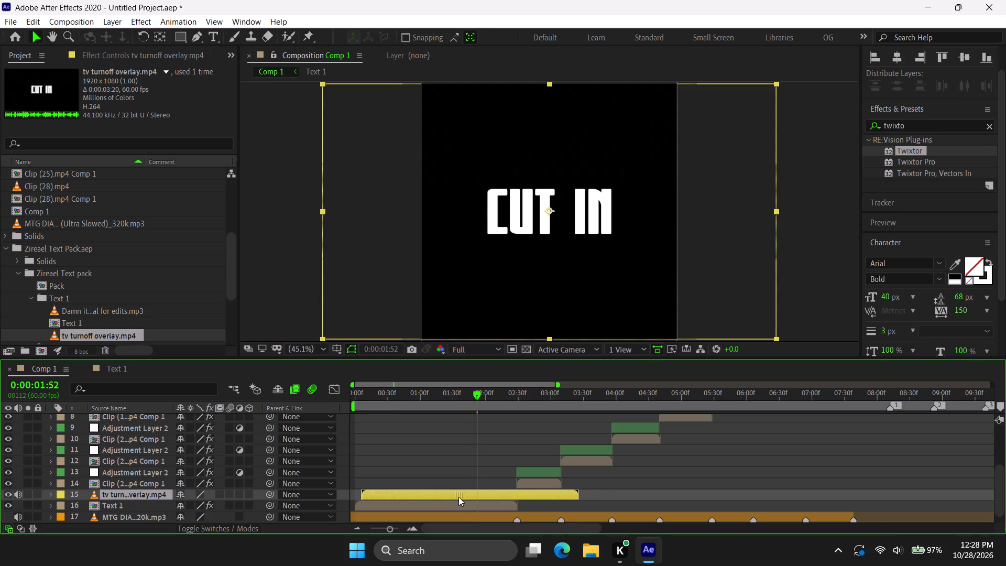
left_click_drag(458, 497, 434, 502)
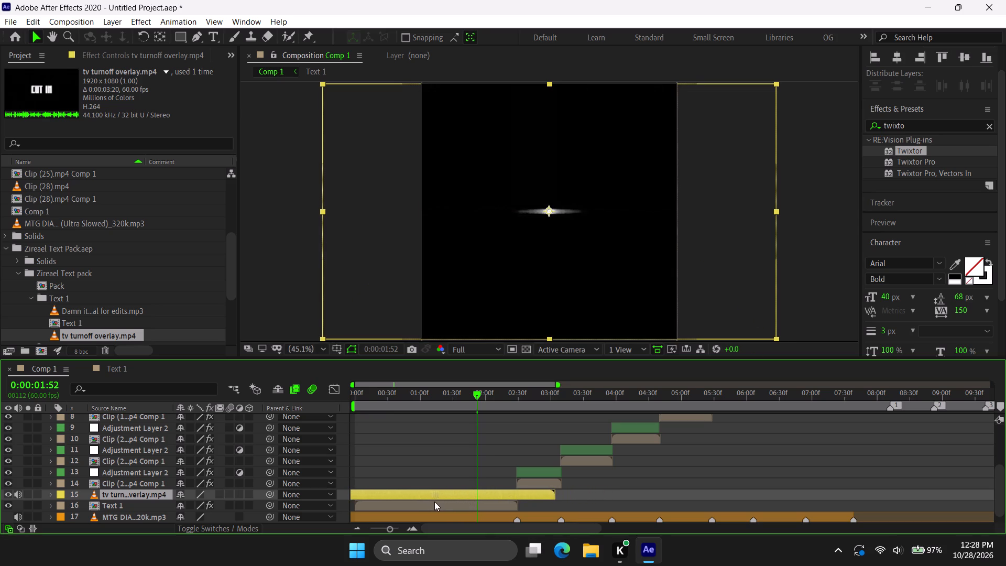
left_click_drag(434, 502, 460, 497)
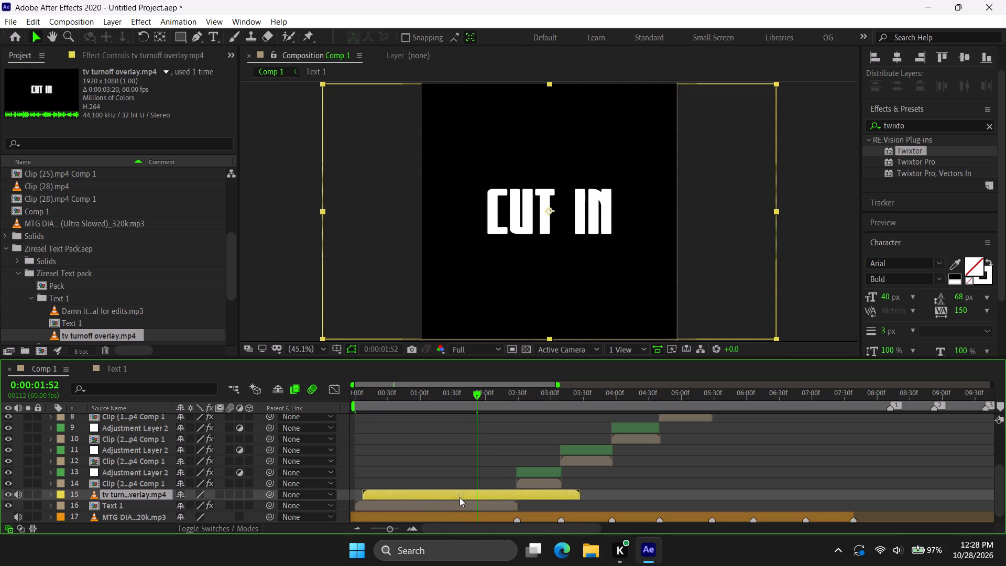
left_click_drag(460, 497, 449, 497)
key("alt+bracketleft")
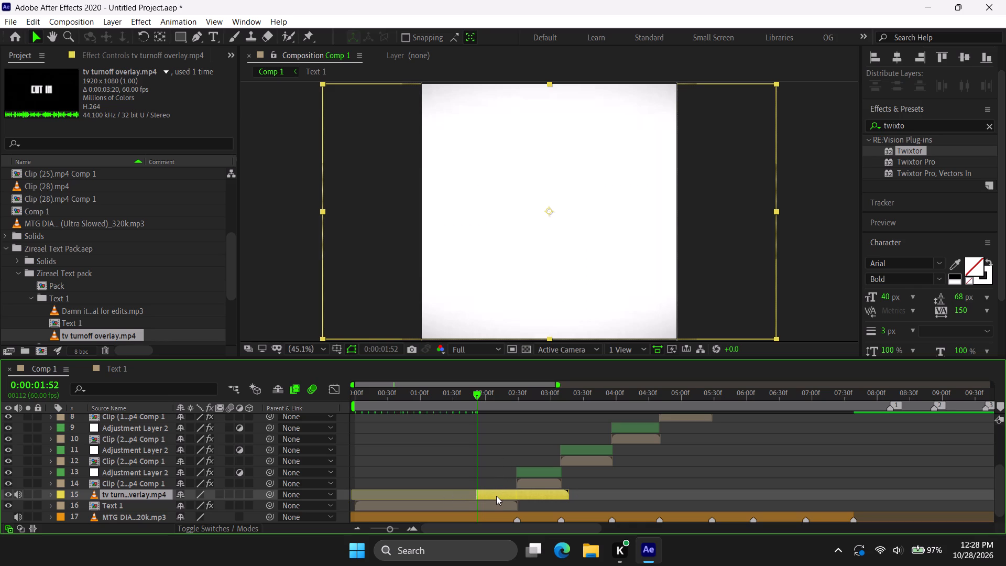
left_click_drag(496, 496, 491, 497)
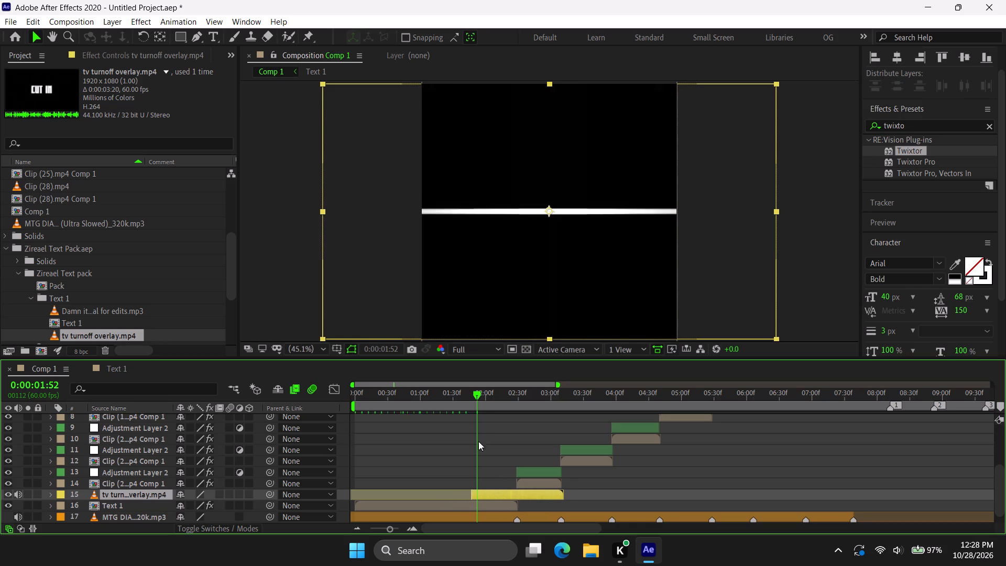
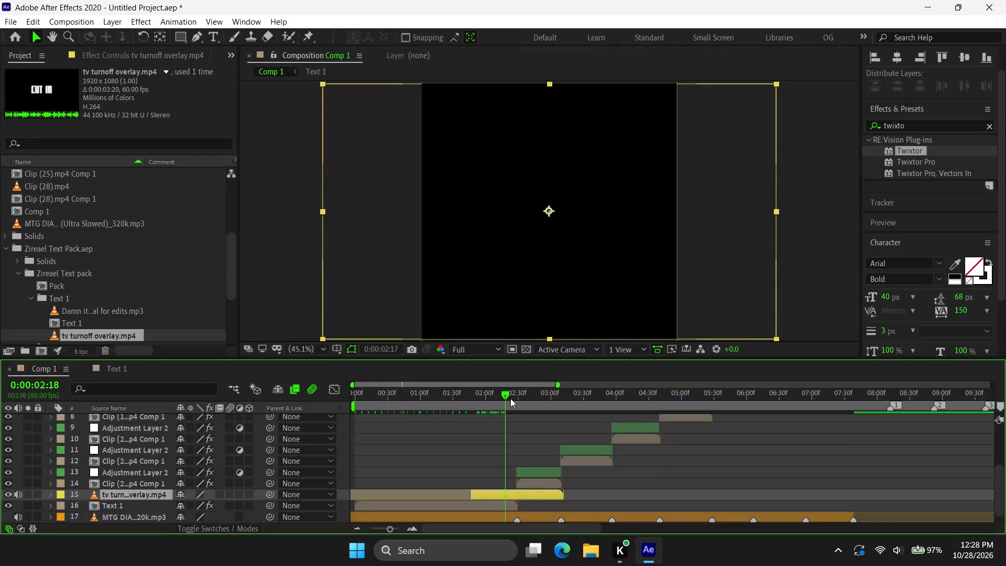
Trim the end of the TV turn-off overlay at 0:00:02:23 and slide it slightly later, ending about where the first clip begins.
key("alt+bracketright")
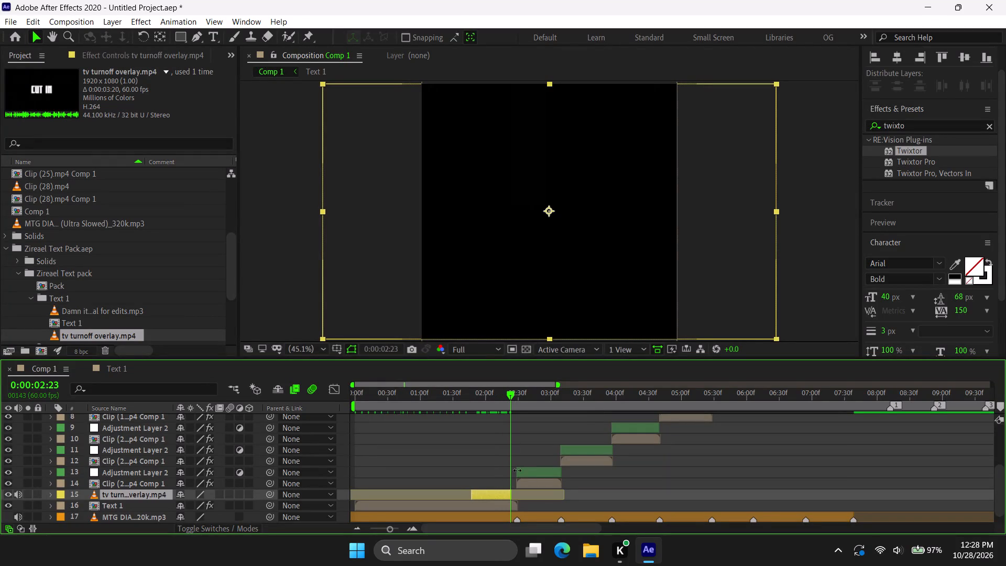
left_click_drag(501, 493, 509, 493)
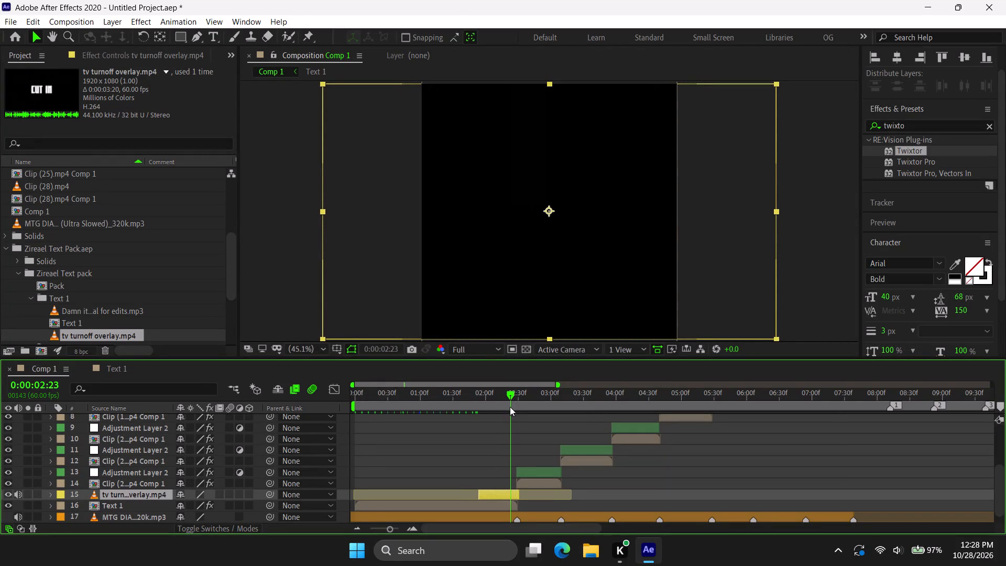
At 0:00:02:03, where the white line shows, apply Deep Glow to the TV turn-off overlay and set its exposure to 0.8.
left_click(494, 399)
left_click_drag(494, 399, 488, 399)
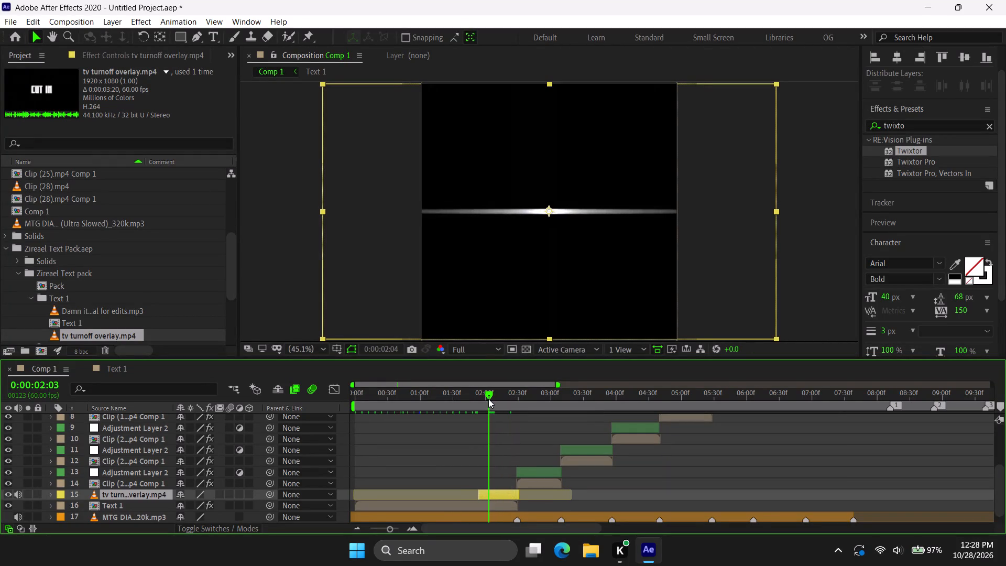
left_click_drag(488, 399, 488, 399)
left_click_drag(936, 117, 936, 123)
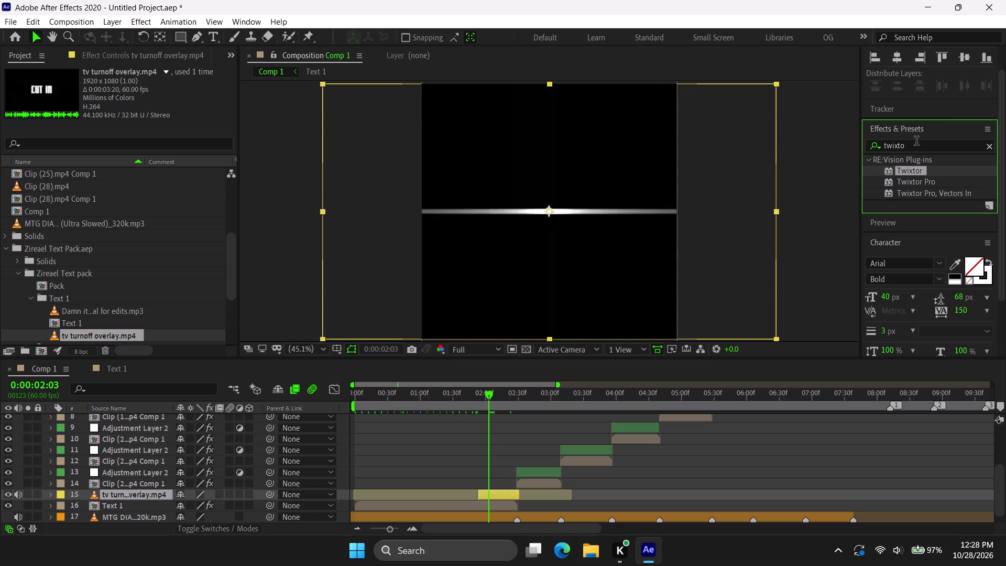
left_click_drag(916, 145, 742, 159)
type("deep gl")
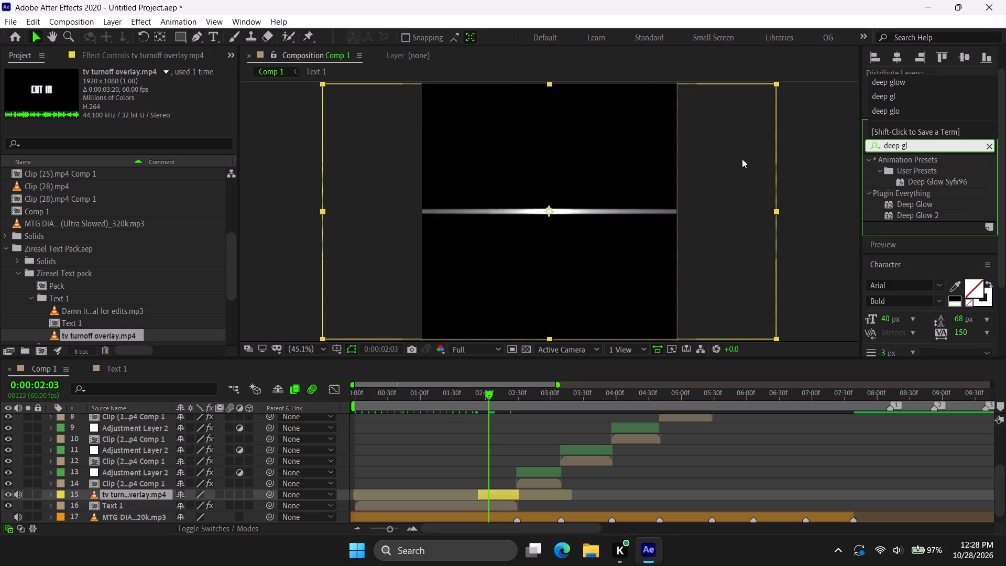
left_click_drag(920, 205, 504, 494)
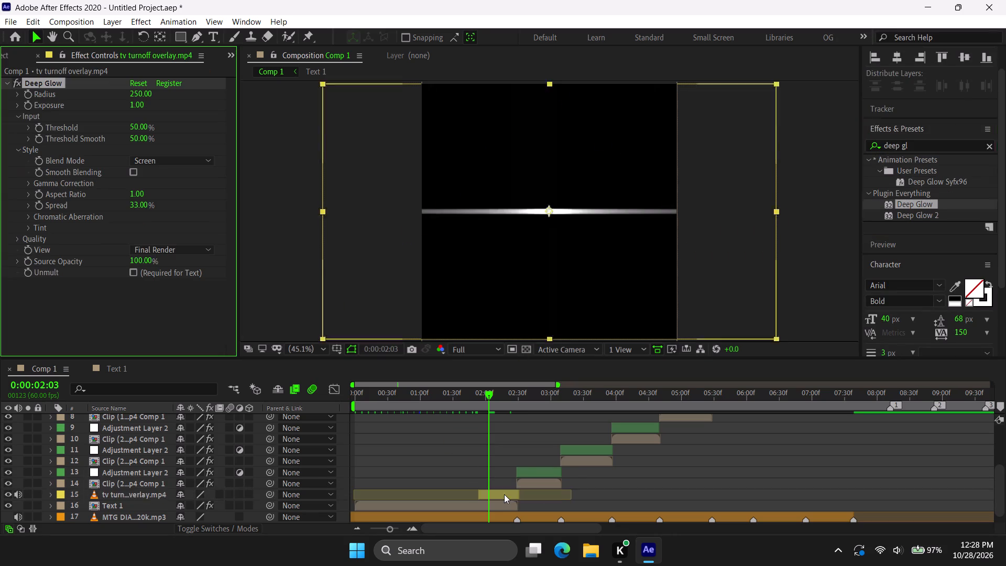
left_click(143, 103)
type("0.8")
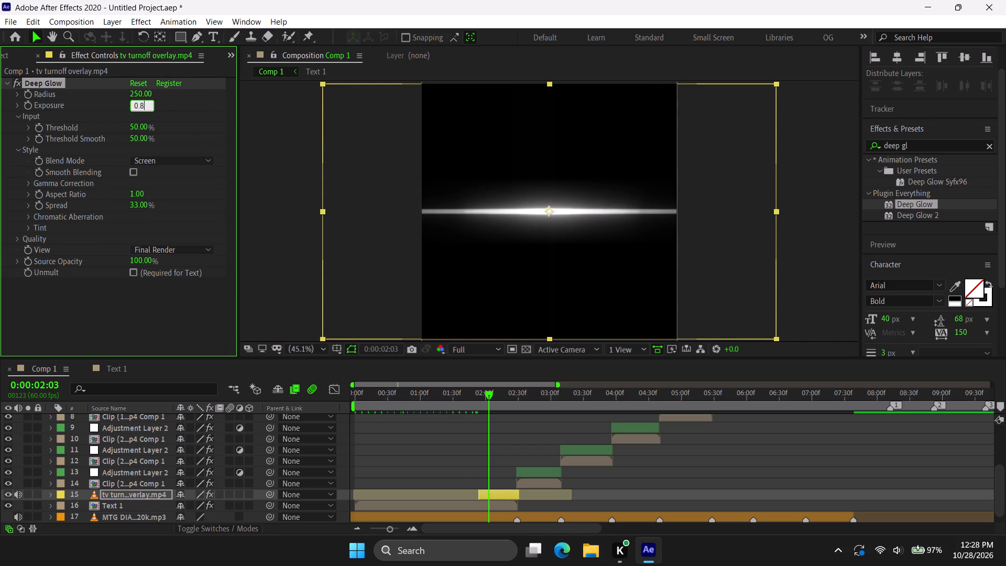
key("Return")
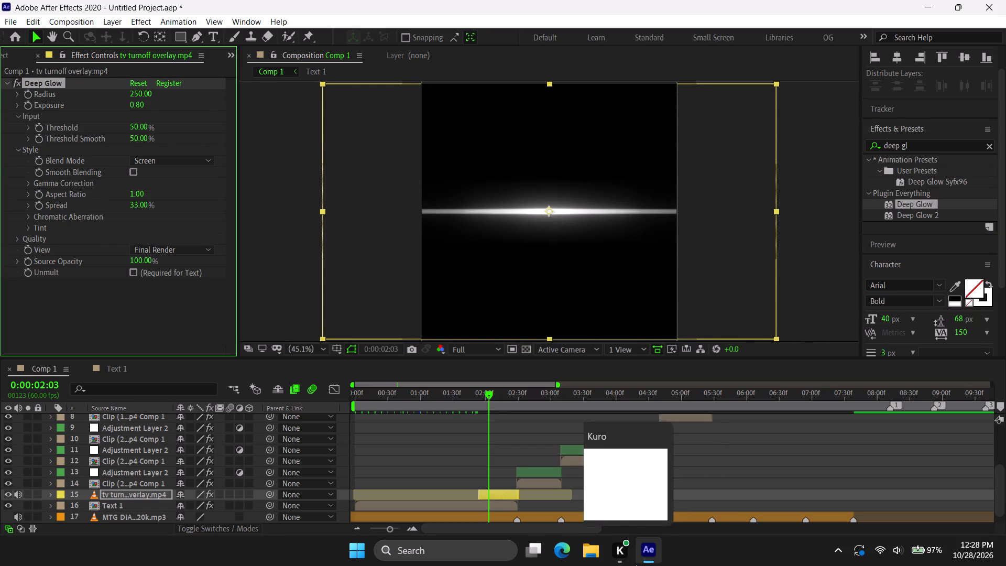
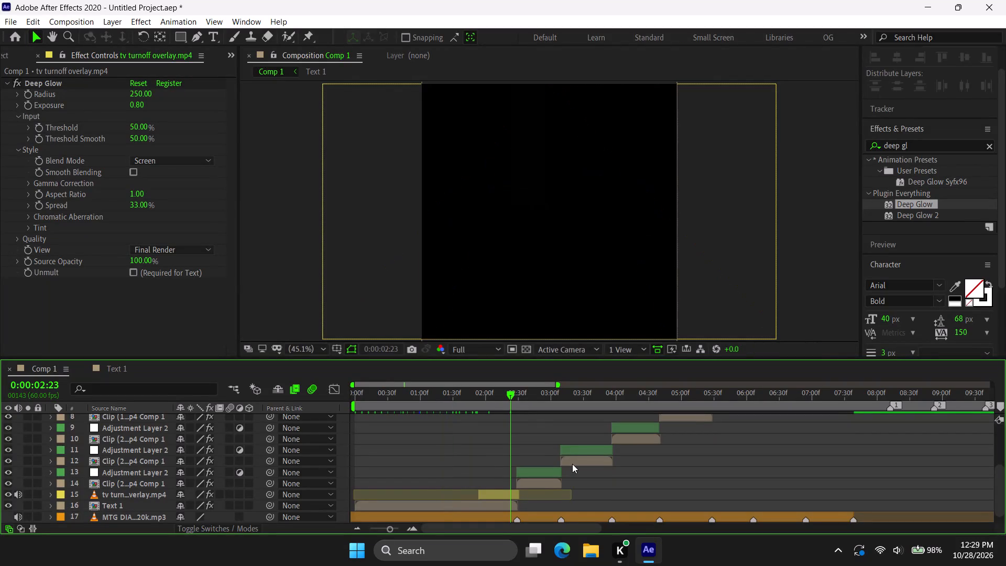
Play back the intro from 0:00:01:17 and 0:00:01:47 to check how the glowing TV turn-off leads into the first clip.
left_click_drag(457, 397, 438, 396)
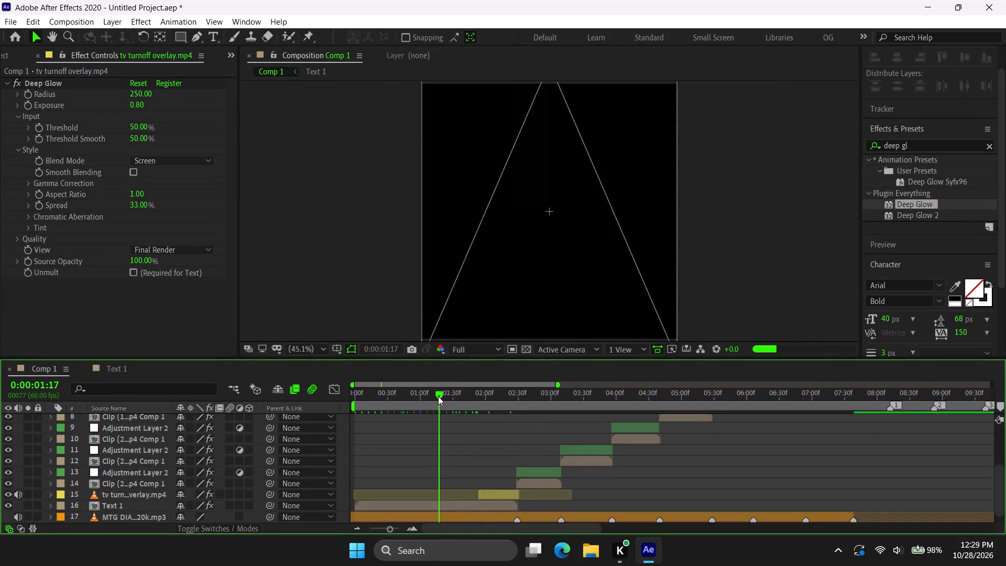
key("space")
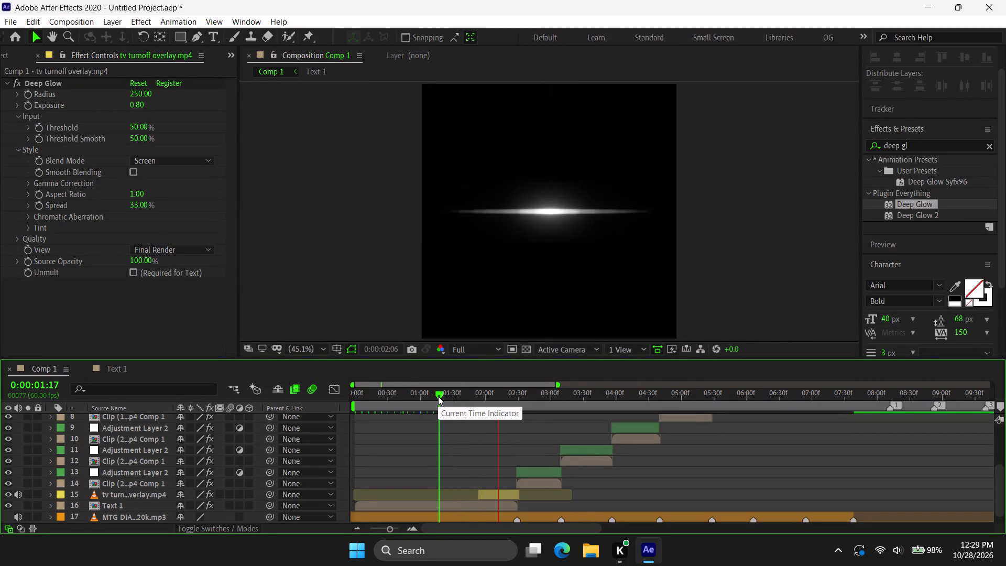
left_click(471, 396)
key("space")
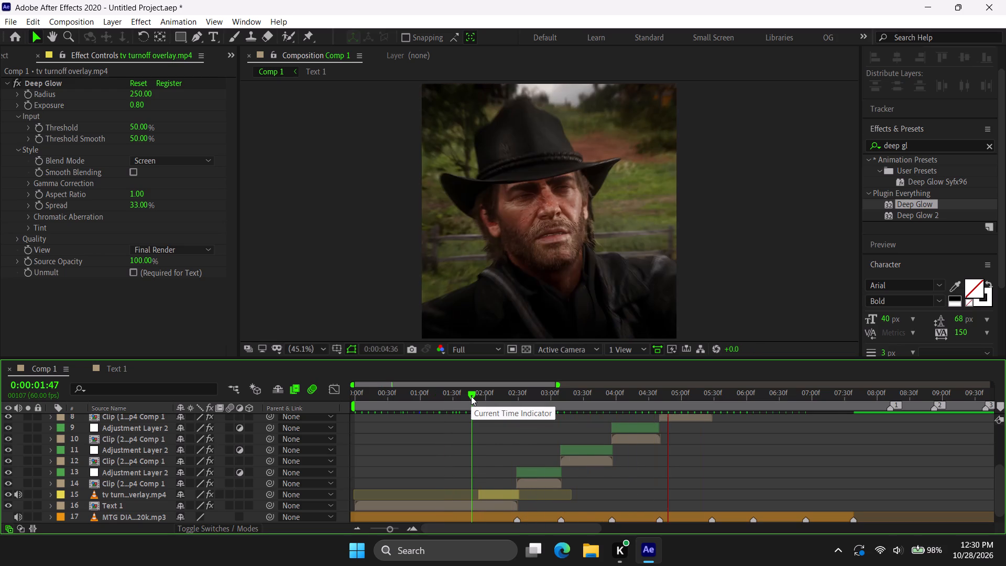
left_click(471, 396)
key("space")
key("space")
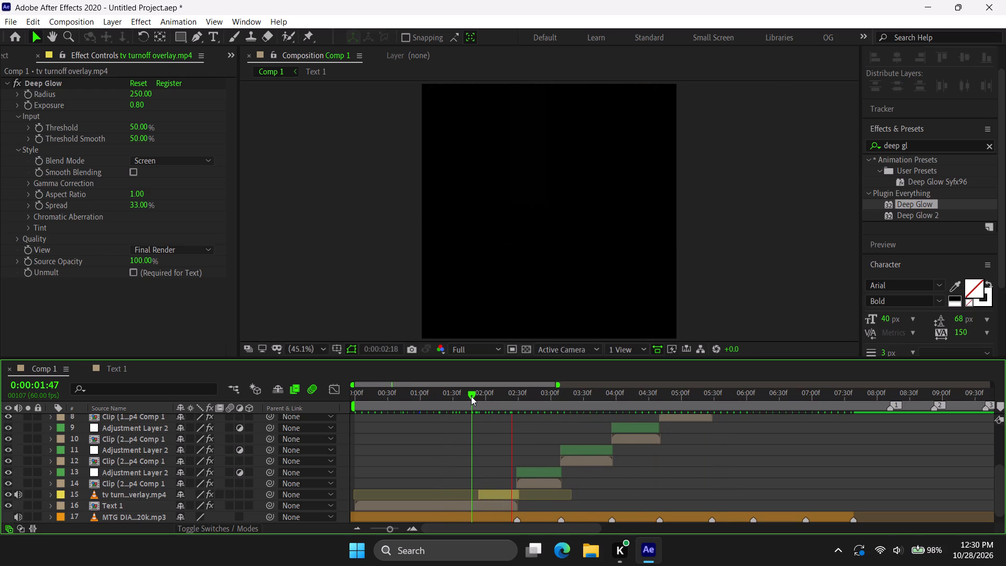
key("space")
key("space")
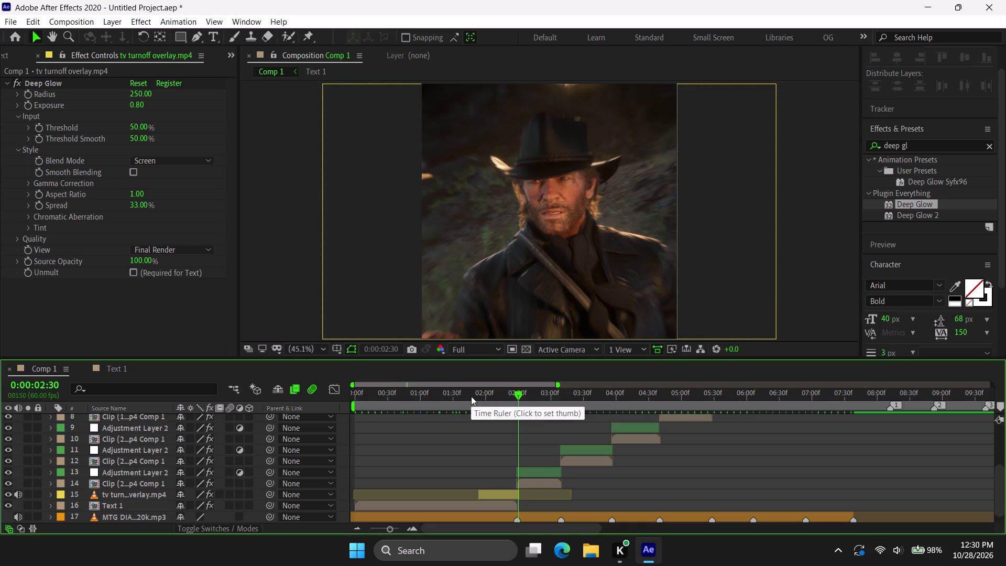
Add an adjustment layer around the first clip's start at 0:00:02:29, trimmed to run from 0:00:02:09 to 0:00:02:49.
left_click(532, 473)
key("i")
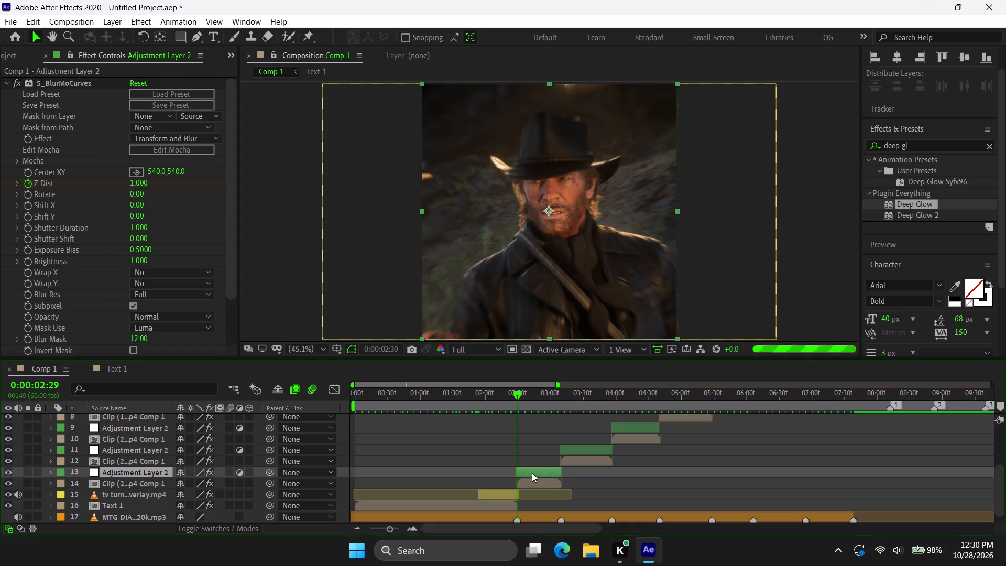
key("ctrl+alt+y")
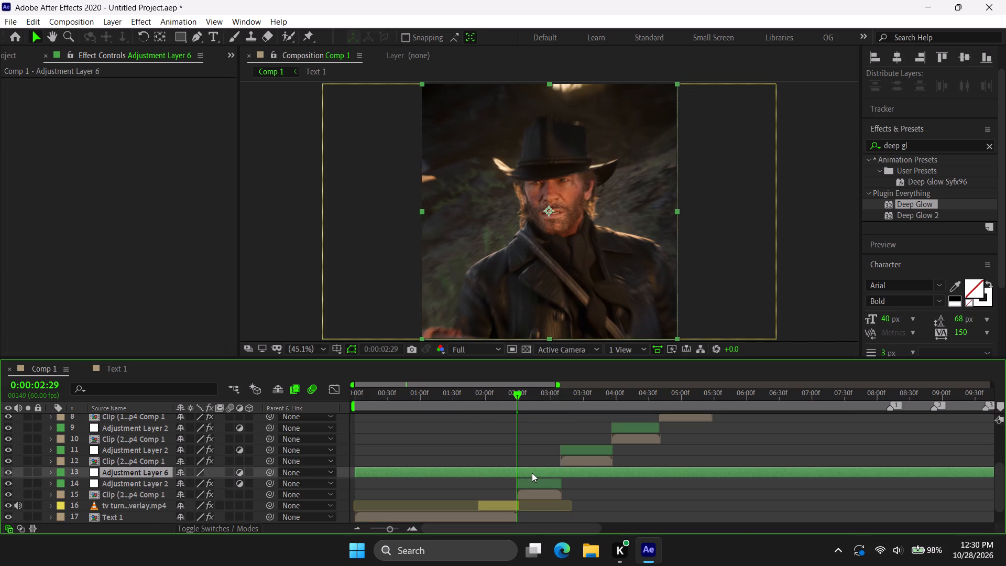
key("shift+Page_Up")
key("shift+Page_Up")
key("alt+bracketleft")
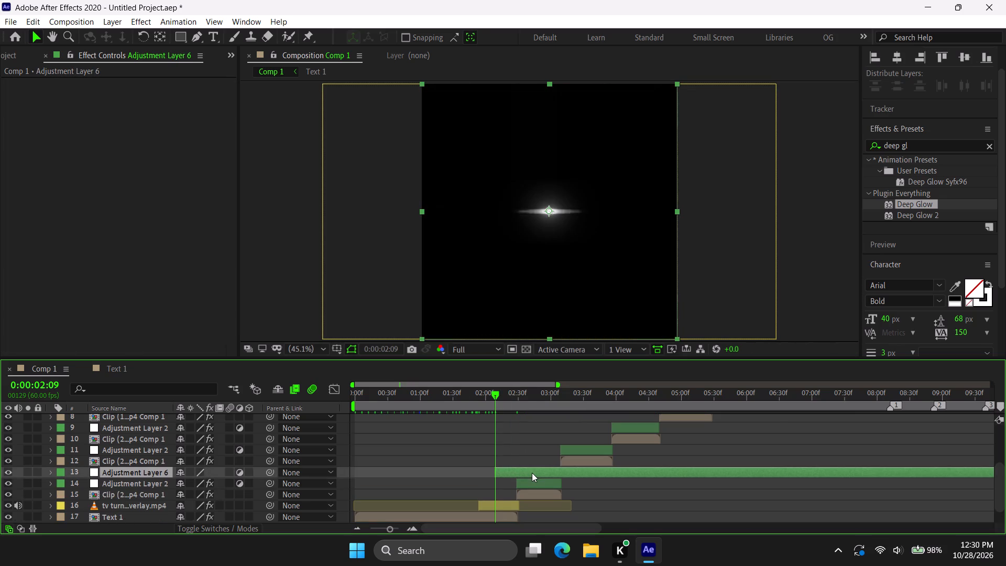
key("shift+Page_Down")
key("shift+Page_Down")
key("shift+Page_Down")
key("shift+Page_Down")
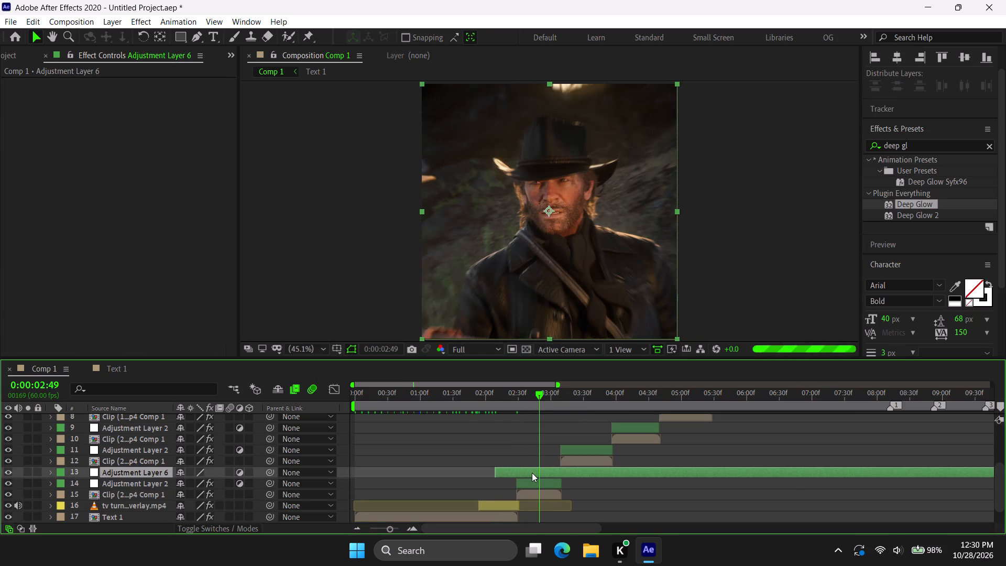
key("alt+bracketright")
Apply the BlackBars(transition).ffx preset from the ES folder at the start of the new adjustment layer.
key("i")
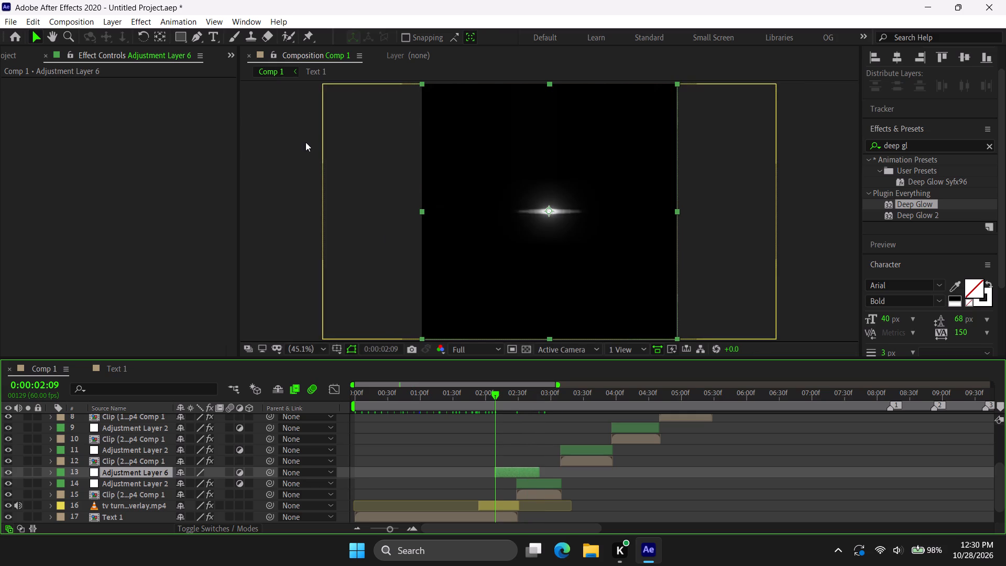
left_click(171, 18)
left_click(192, 46)
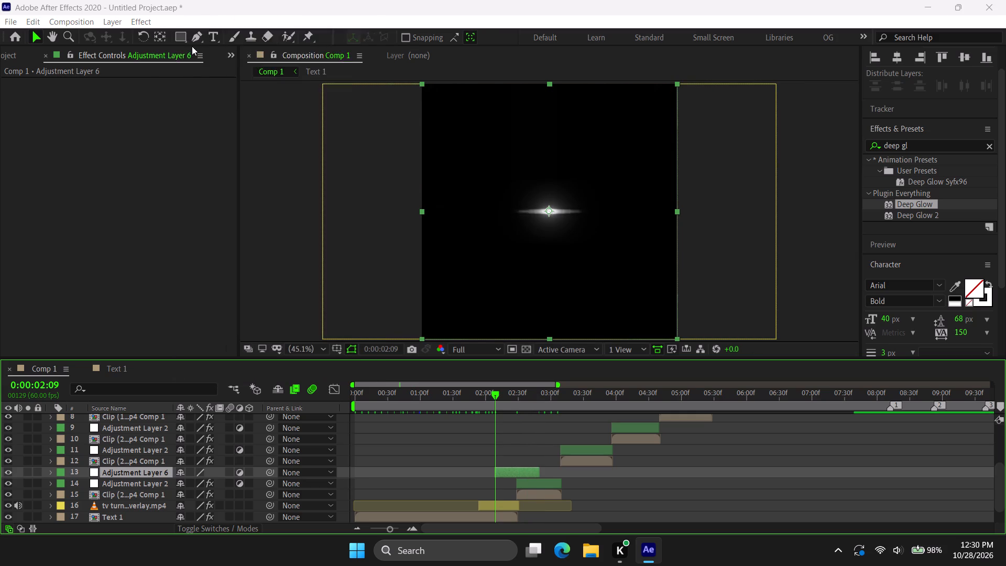
scroll(172, 145, "up", 1)
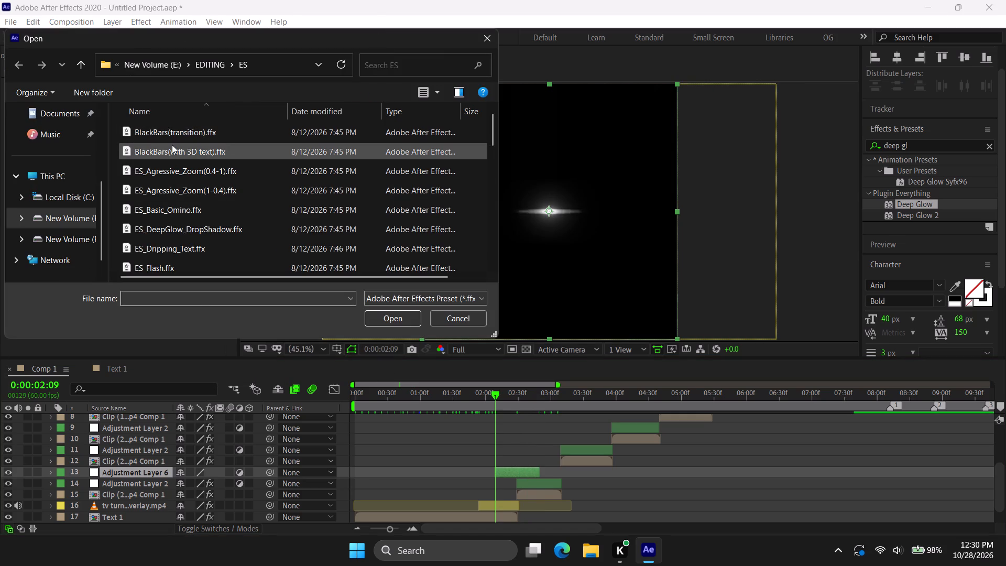
left_click(172, 145)
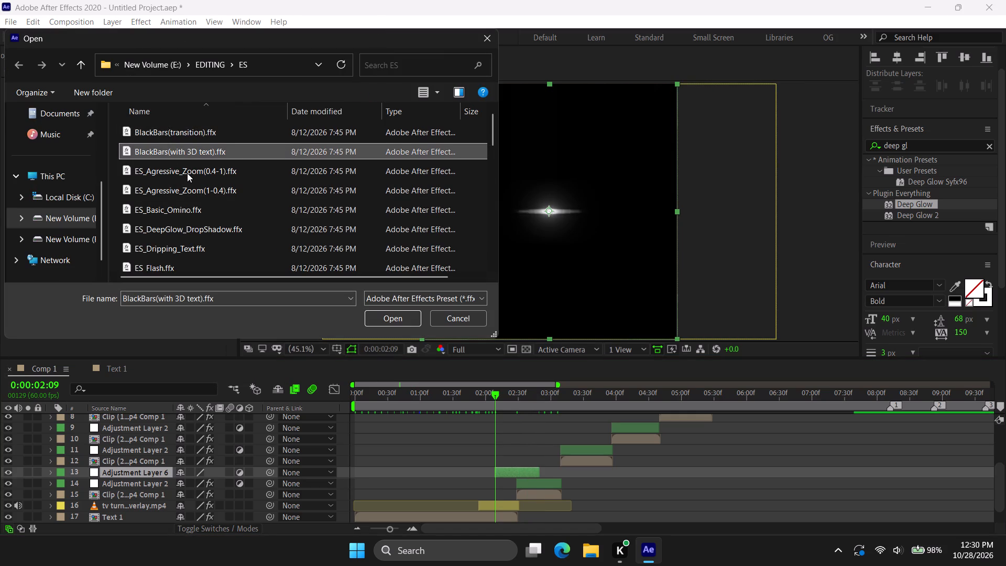
left_click(225, 134)
left_click(393, 311)
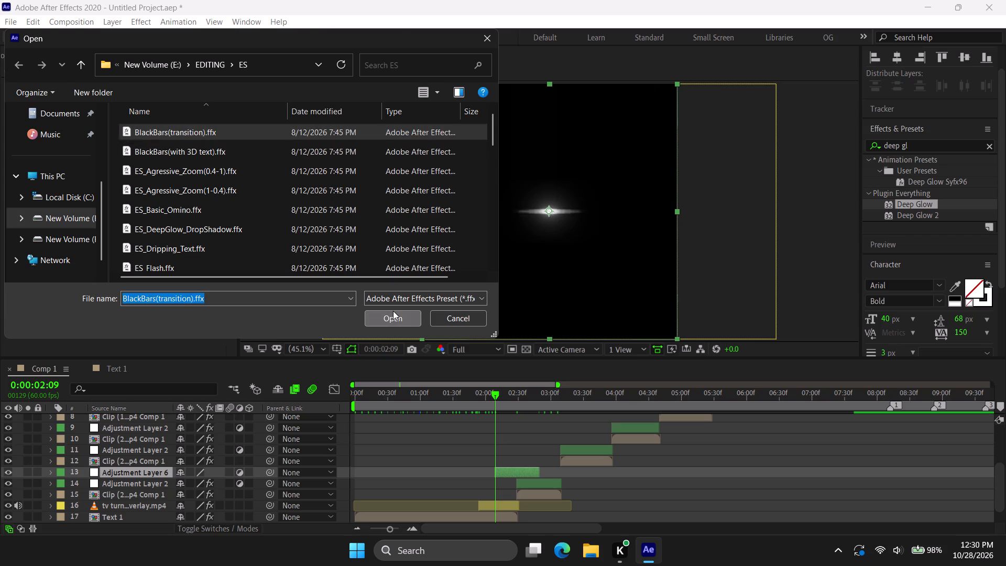
Reveal the CC Jaws Completion keyframes and compress them proportionally so the last one falls just inside the adjustment layer's end.
key("u")
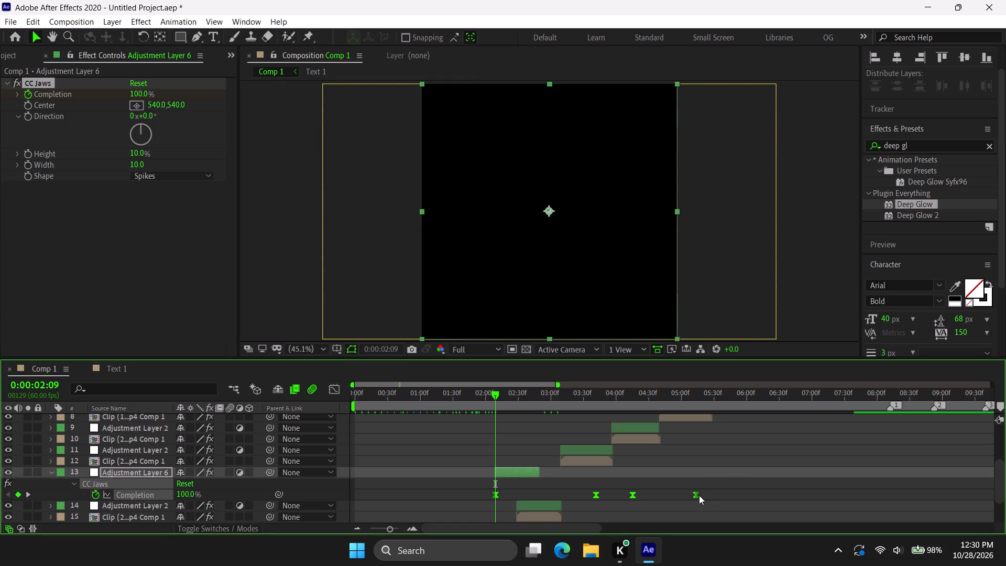
left_click_drag(696, 495, 545, 503, "alt")
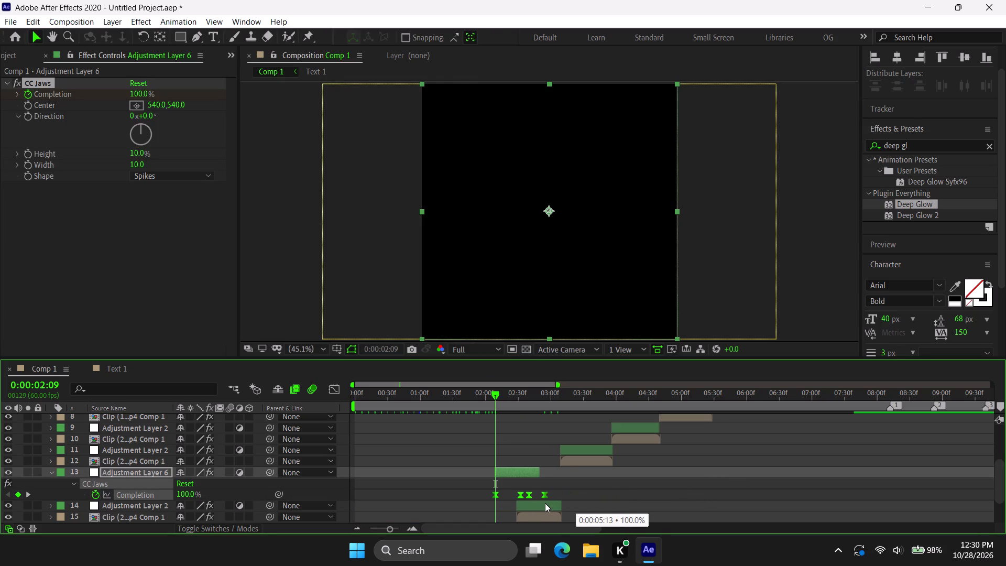
left_click_drag(545, 503, 533, 503, "alt")
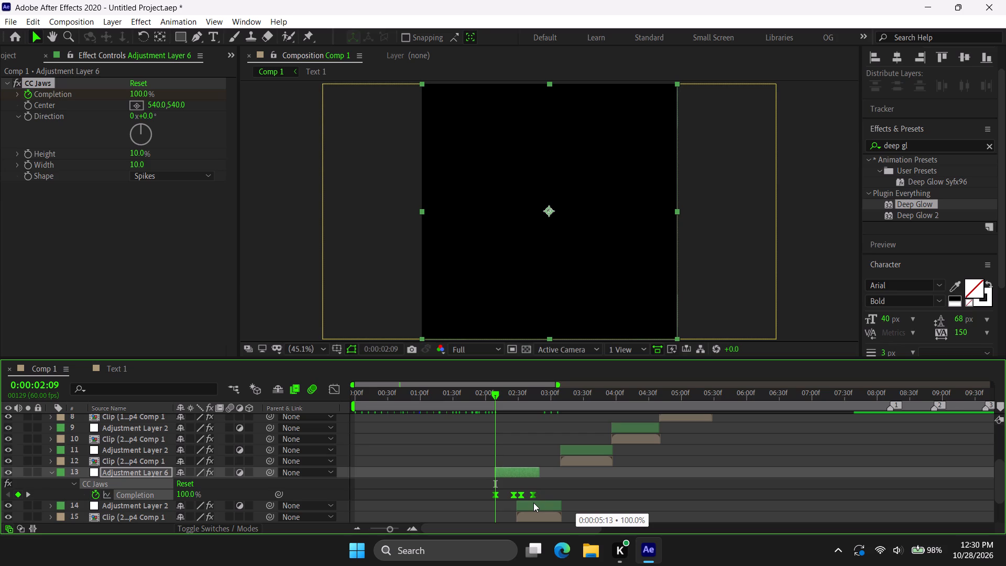
left_click_drag(533, 503, 539, 501, "alt")
left_click_drag(539, 501, 537, 501, "alt")
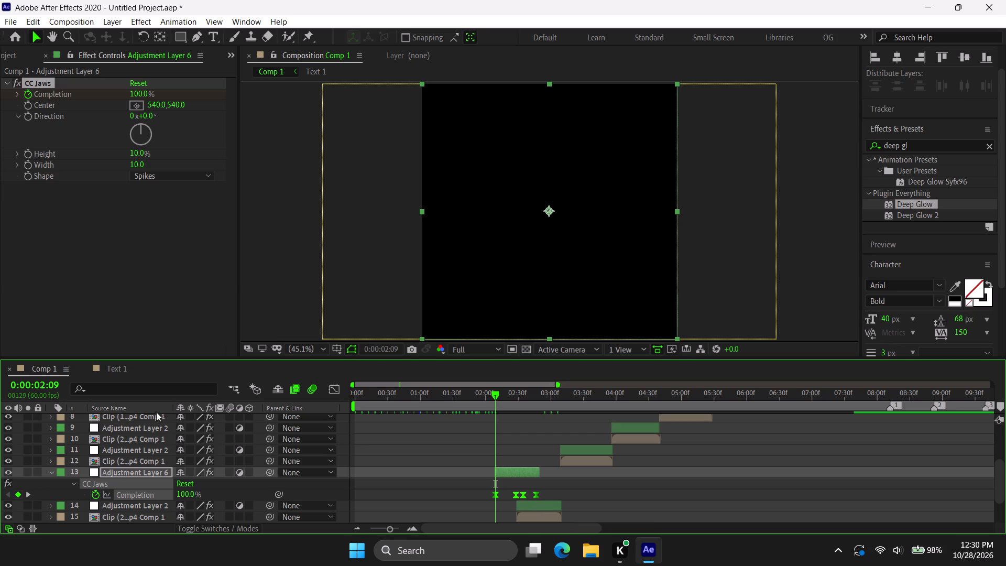
Move the black-bars adjustment layer above the second clip's adjustment layer, slide it over the first-to-second clip cut, and start a preview.
left_click_drag(146, 473, 145, 458)
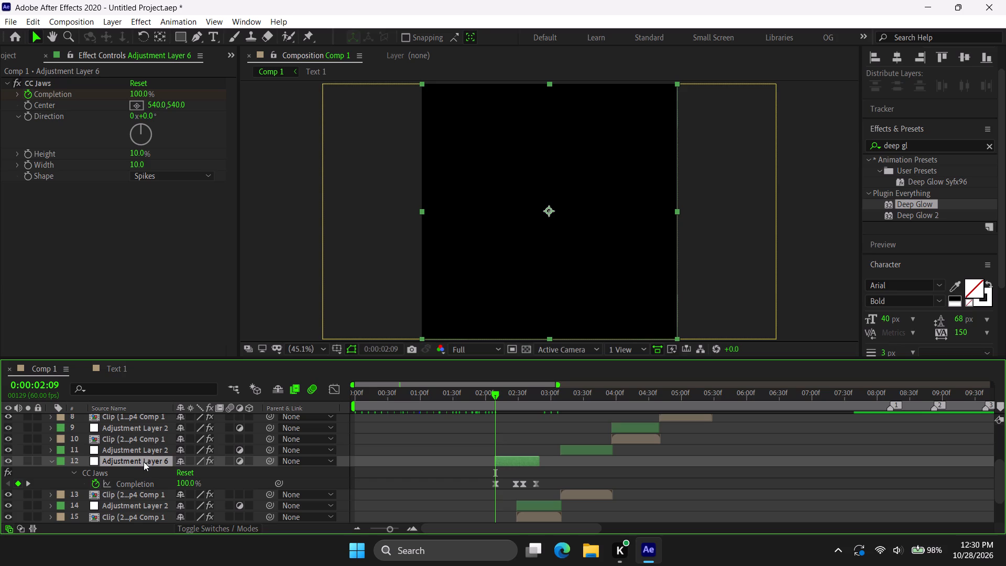
left_click_drag(144, 462, 146, 448)
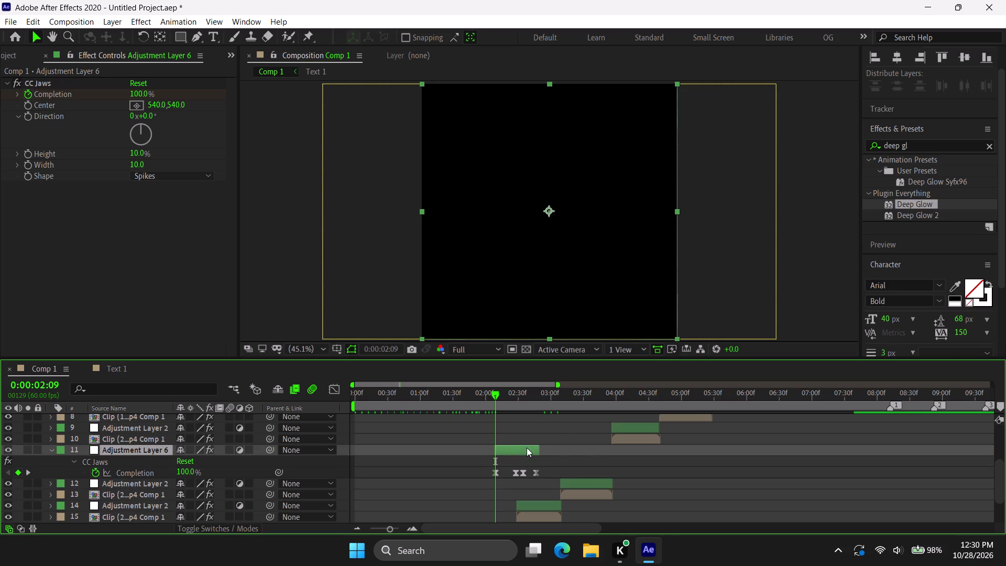
left_click_drag(527, 448, 568, 452)
key("space")
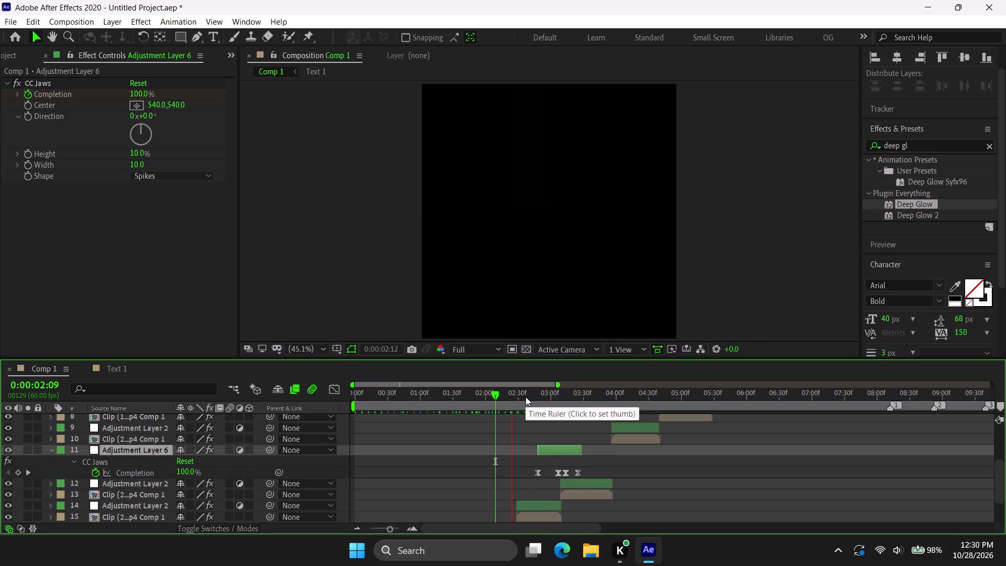
At 0:00:03:00, set the CC Jaws shape to Block and its height to 0% for straight-edged bars.
left_click_drag(545, 382, 547, 396)
left_click(547, 396)
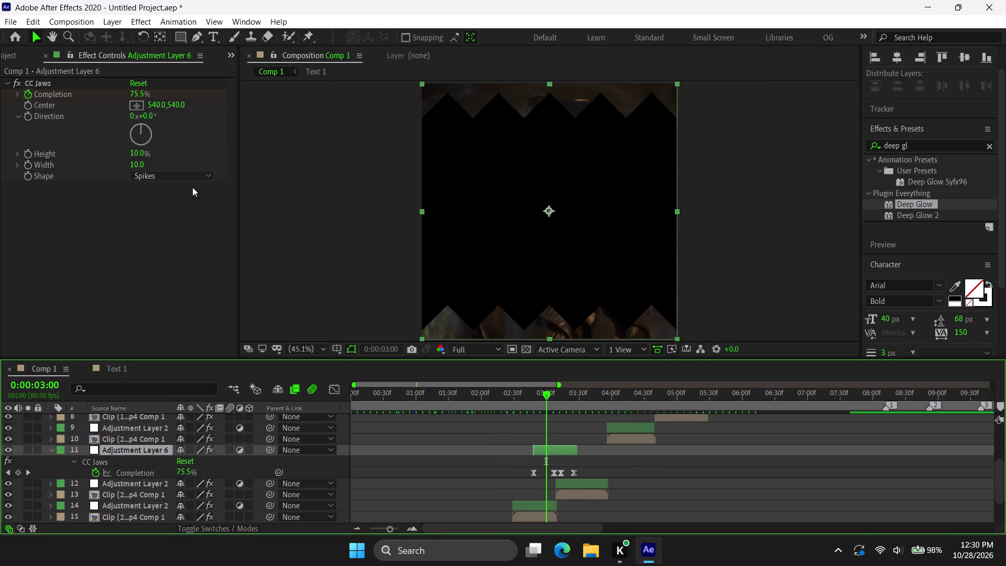
left_click(169, 177)
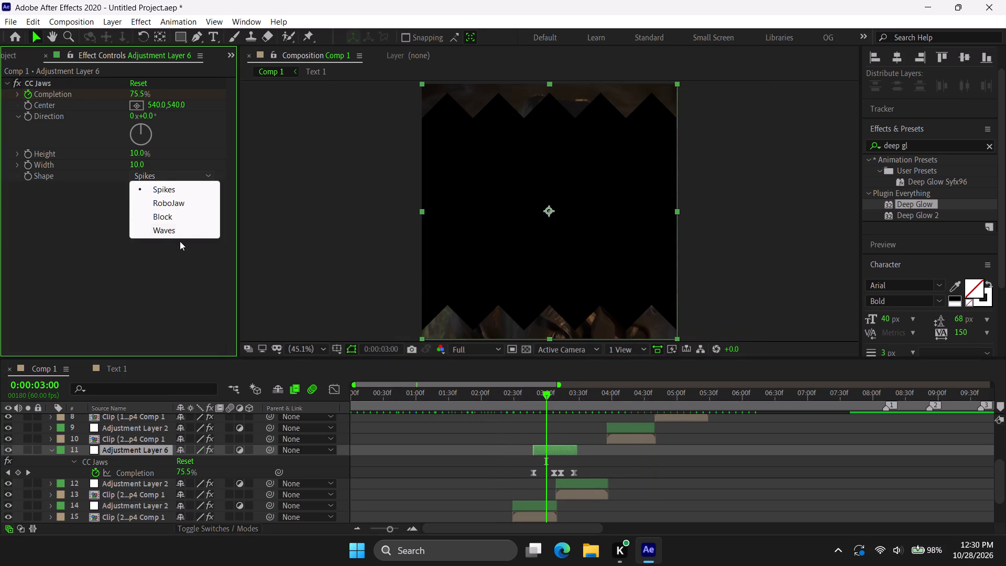
left_click(174, 219)
left_click(164, 173)
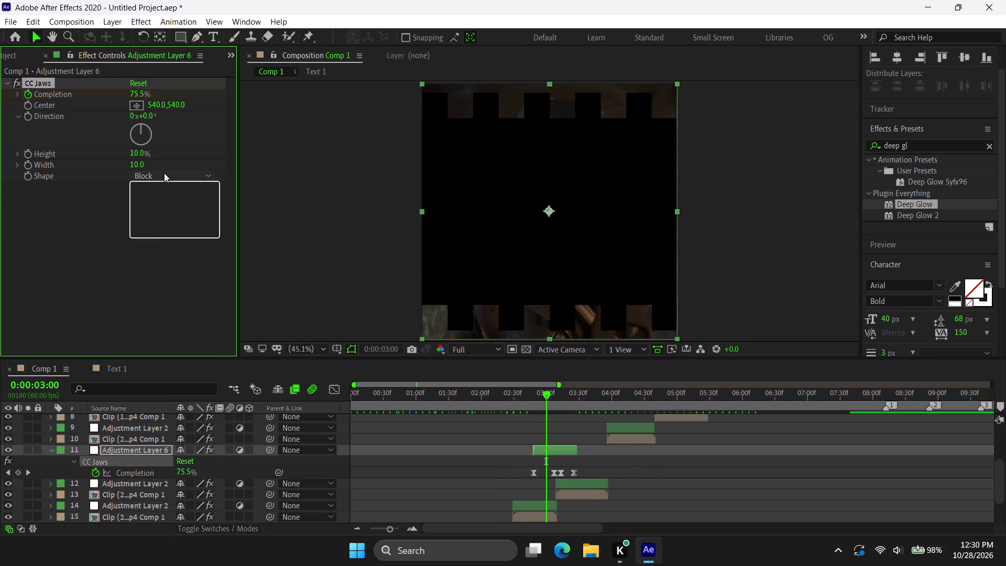
left_click(90, 167)
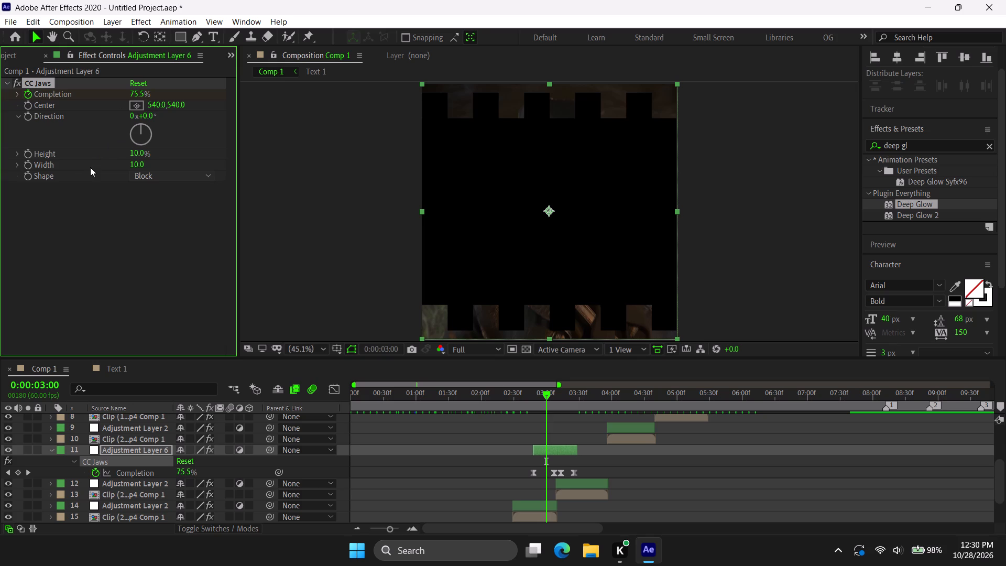
left_click_drag(143, 156, 64, 169)
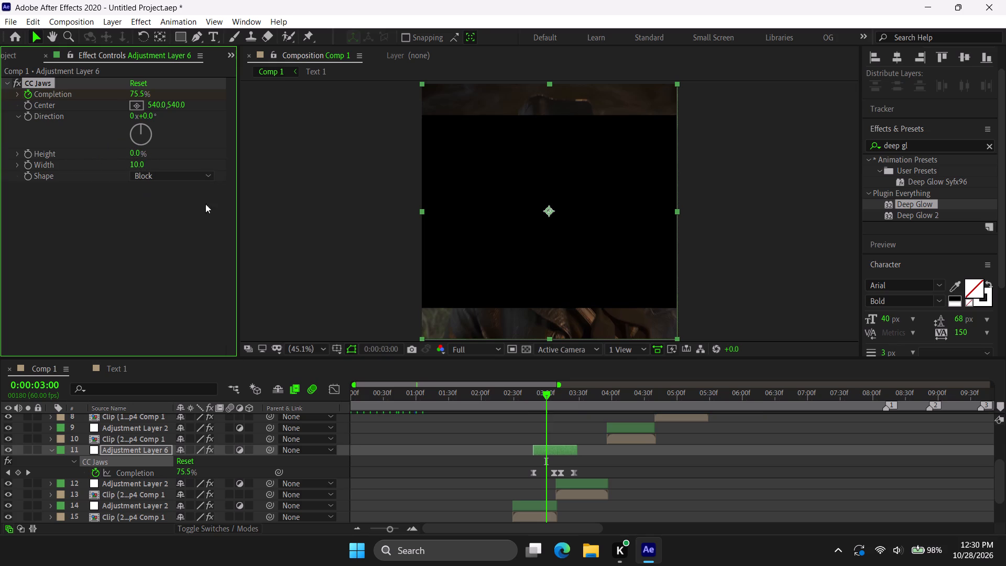
left_click_drag(179, 183, 172, 178)
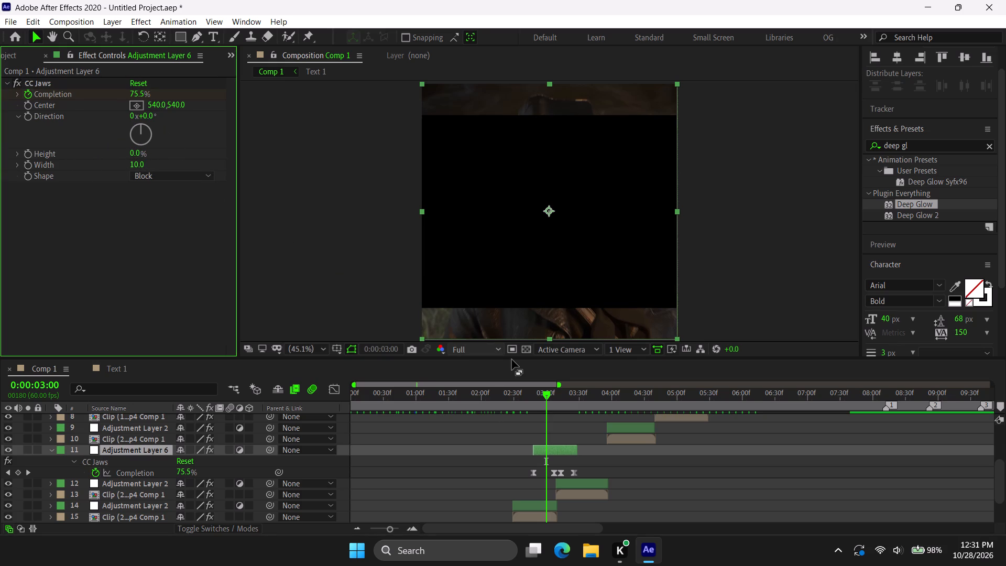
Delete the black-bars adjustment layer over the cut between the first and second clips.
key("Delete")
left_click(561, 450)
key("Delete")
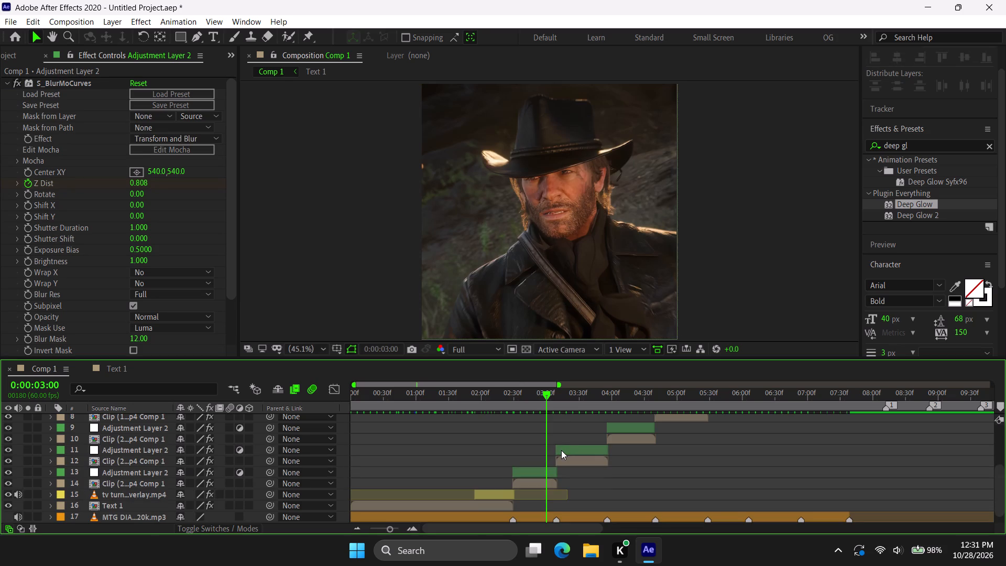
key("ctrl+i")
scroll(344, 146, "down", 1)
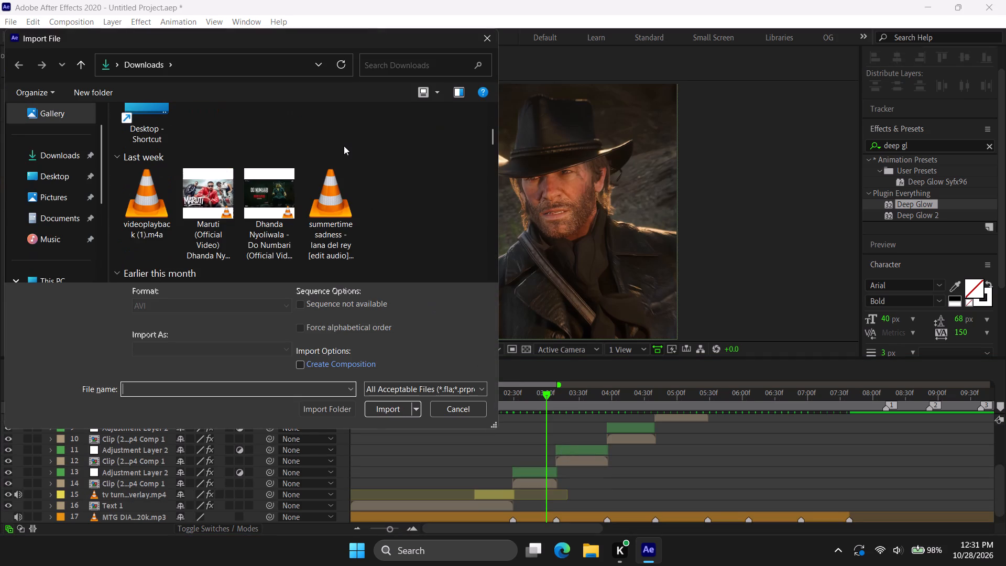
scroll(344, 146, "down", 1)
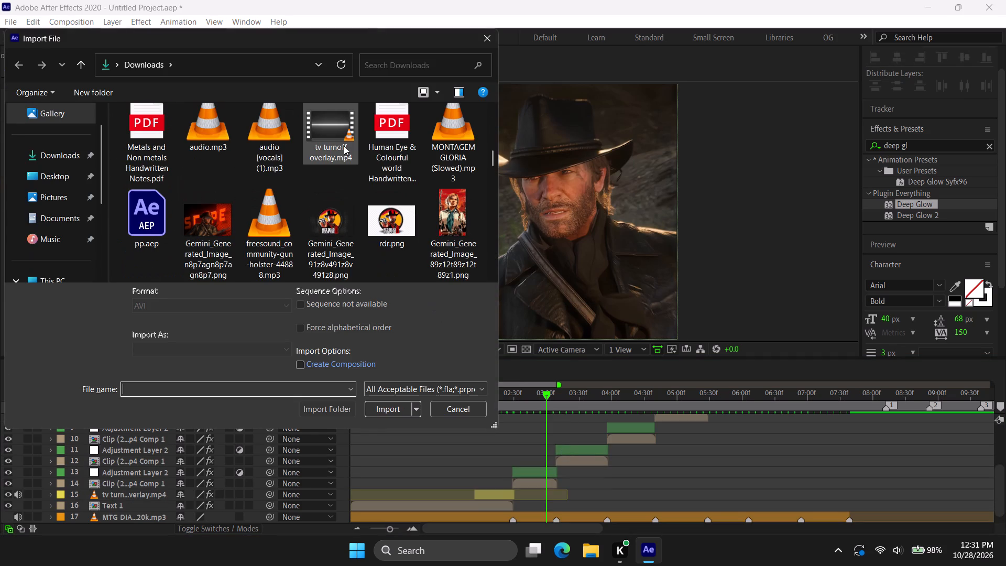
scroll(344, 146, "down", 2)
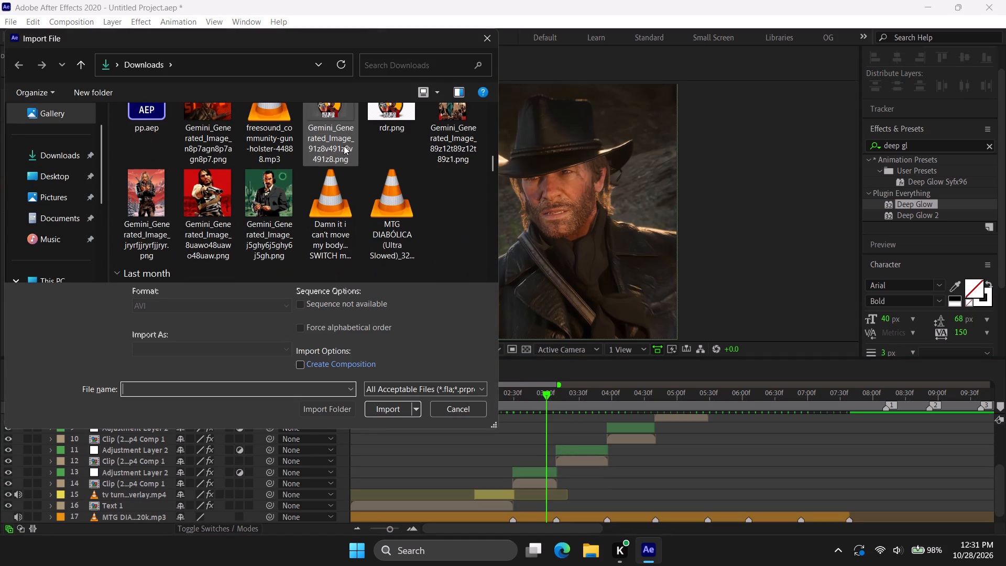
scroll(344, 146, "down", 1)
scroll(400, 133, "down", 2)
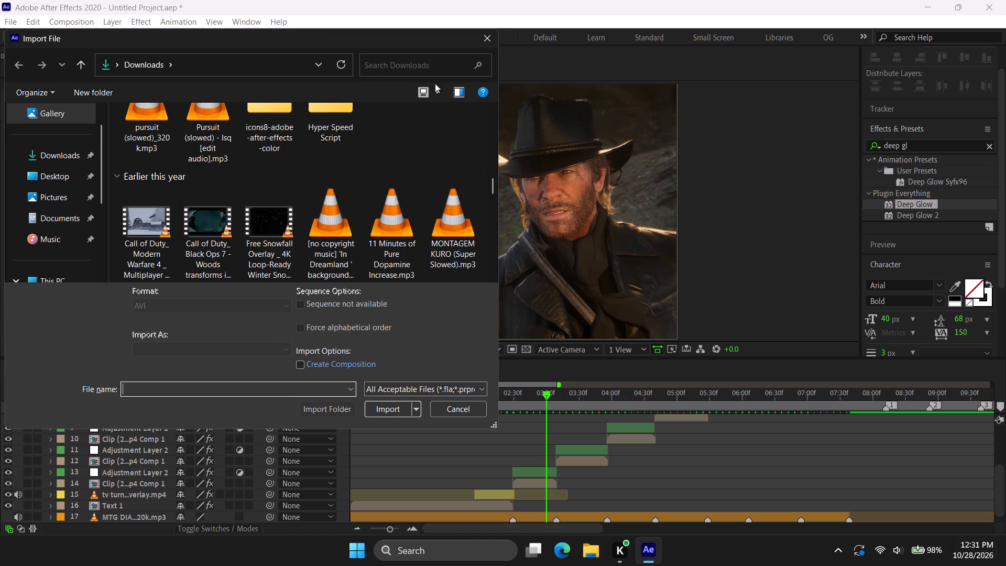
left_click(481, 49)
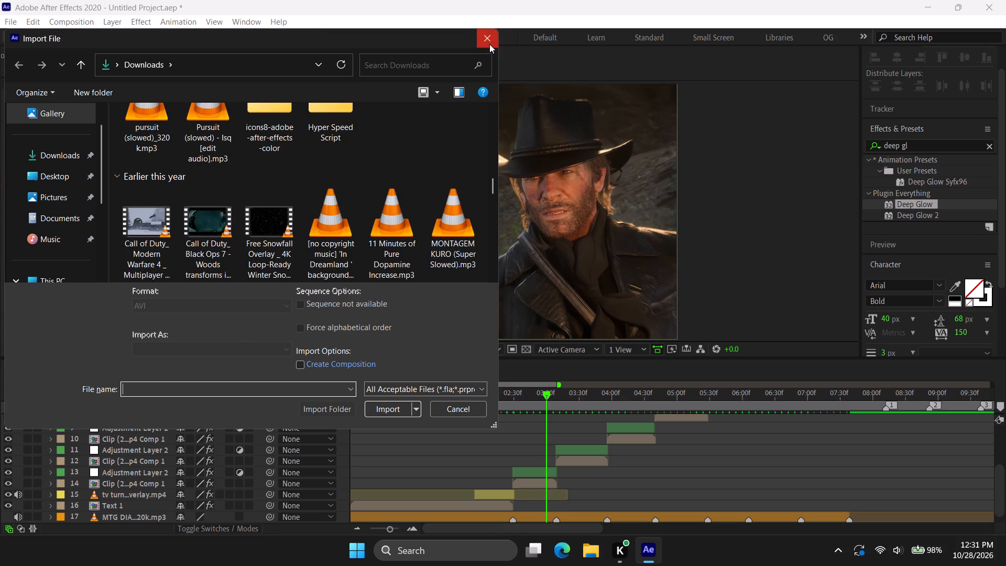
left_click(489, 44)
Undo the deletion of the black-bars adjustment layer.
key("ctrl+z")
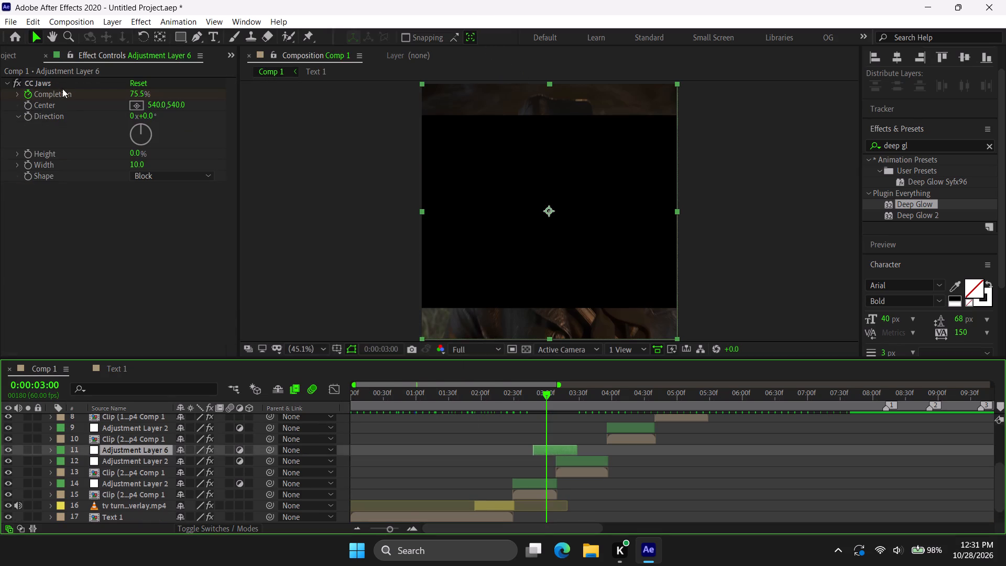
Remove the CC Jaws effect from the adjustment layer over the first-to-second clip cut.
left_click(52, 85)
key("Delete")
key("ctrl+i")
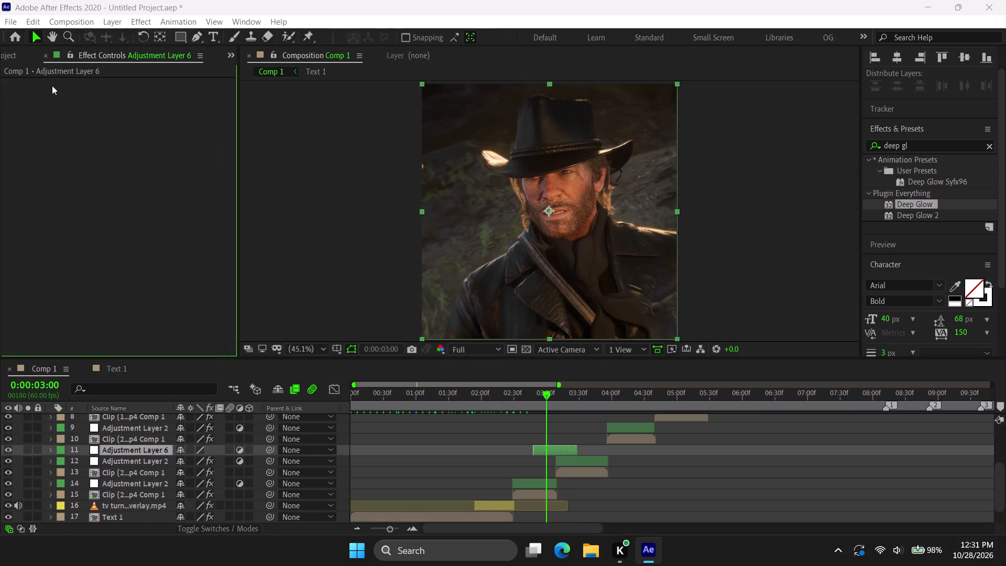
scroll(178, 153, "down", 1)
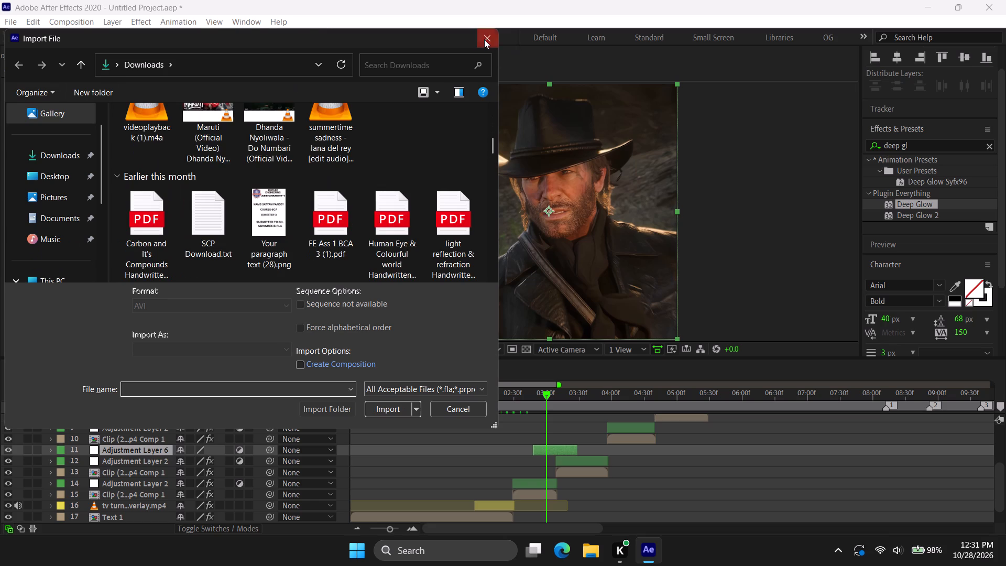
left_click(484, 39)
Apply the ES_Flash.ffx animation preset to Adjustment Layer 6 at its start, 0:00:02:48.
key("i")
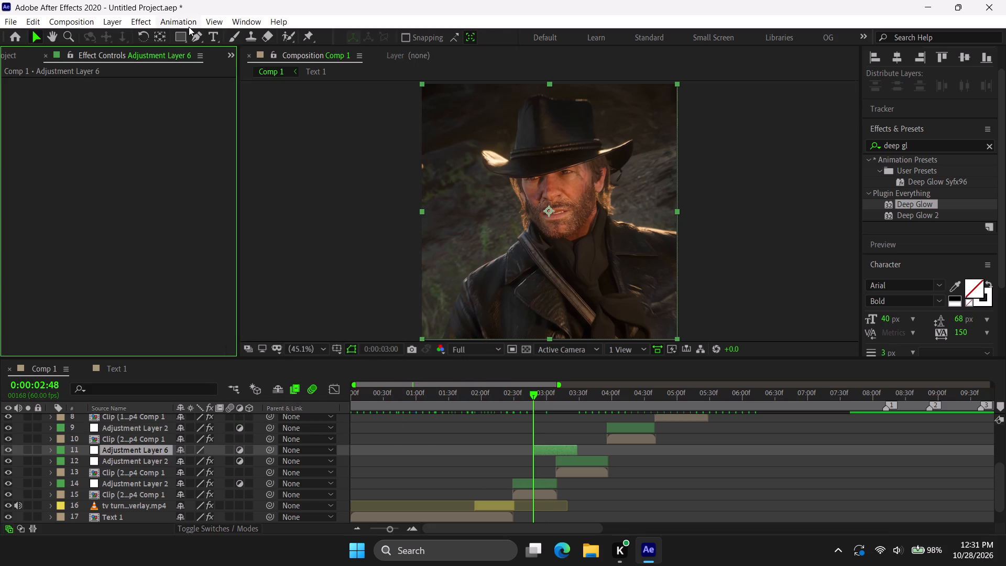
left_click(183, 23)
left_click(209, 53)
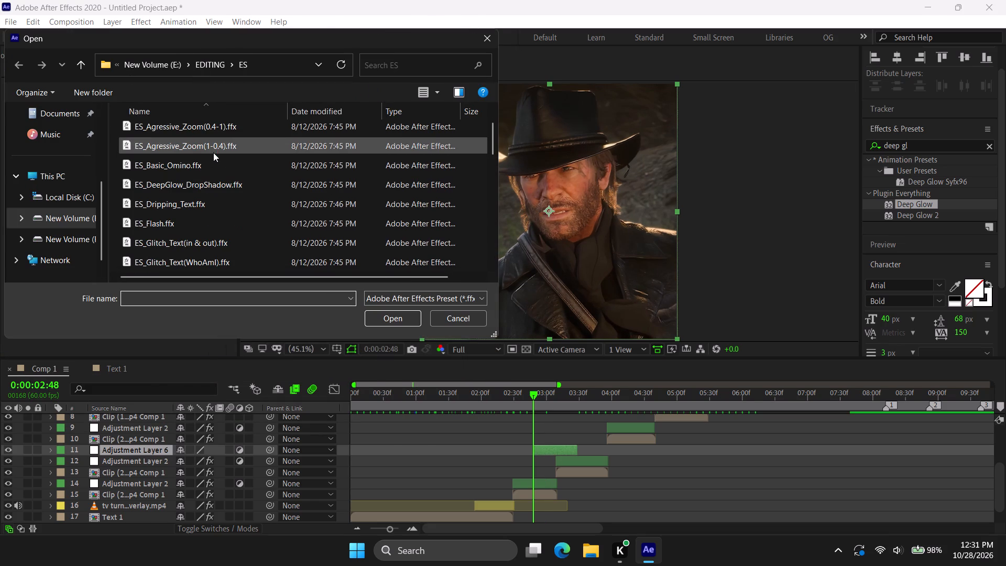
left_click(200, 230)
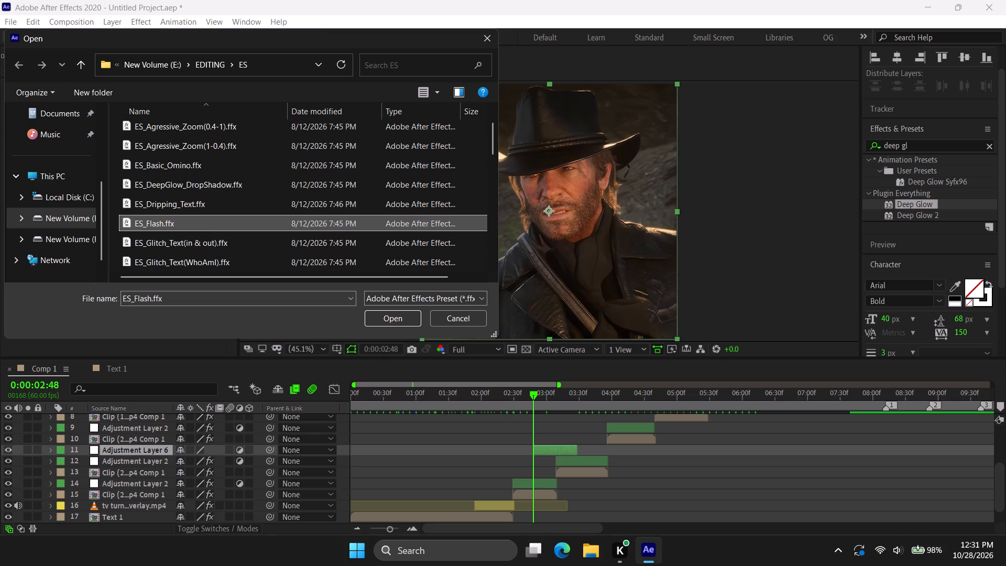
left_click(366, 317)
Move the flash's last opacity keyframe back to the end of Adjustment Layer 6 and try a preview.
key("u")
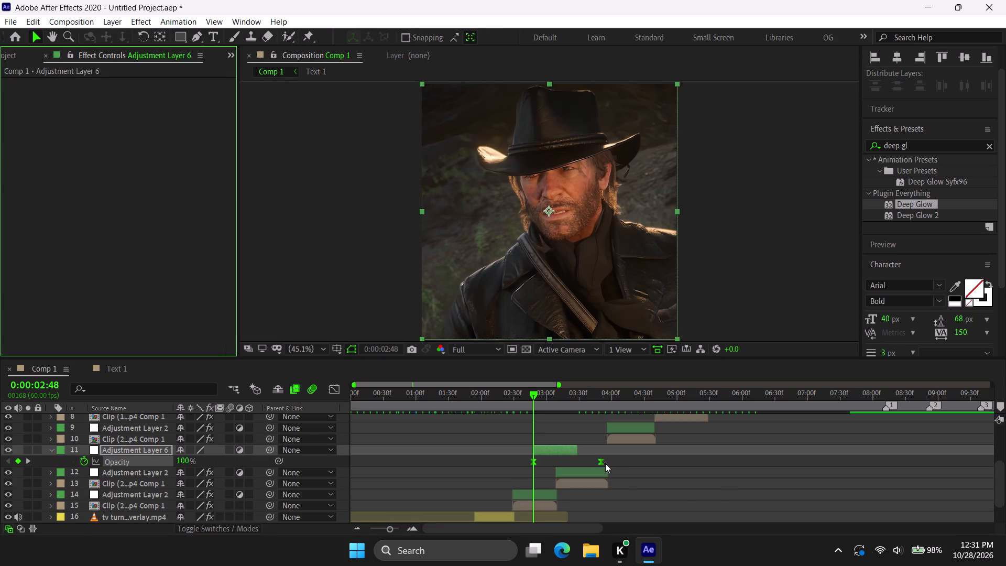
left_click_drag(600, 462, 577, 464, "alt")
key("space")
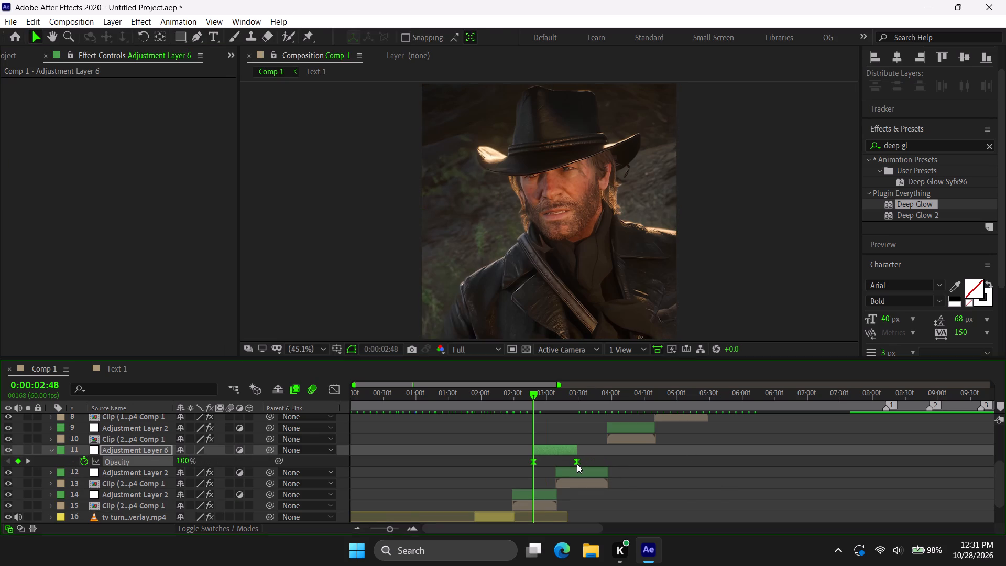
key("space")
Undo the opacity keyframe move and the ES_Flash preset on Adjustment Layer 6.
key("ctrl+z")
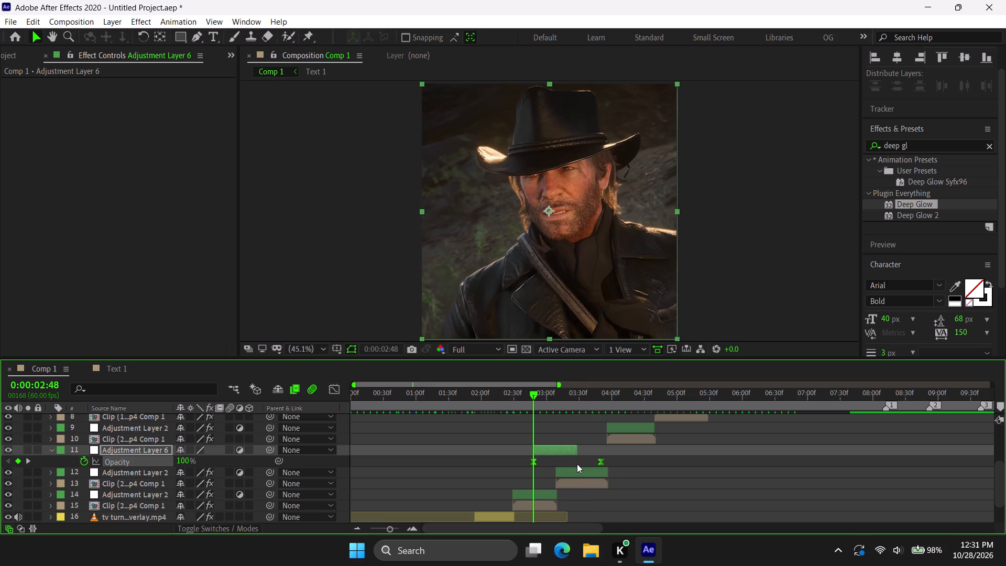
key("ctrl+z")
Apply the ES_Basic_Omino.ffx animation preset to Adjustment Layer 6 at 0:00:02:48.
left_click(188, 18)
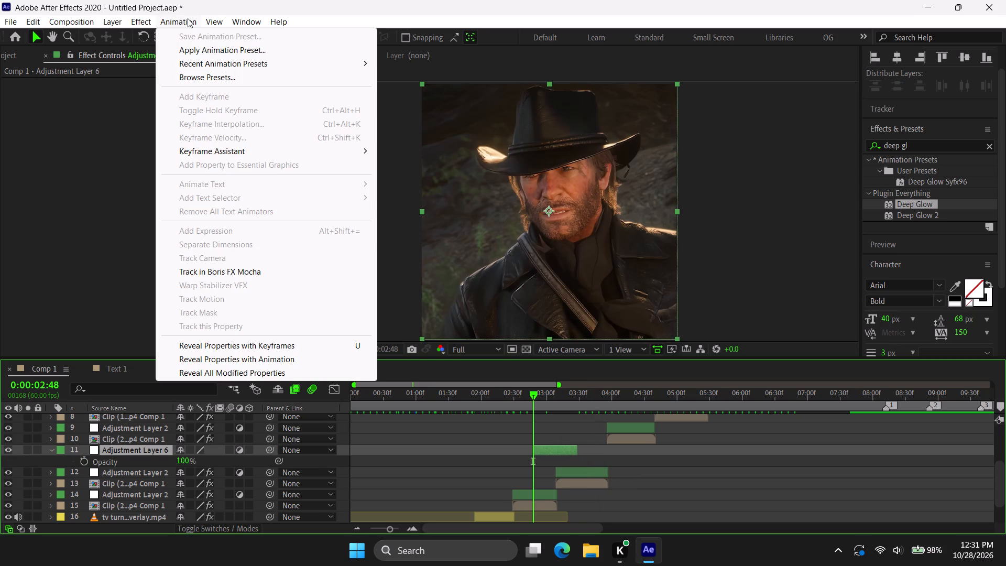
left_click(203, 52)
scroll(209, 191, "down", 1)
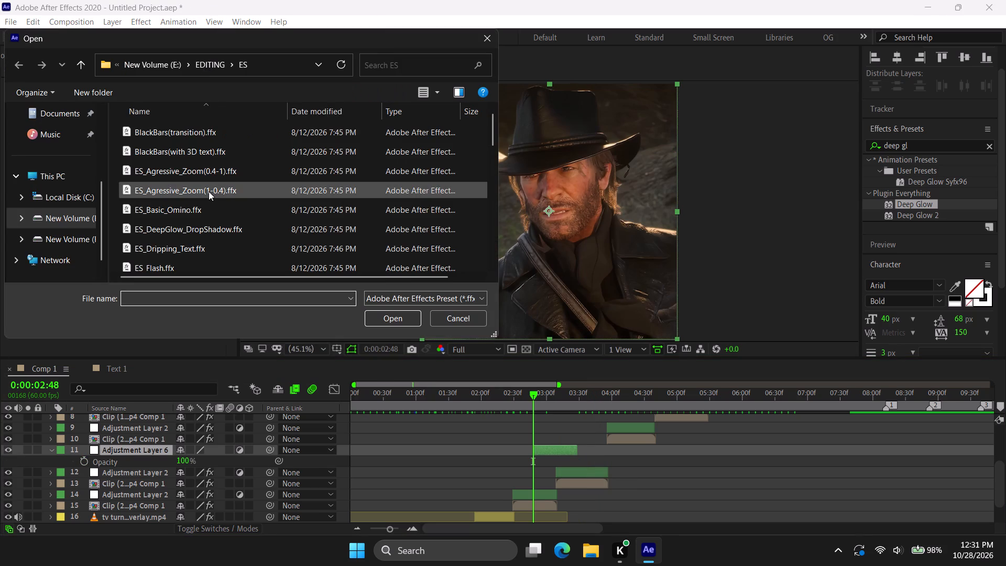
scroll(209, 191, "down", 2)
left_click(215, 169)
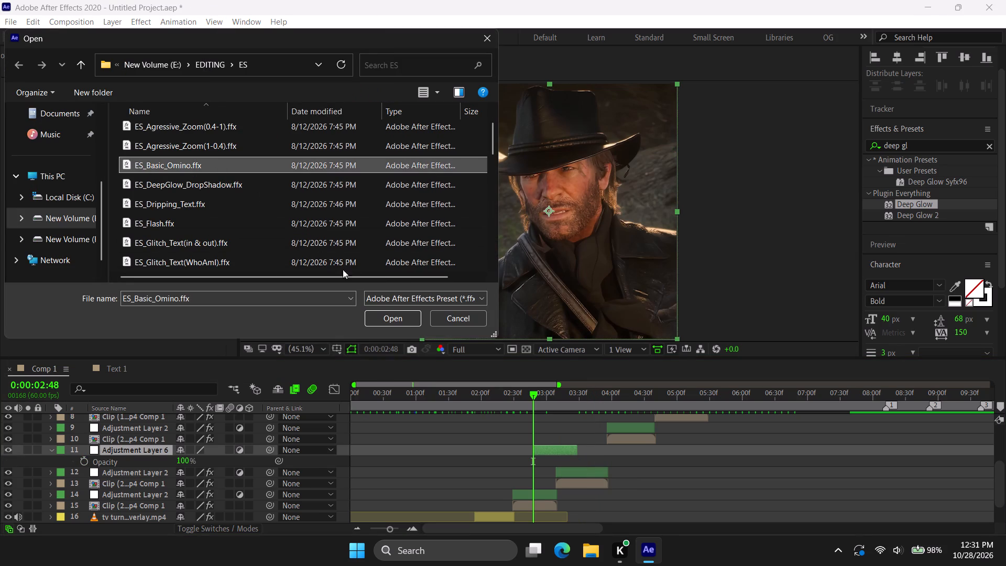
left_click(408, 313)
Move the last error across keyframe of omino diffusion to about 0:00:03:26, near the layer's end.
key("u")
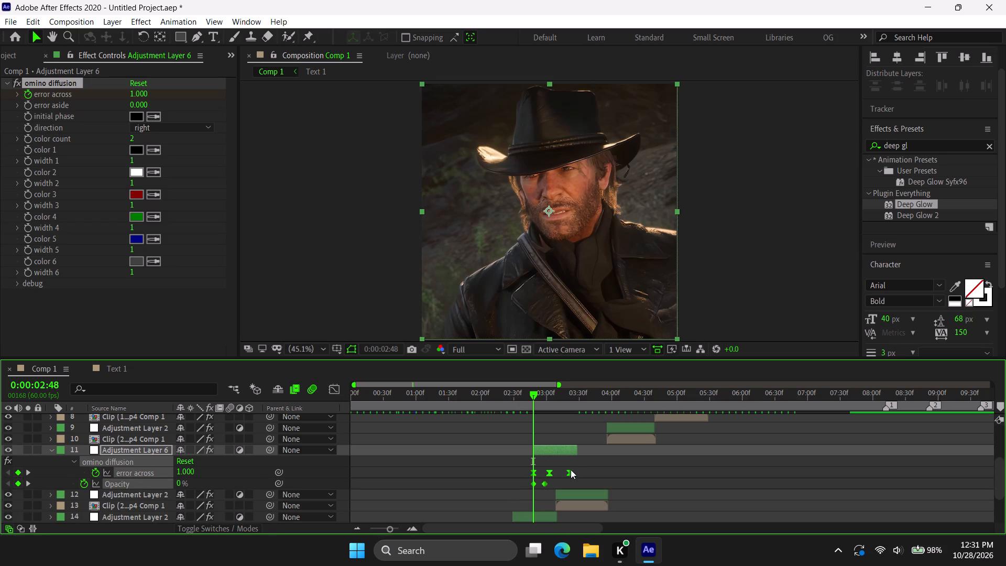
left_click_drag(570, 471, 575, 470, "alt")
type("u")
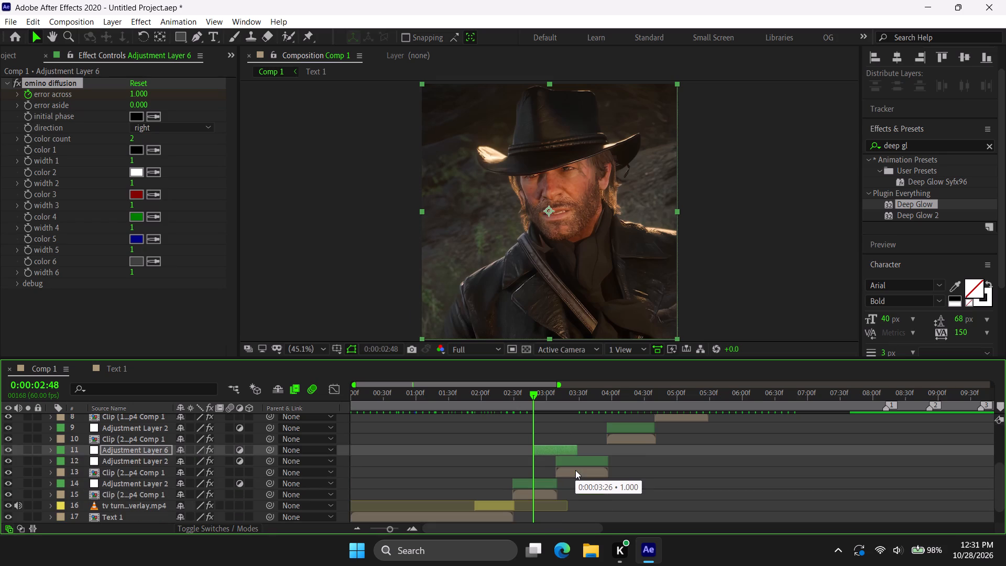
Preview the omino diffusion transition over the first-to-second clip cut several times, from around 0:00:02:40.
key("space")
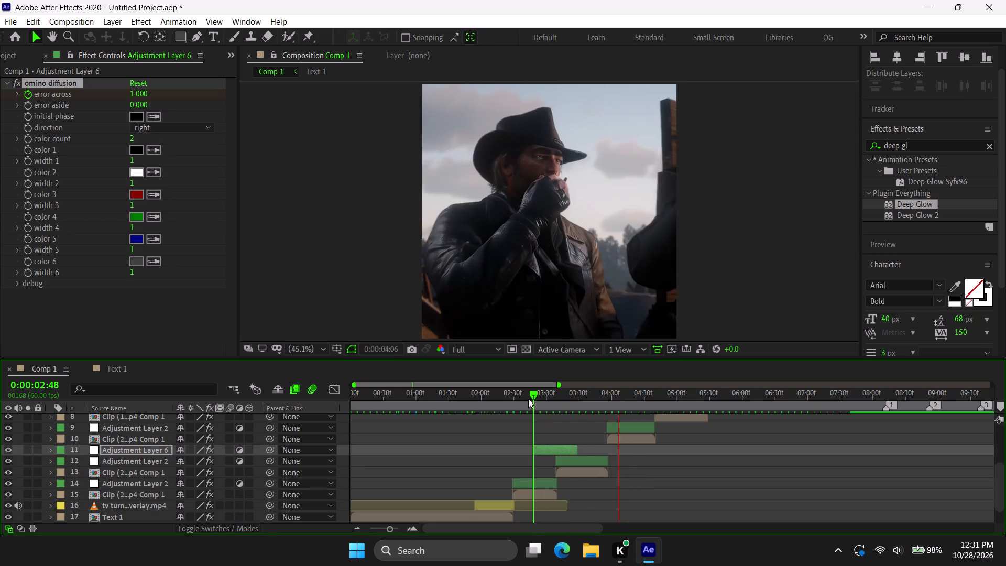
left_click(522, 394)
key("space")
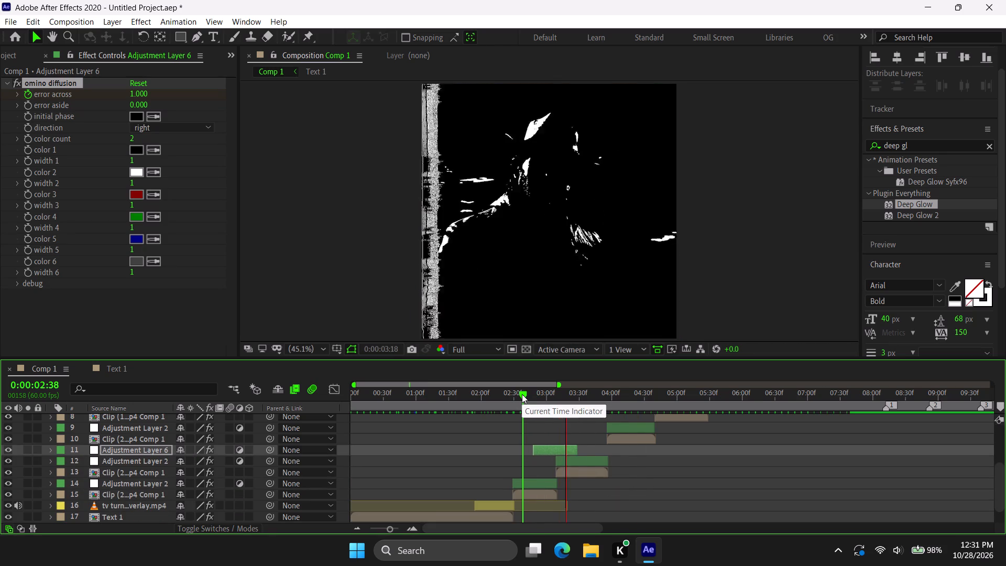
key("space")
left_click(524, 394)
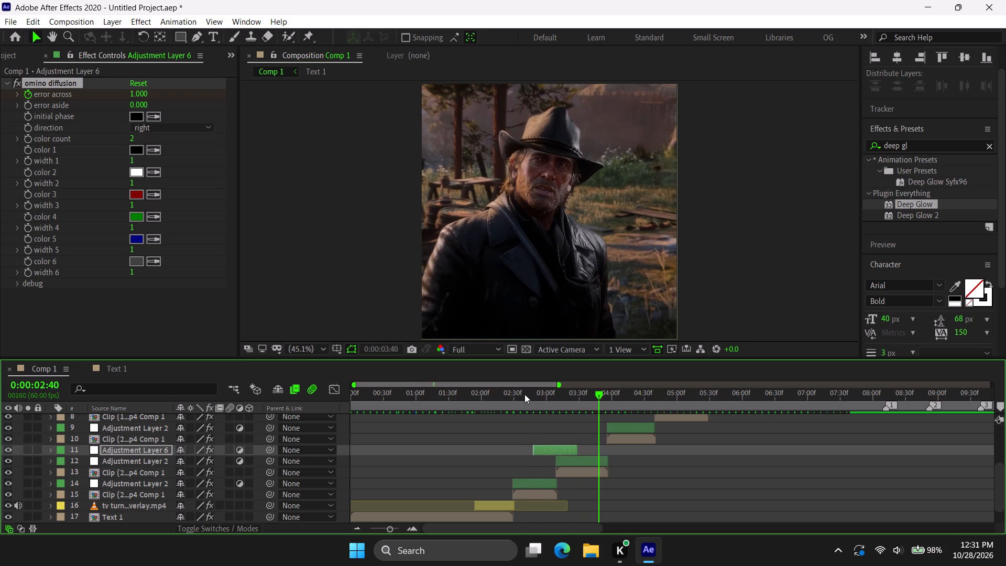
key("space")
key("space")
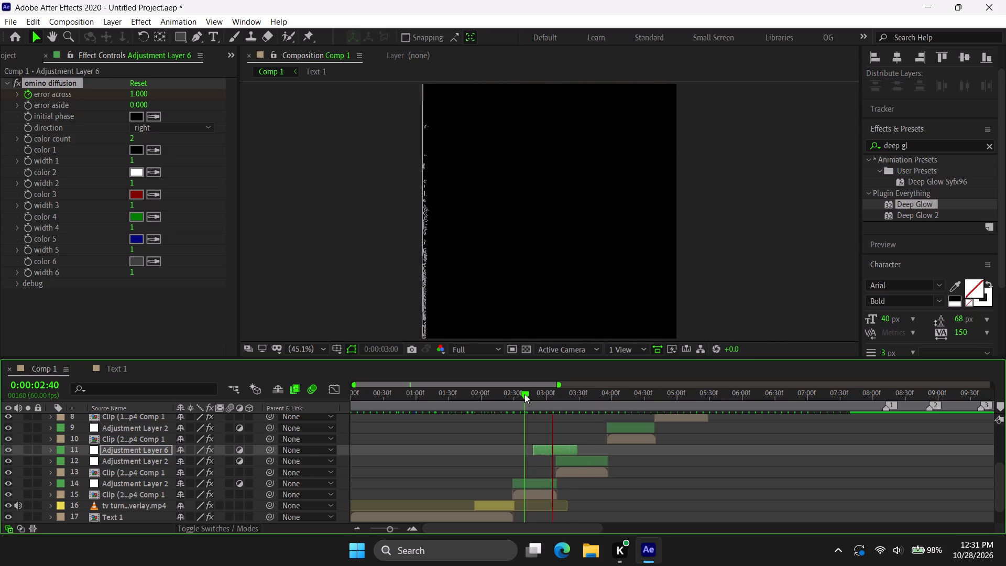
left_click(524, 394)
key("space")
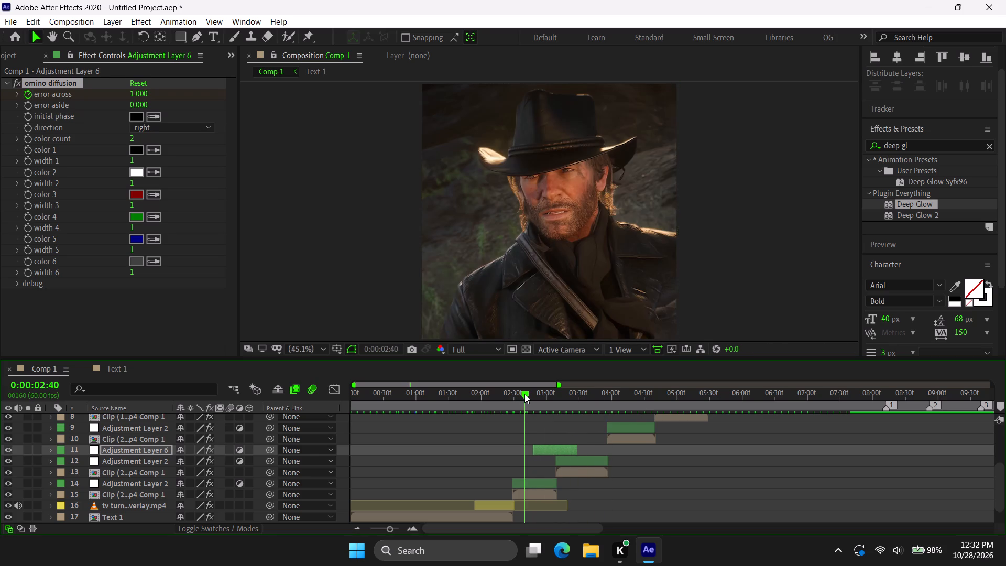
key("space")
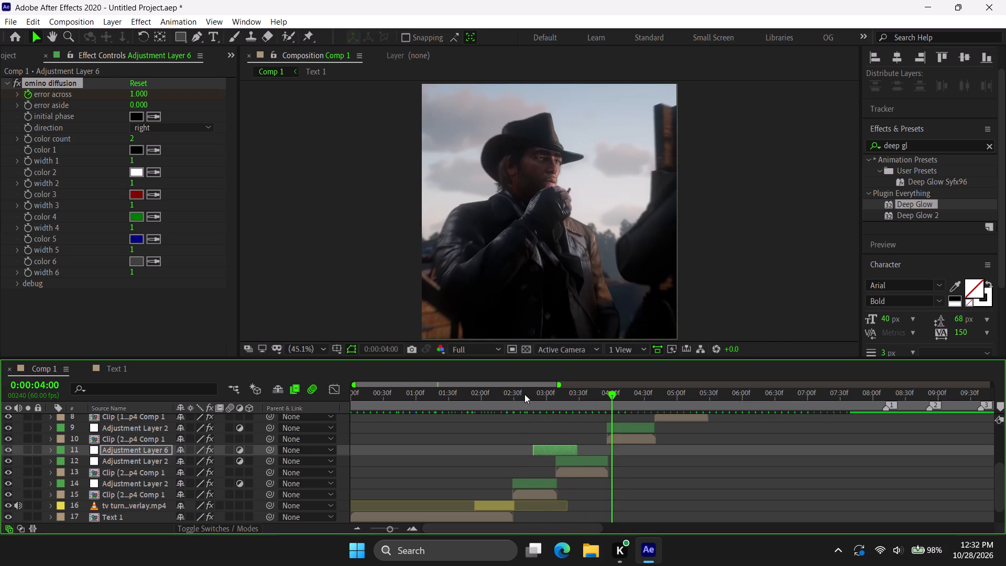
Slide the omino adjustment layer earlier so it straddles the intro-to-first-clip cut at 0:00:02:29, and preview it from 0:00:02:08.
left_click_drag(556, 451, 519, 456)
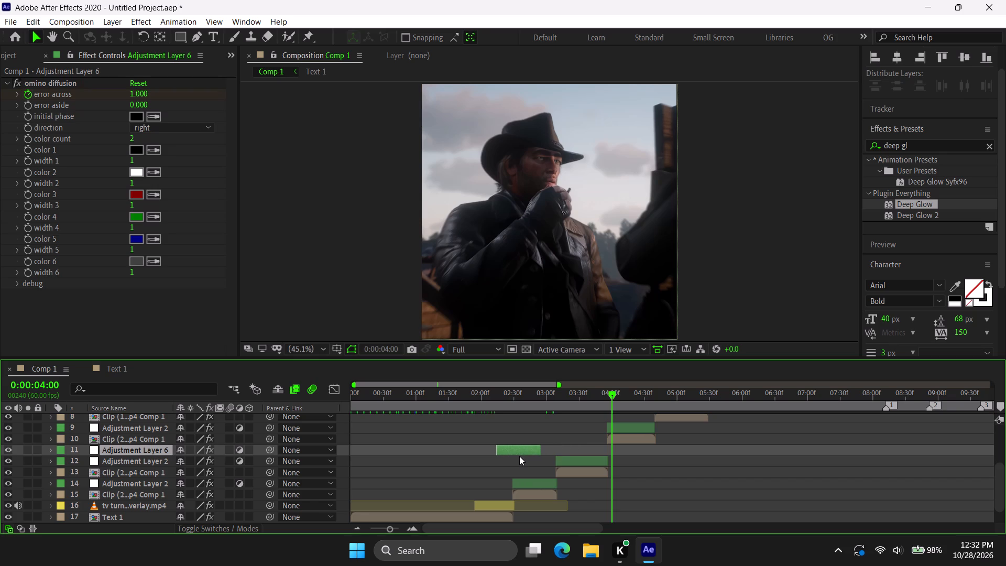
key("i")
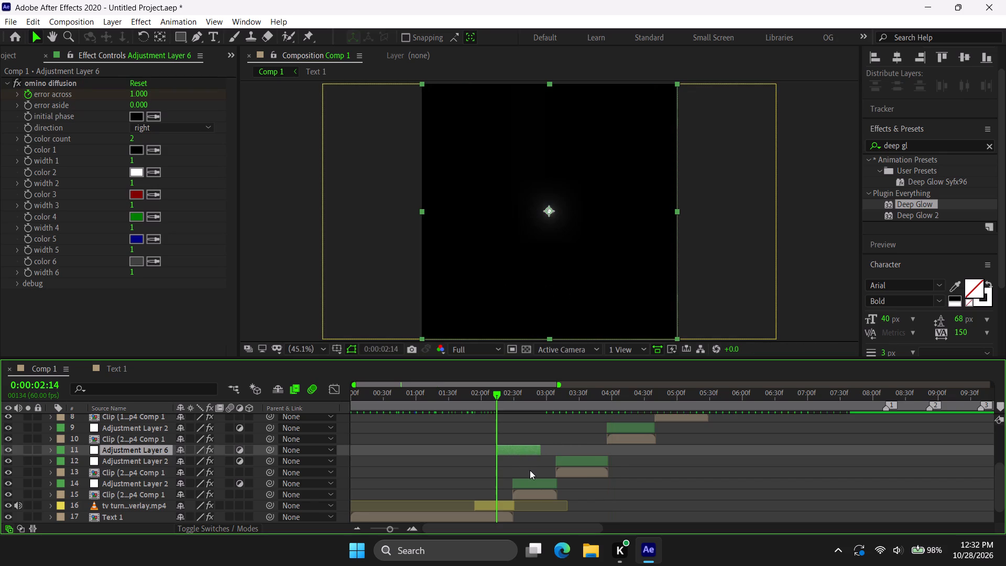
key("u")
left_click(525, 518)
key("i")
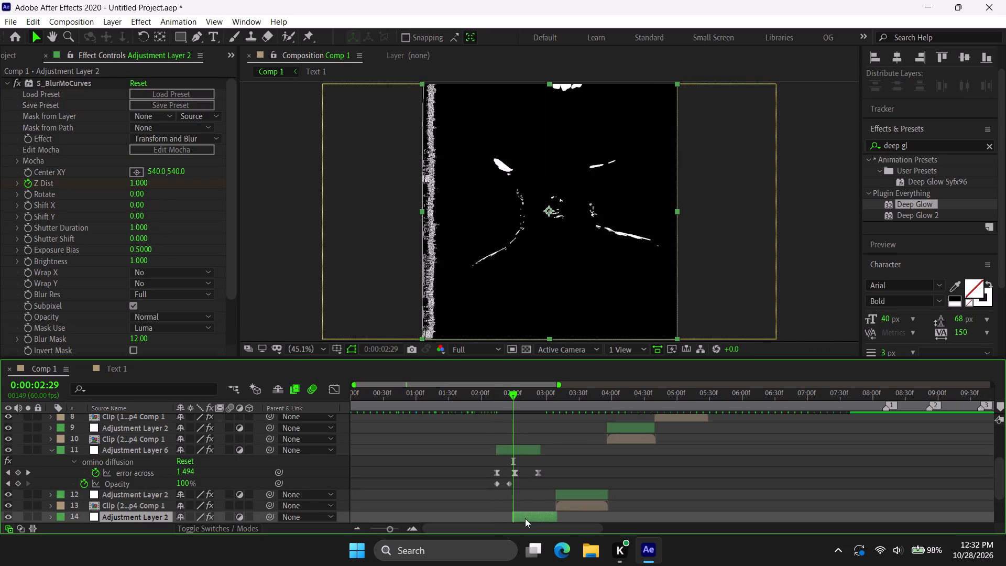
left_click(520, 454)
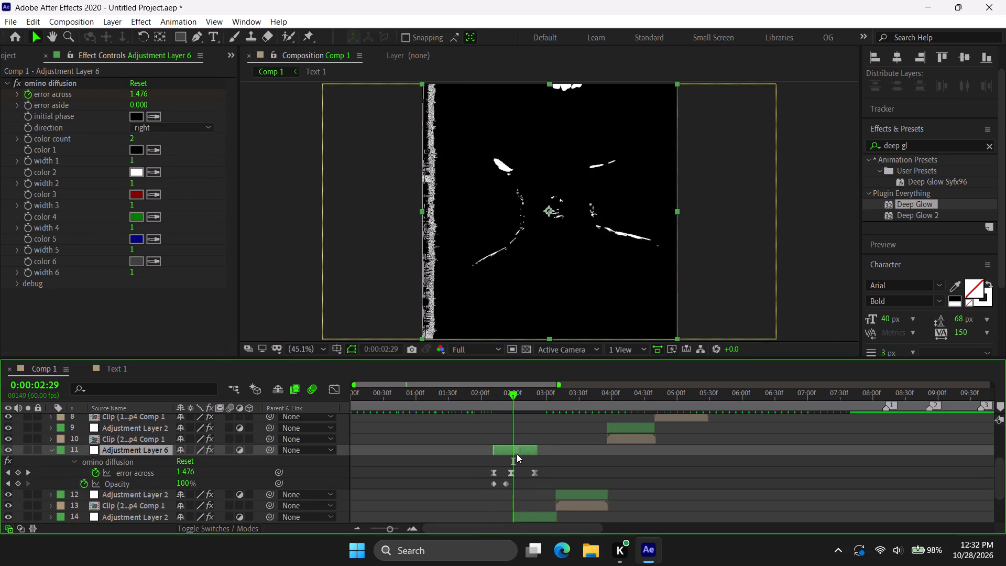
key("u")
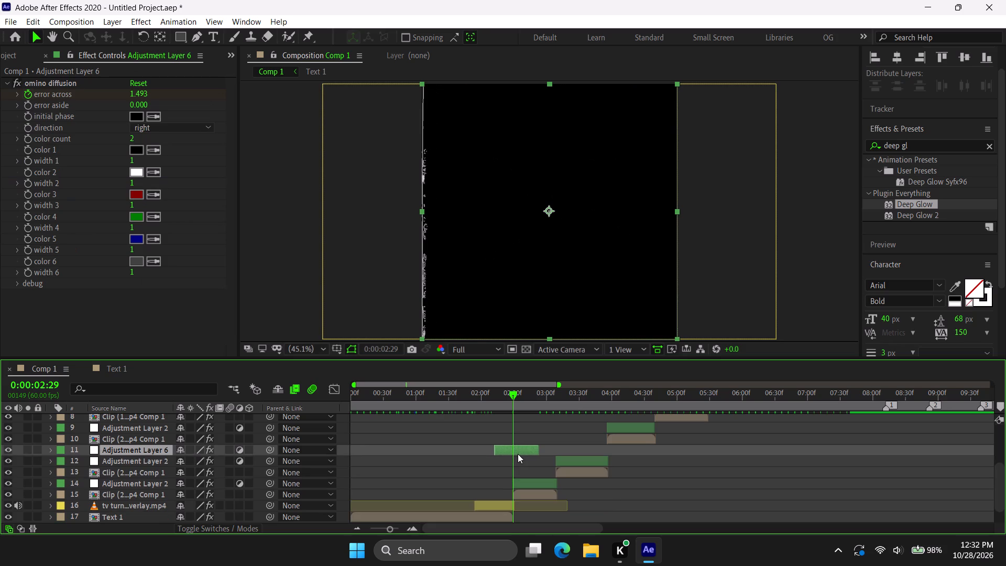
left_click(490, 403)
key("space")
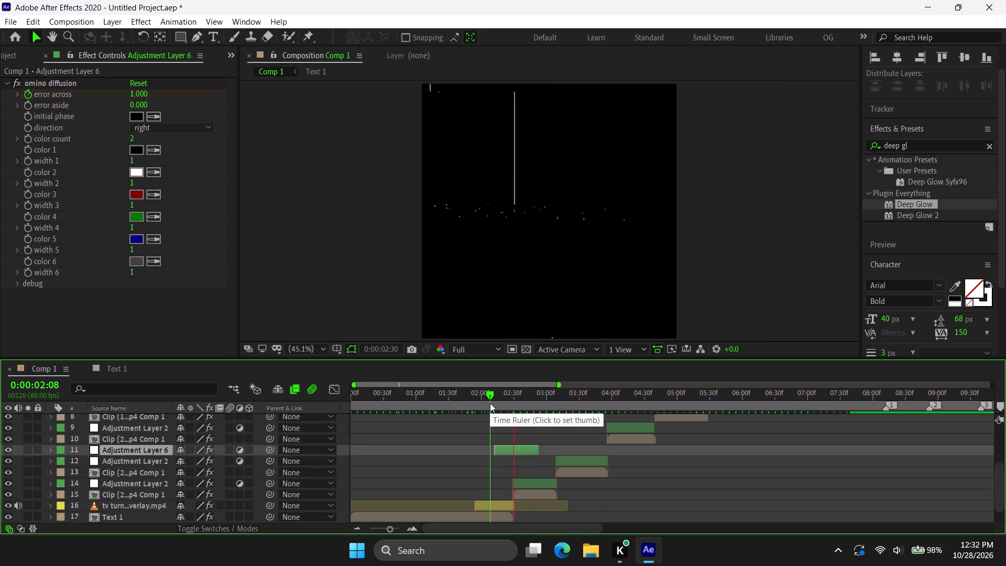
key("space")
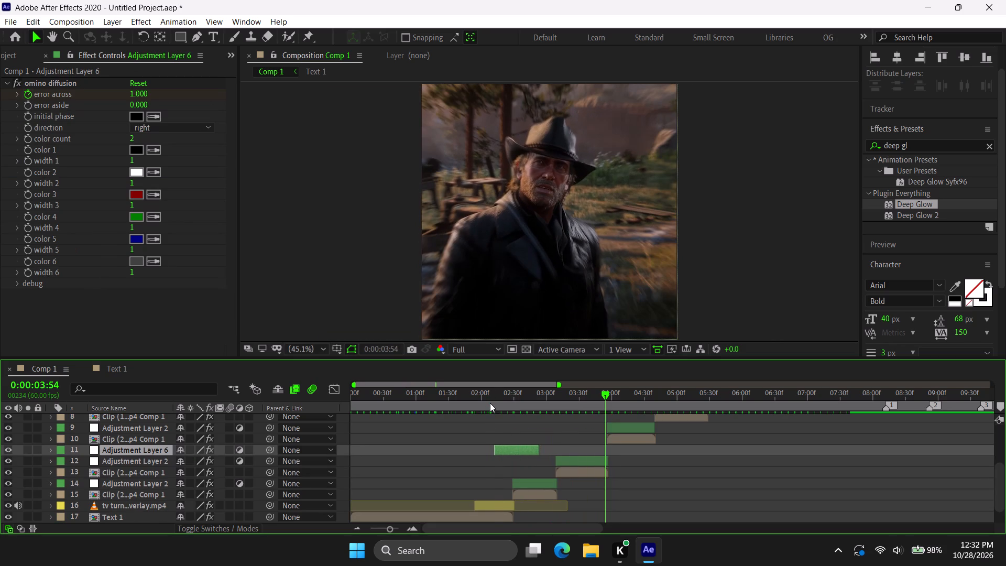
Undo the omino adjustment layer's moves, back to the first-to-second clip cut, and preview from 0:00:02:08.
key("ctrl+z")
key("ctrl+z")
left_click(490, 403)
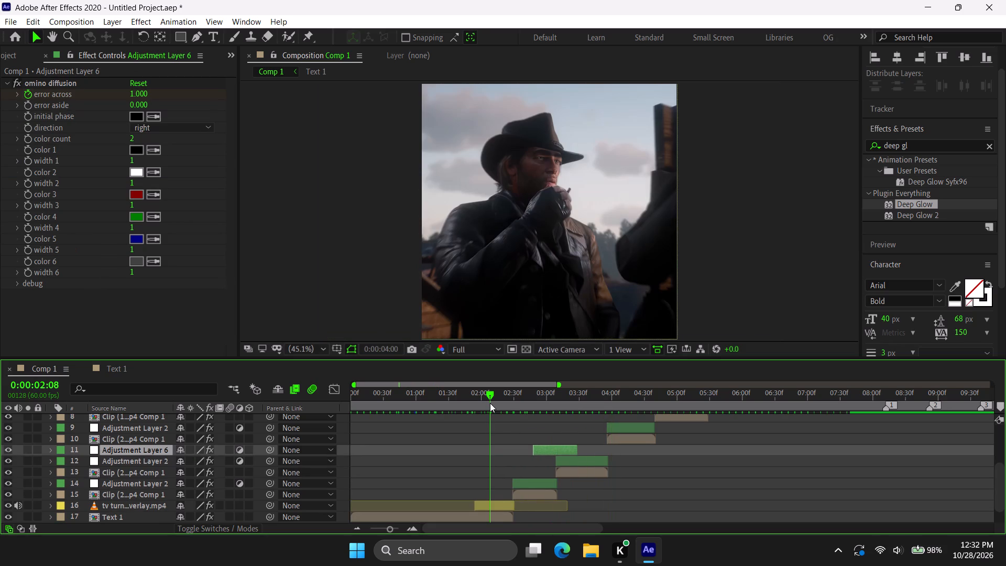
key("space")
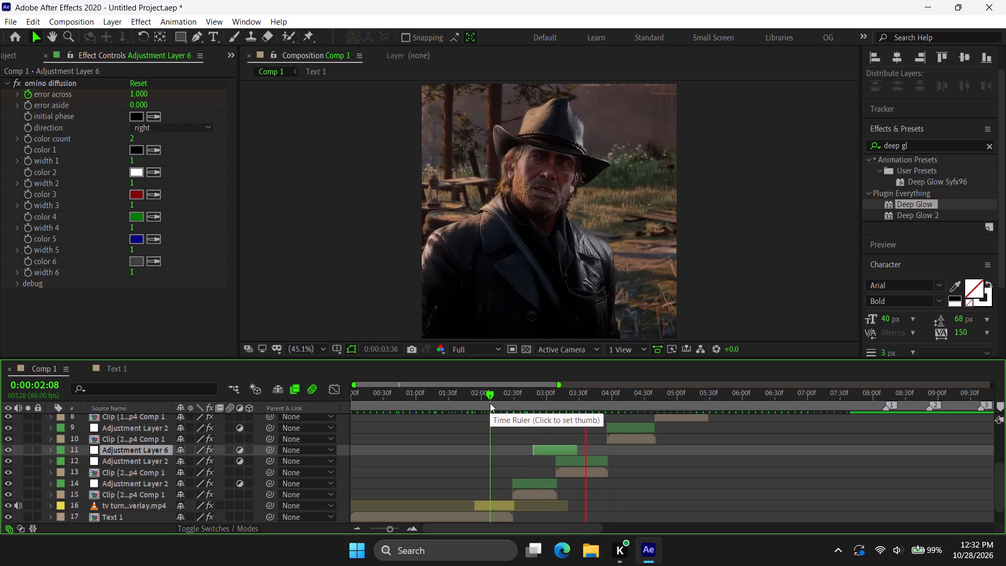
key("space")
Delete Adjustment Layer 6 over the cut between the first and second clips.
key("Delete")
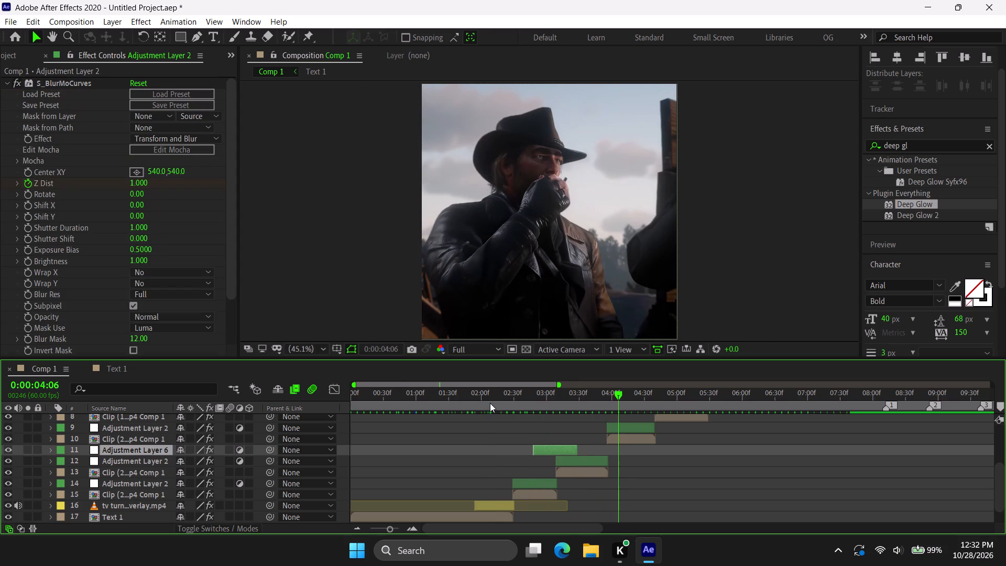
Preview the clip sequence from 0:00:02:11, and return the playhead to 0:00:00:00.
left_click(493, 402)
key("space")
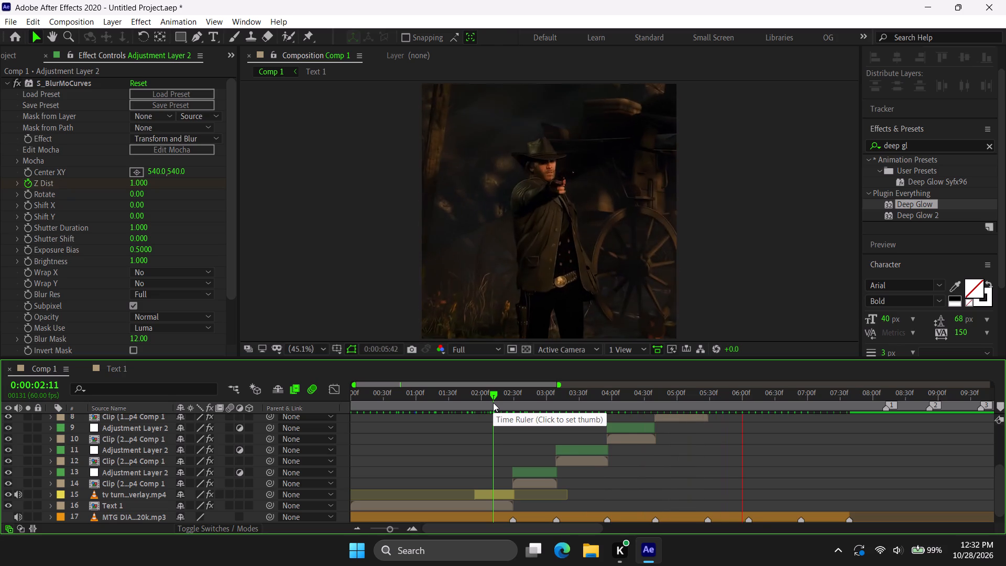
left_click_drag(493, 402, 271, 375)
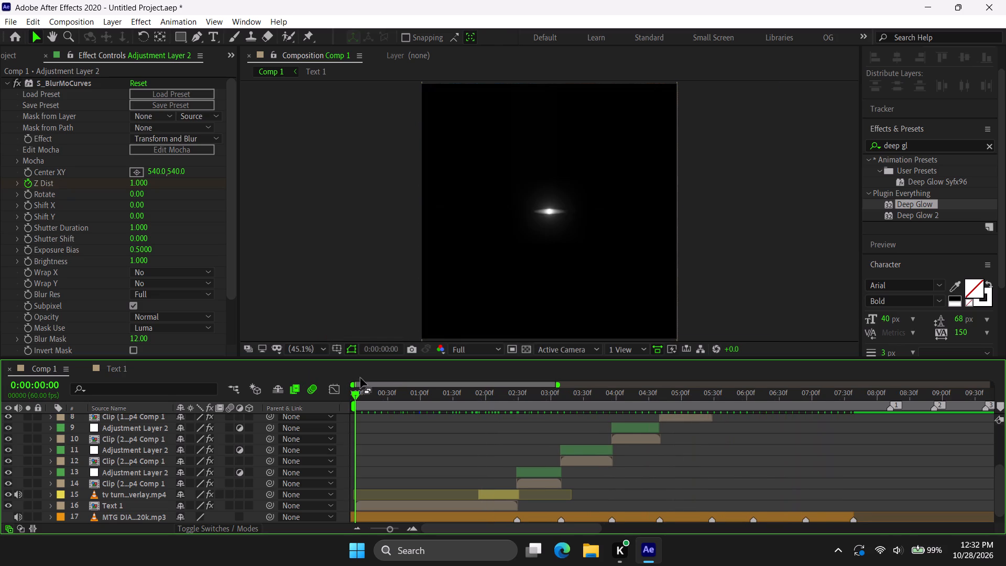
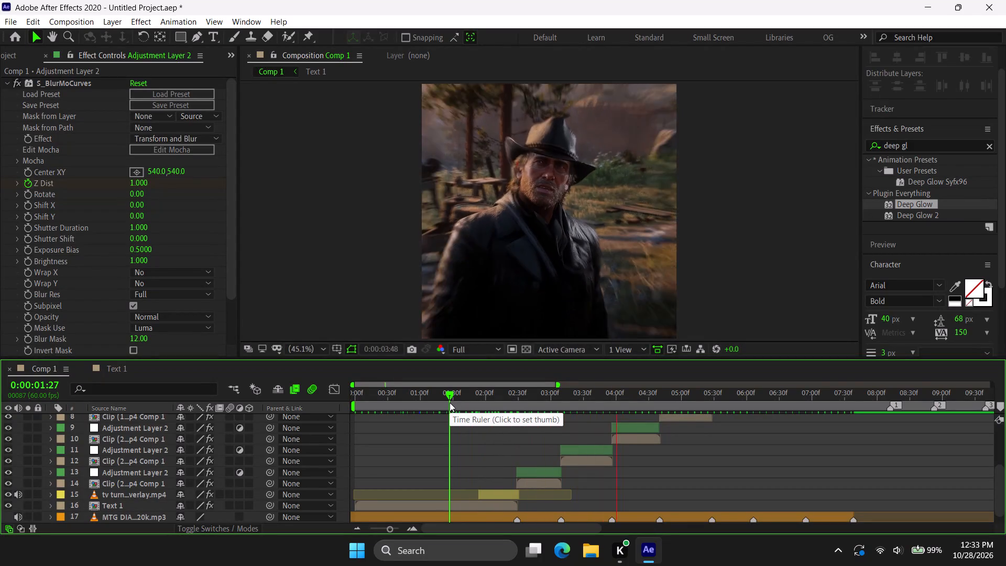
Add an adjustment layer above the first clip's zoom layer, trimmed from 0:00:02:09 to 0:00:02:49 across the intro-to-first-clip cut.
key("space")
left_click(519, 471)
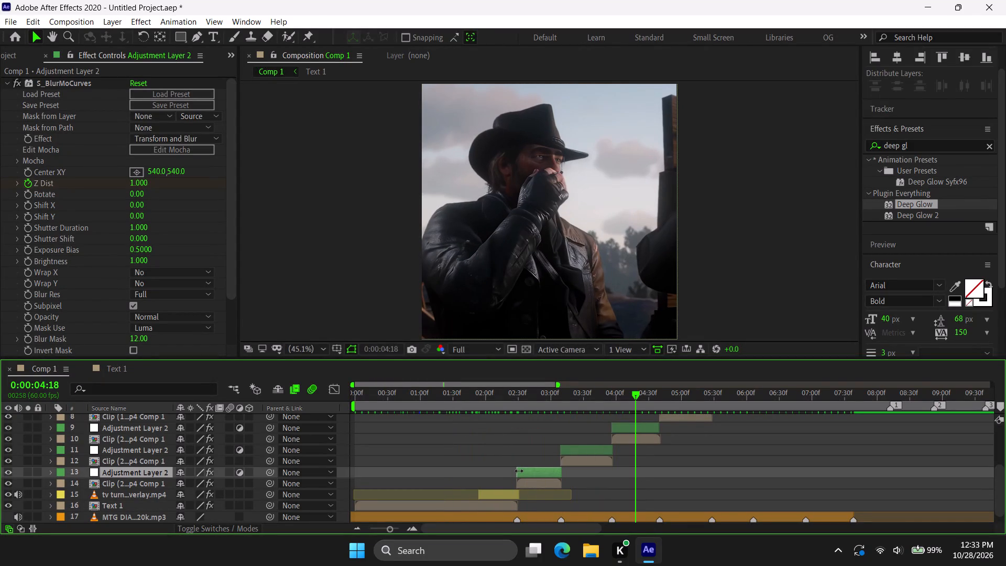
key("i")
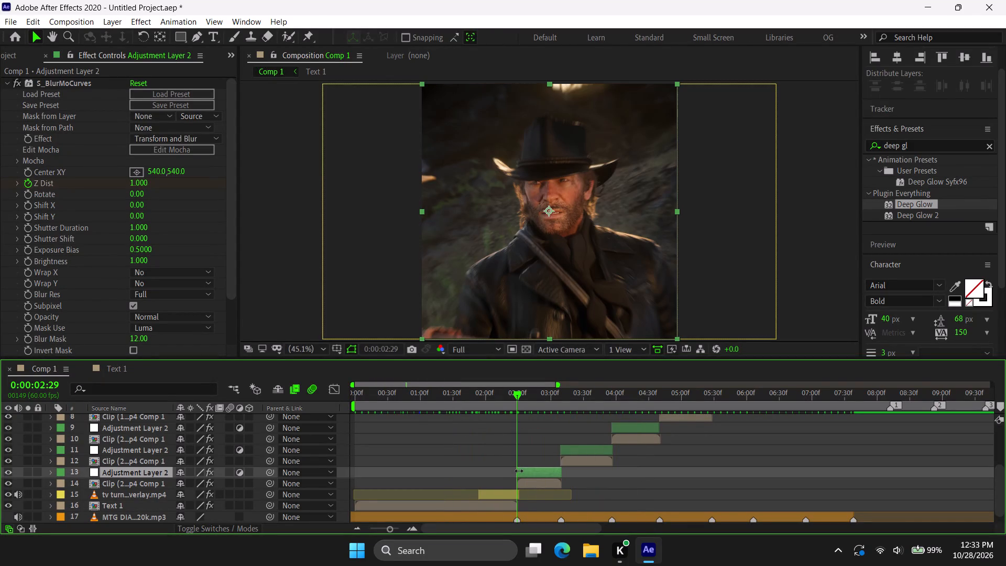
key("ctrl+alt+y")
key("shift+Page_Up")
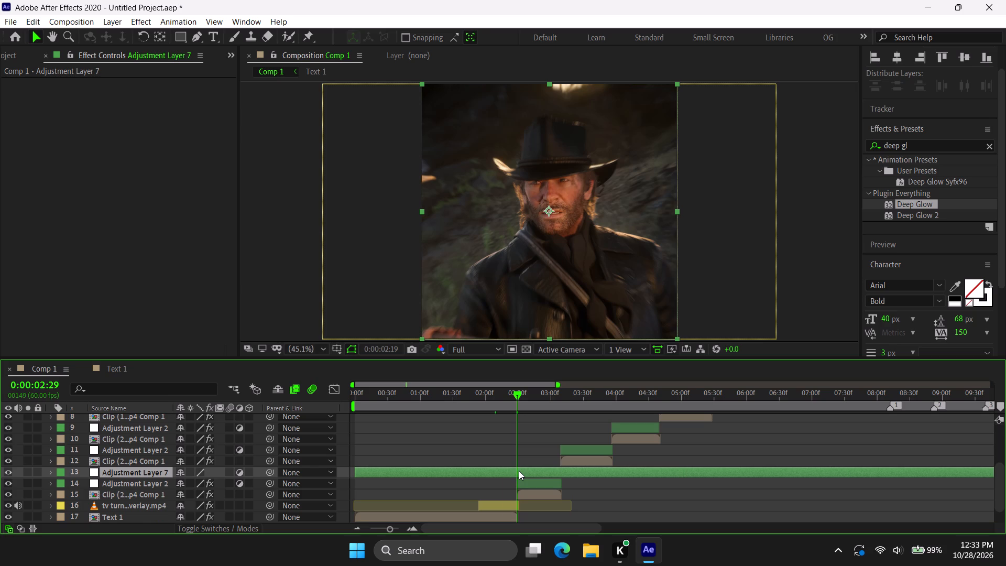
key("shift+Page_Up")
key("alt+bracketleft")
key("shift+Page_Down")
key("shift+Page_Down")
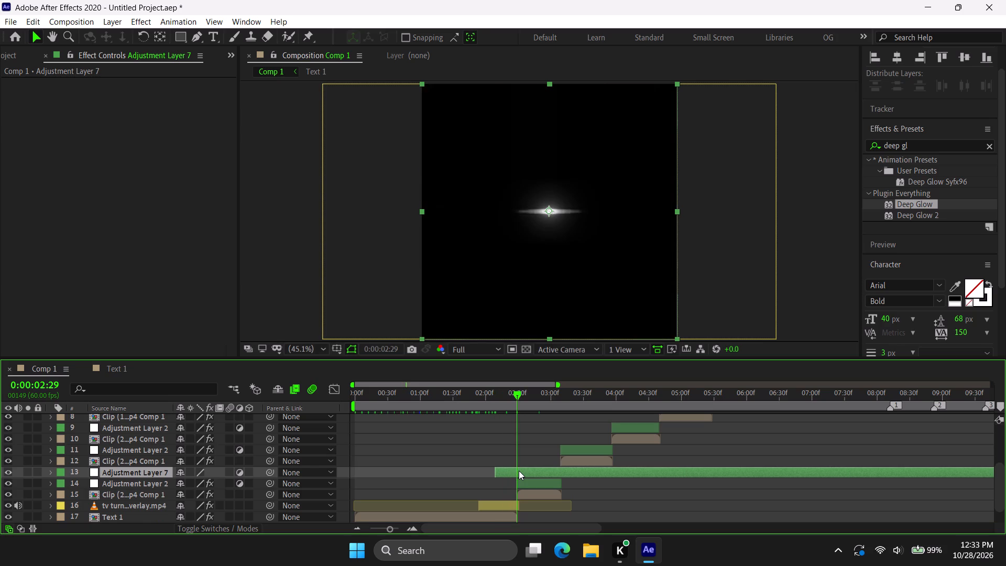
key("shift+Page_Down")
key("shift+Page_Down")
key("alt+bracketright")
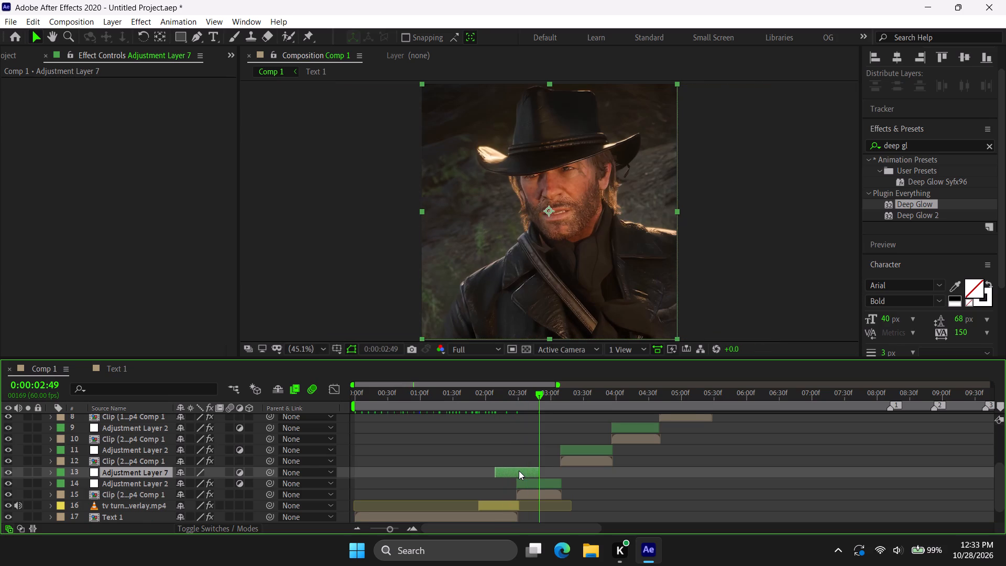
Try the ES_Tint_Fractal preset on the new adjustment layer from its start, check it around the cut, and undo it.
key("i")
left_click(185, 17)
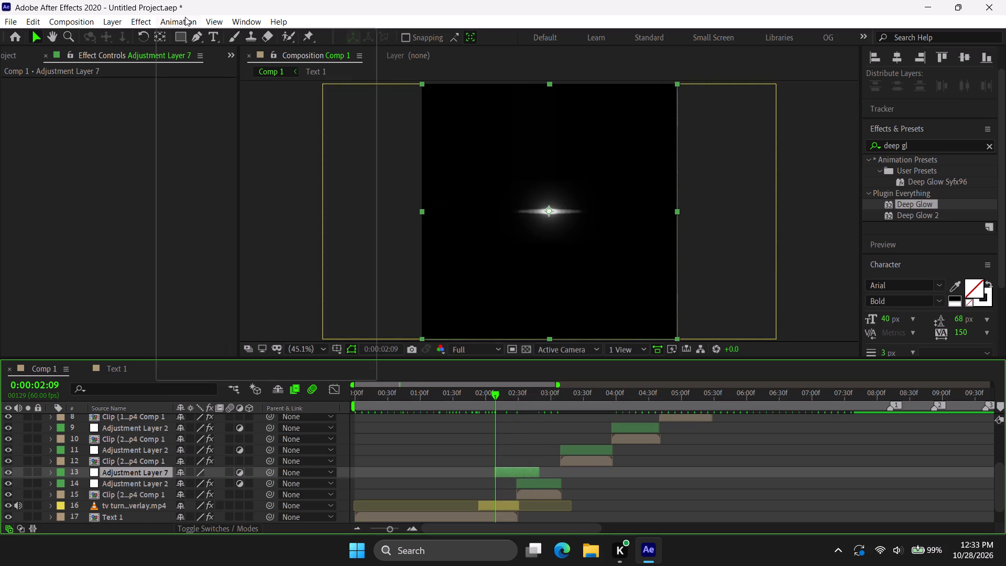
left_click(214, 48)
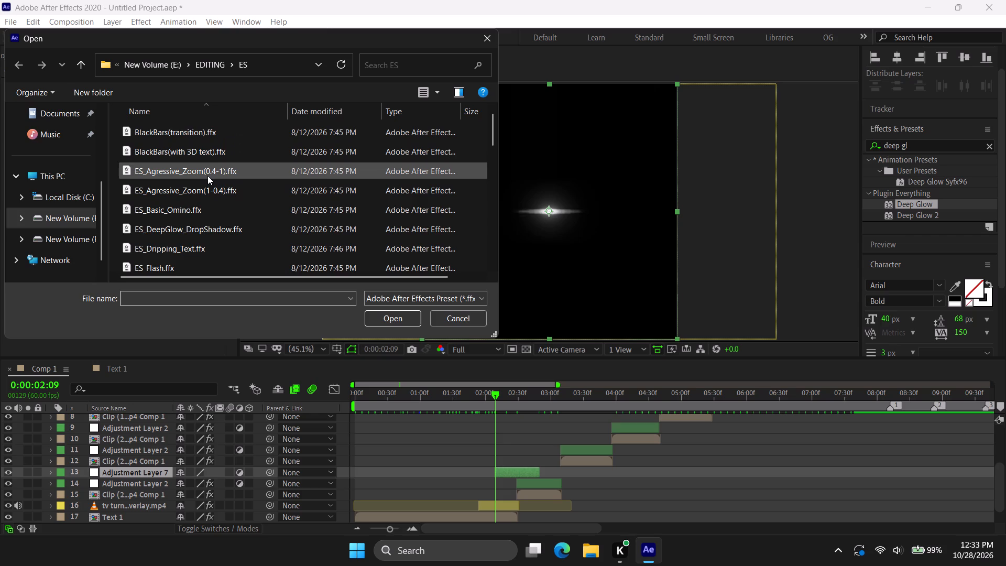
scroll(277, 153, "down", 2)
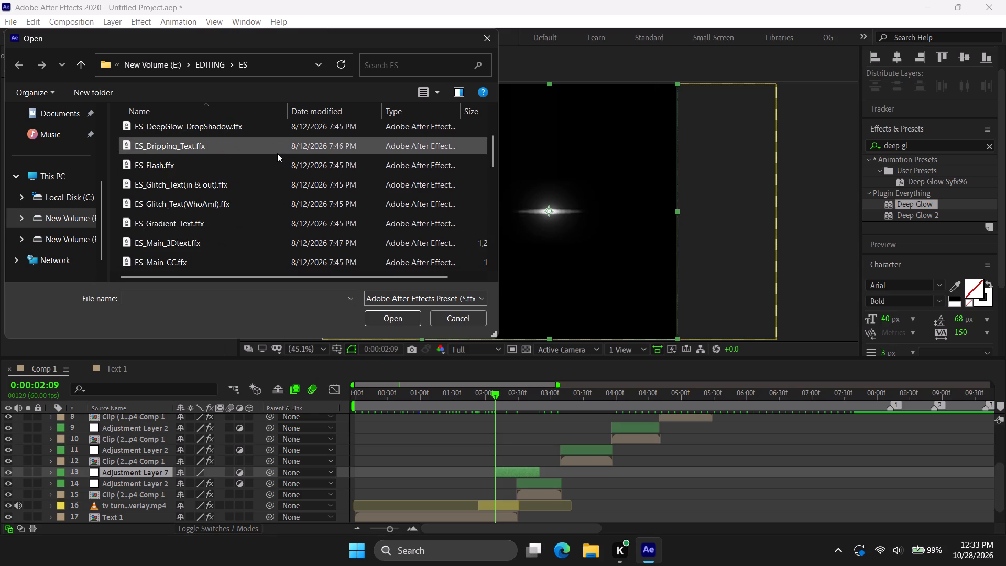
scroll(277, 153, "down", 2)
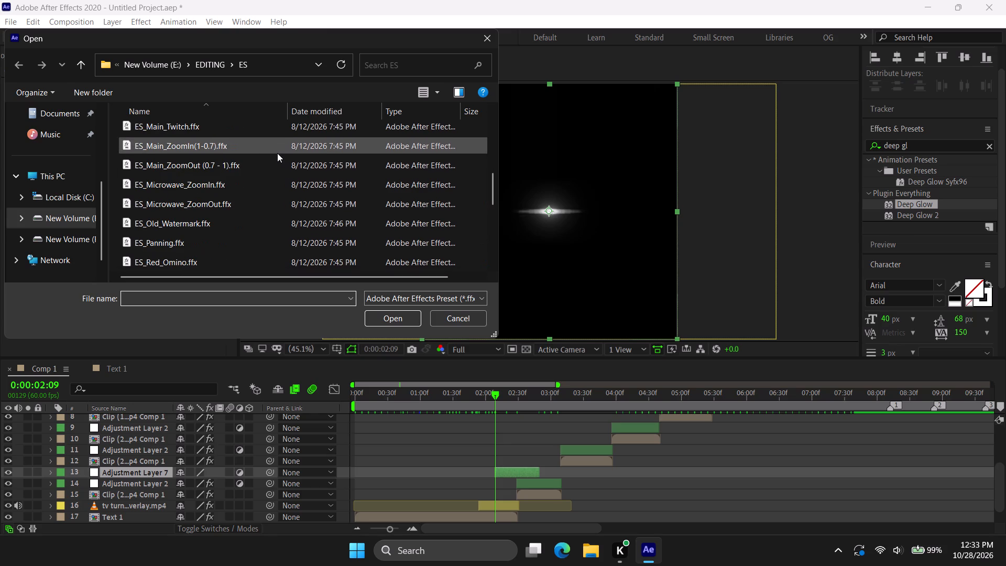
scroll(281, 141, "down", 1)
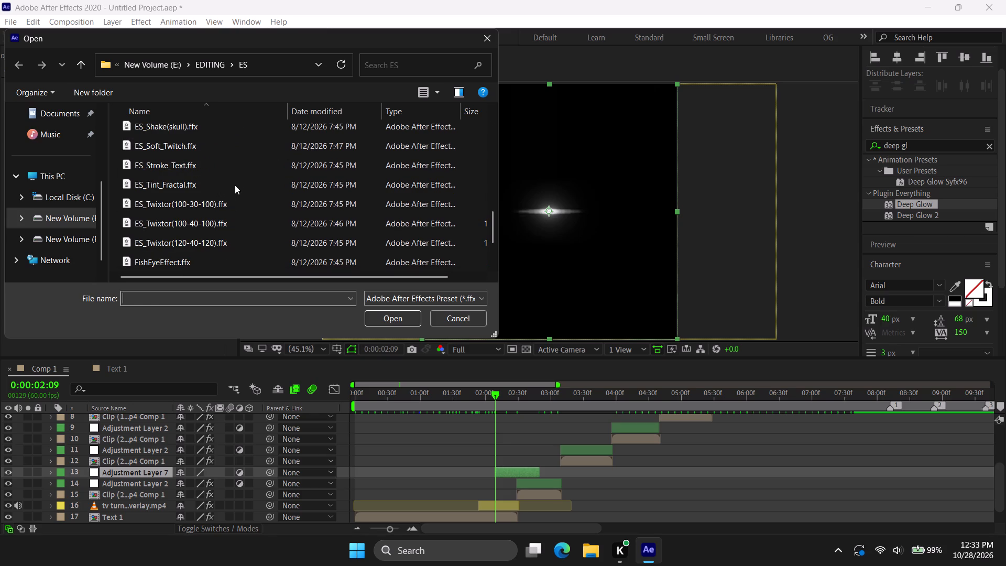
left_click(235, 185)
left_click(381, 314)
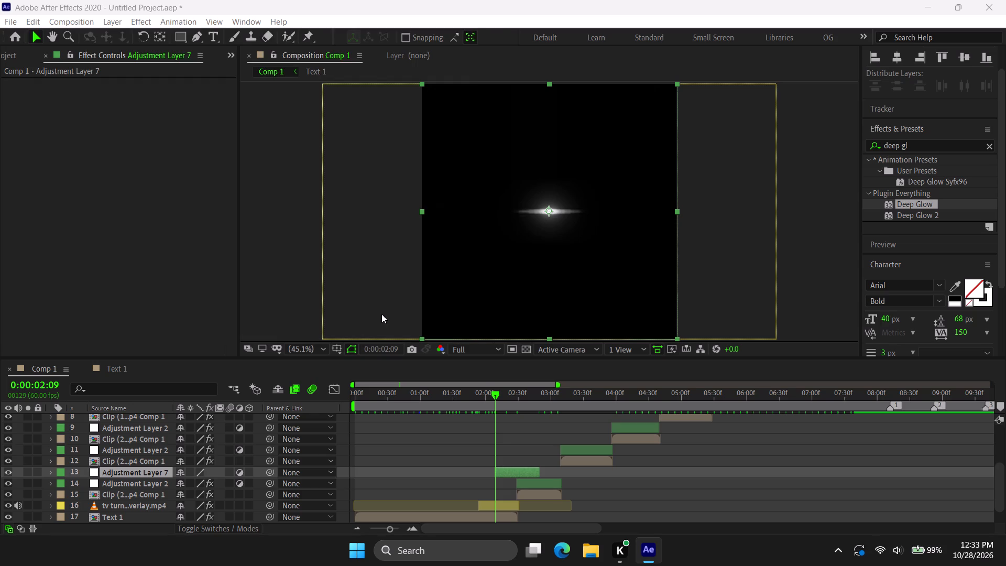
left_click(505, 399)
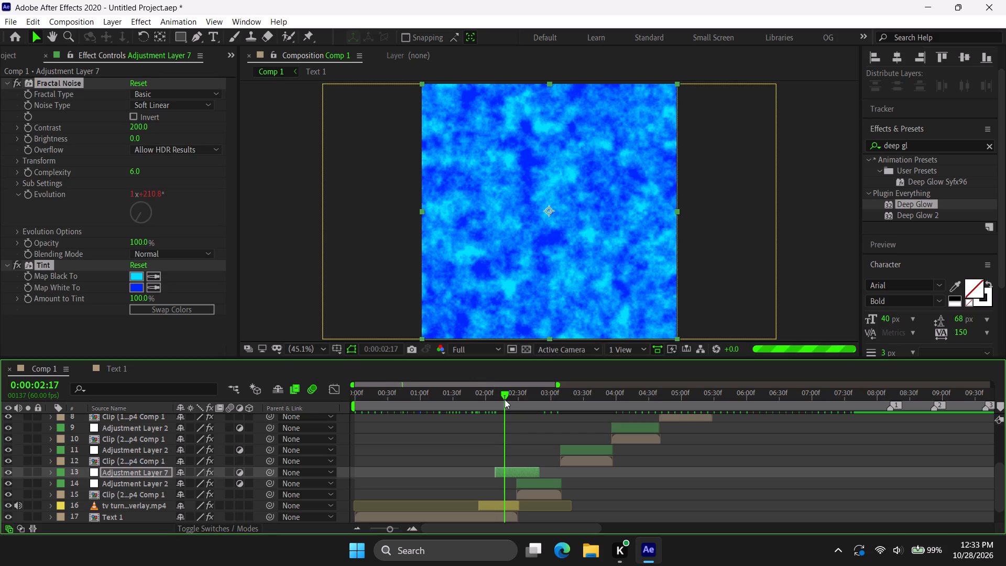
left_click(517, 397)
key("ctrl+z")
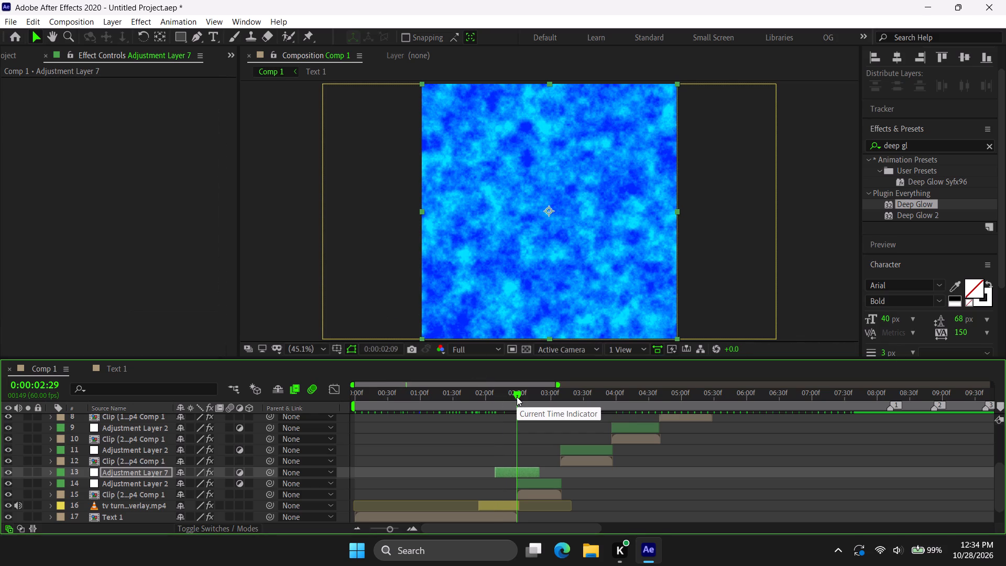
Apply the ES_Shake(ripple) animation preset to the new adjustment layer at its start, 0:00:02:09.
key("i")
left_click(165, 24)
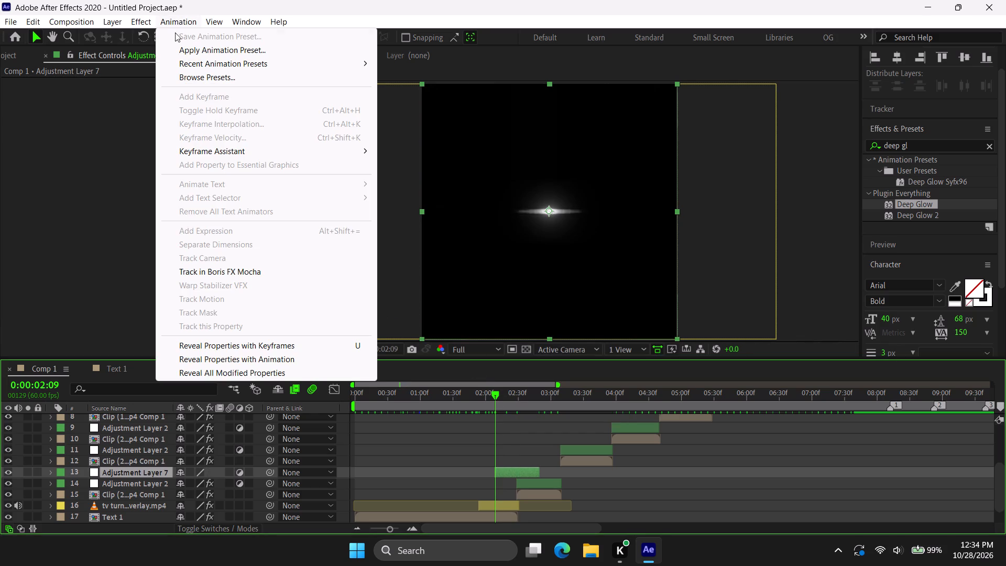
left_click(201, 56)
scroll(203, 176, "down", 1)
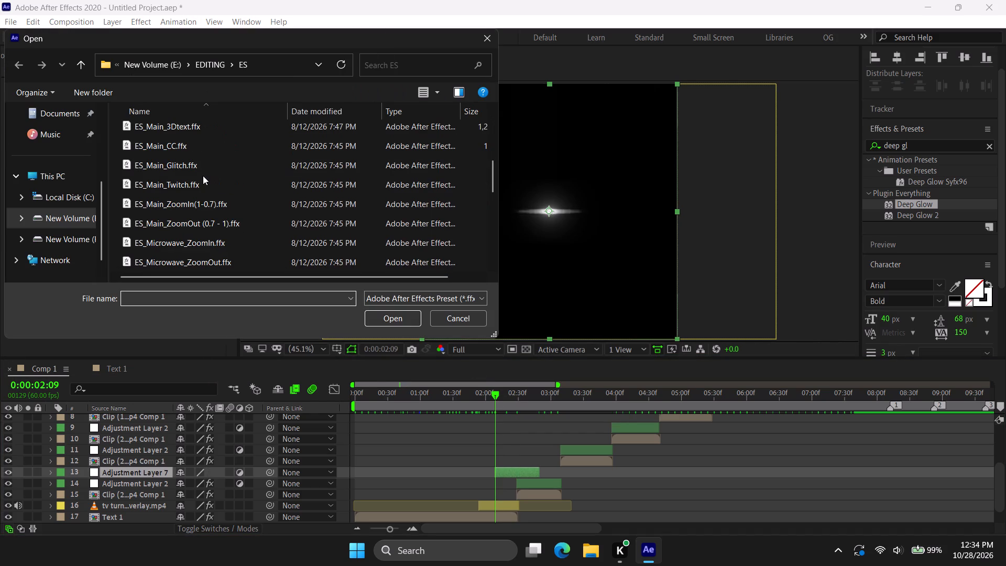
scroll(212, 211, "down", 1)
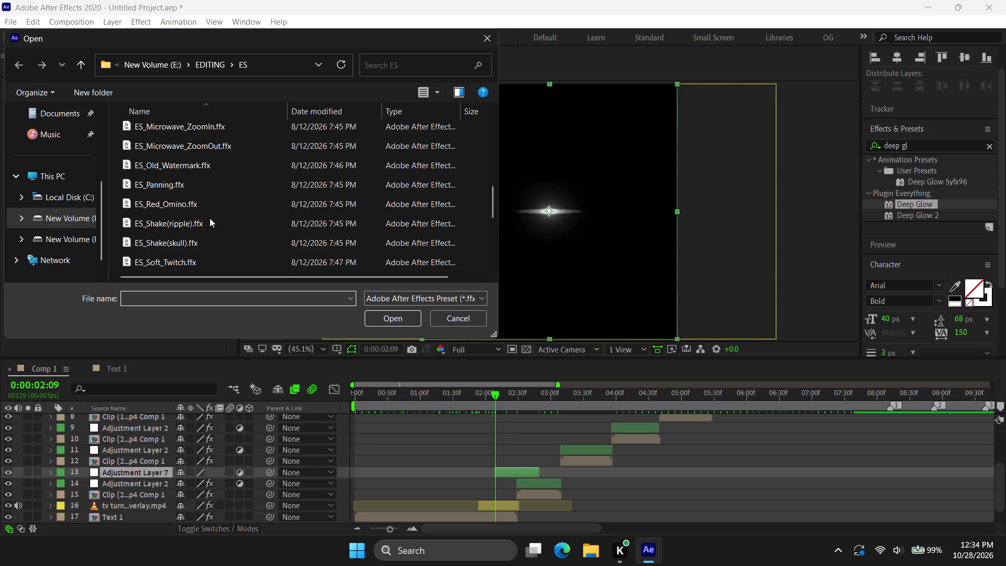
left_click(210, 218)
left_click(387, 315)
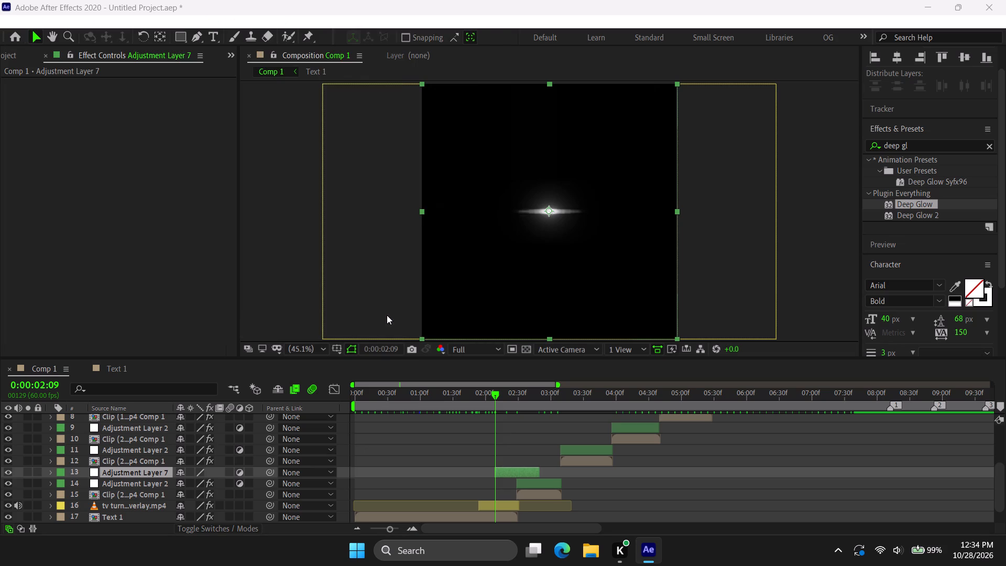
key("i")
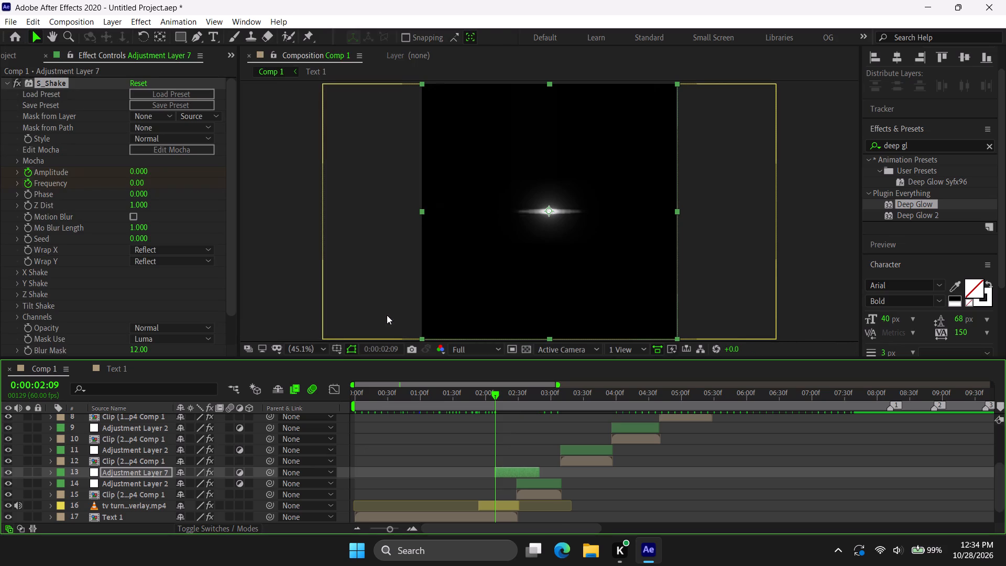
Compress the S_Shake Amplitude and Frequency keyframes proportionally so the last pair lands at the layer's end, 0:00:02:49.
key("u")
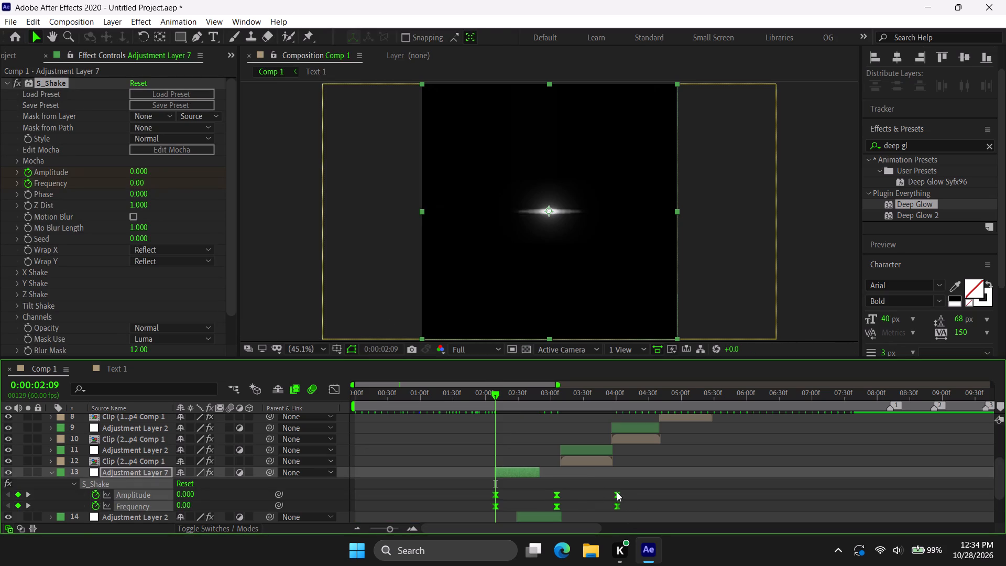
left_click_drag(617, 492, 541, 493, "alt")
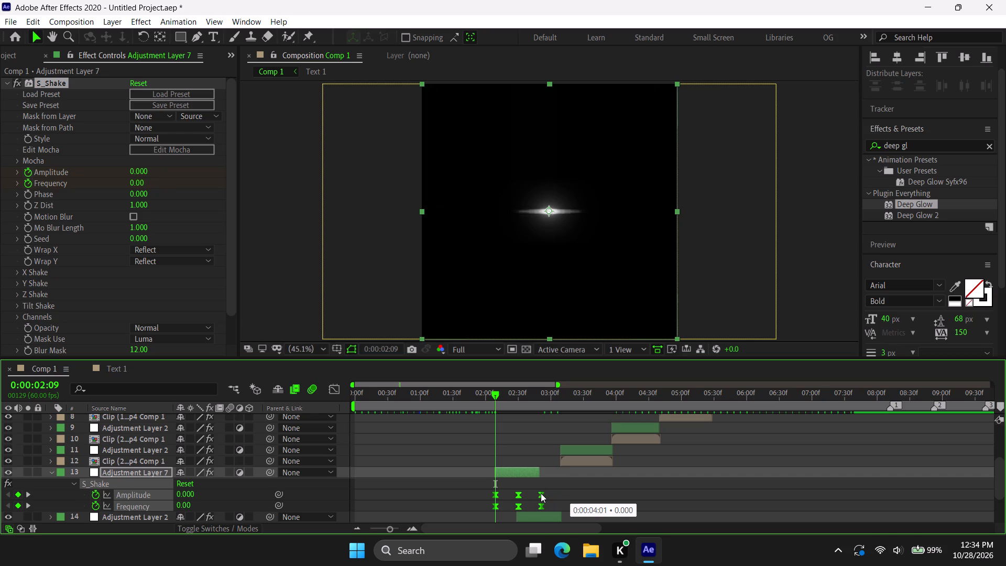
left_click_drag(541, 493, 538, 493, "alt")
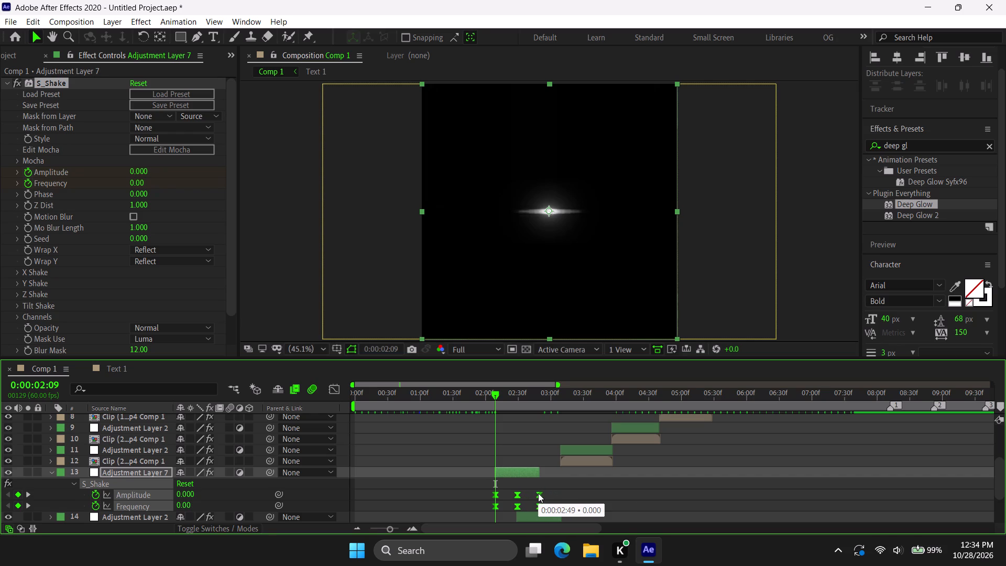
type("u")
Preview the shake transition into the first clip from 0:00:02:09 and again from 0:00:01:50.
key("space")
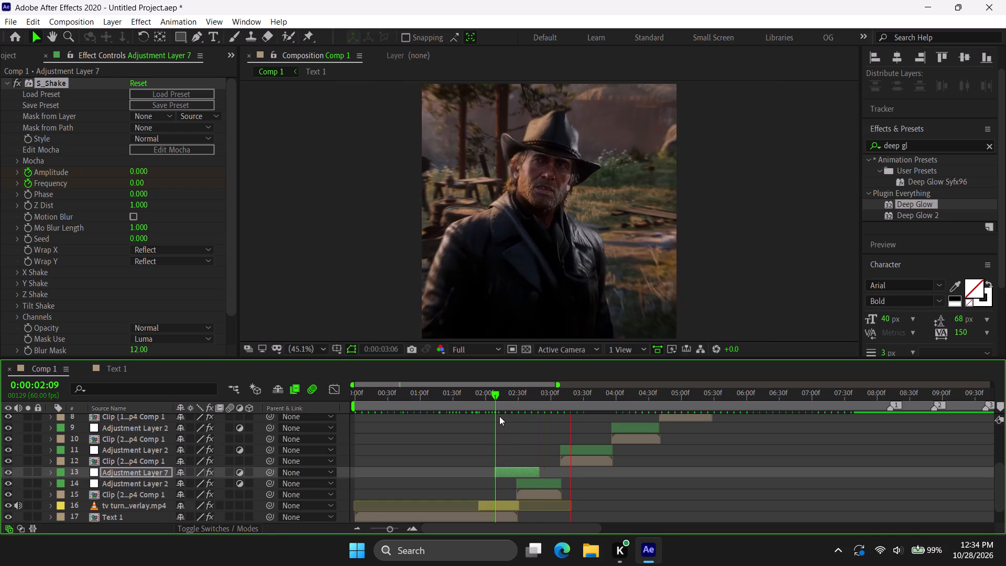
left_click(494, 395)
key("space")
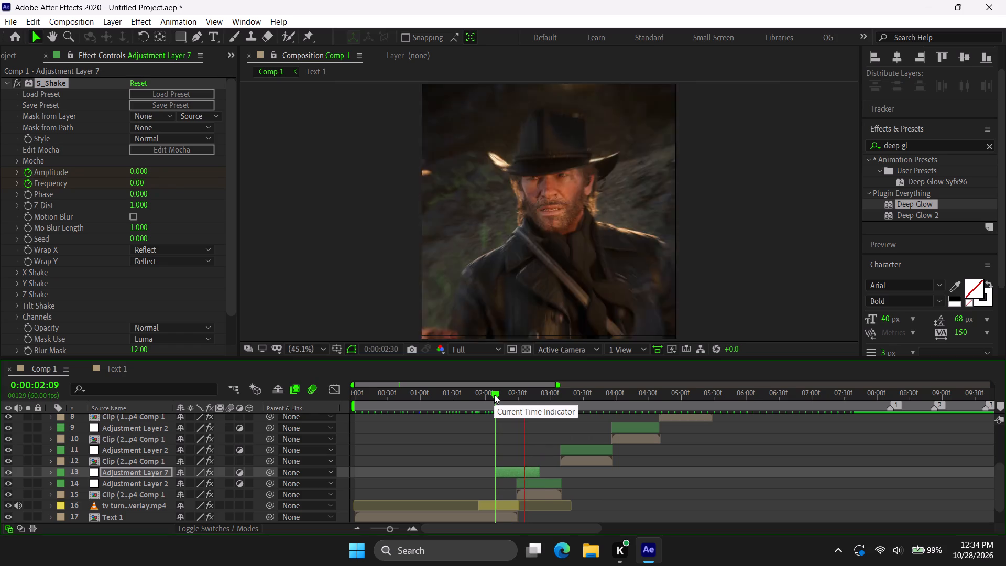
key("space")
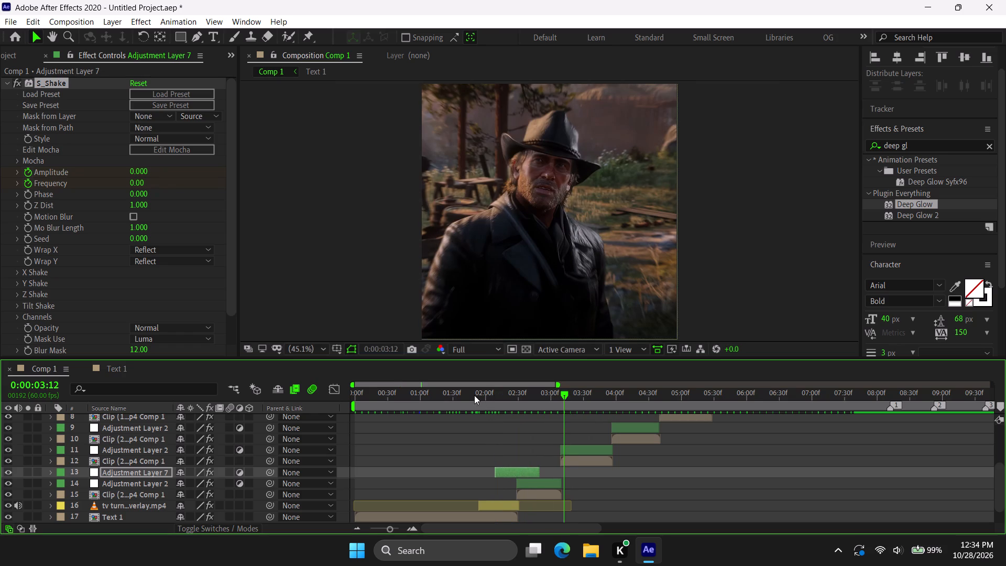
left_click(474, 395)
key("space")
key("space")
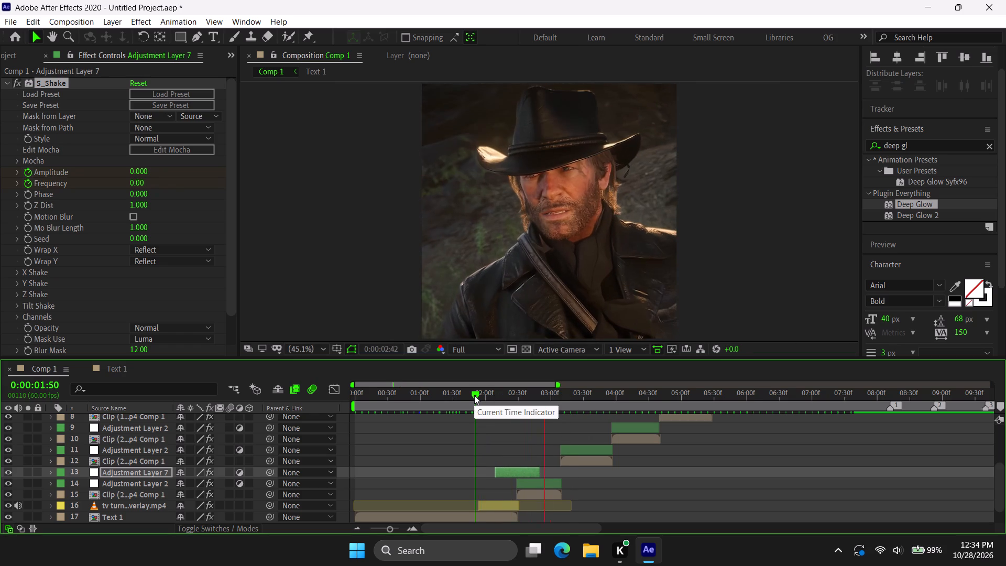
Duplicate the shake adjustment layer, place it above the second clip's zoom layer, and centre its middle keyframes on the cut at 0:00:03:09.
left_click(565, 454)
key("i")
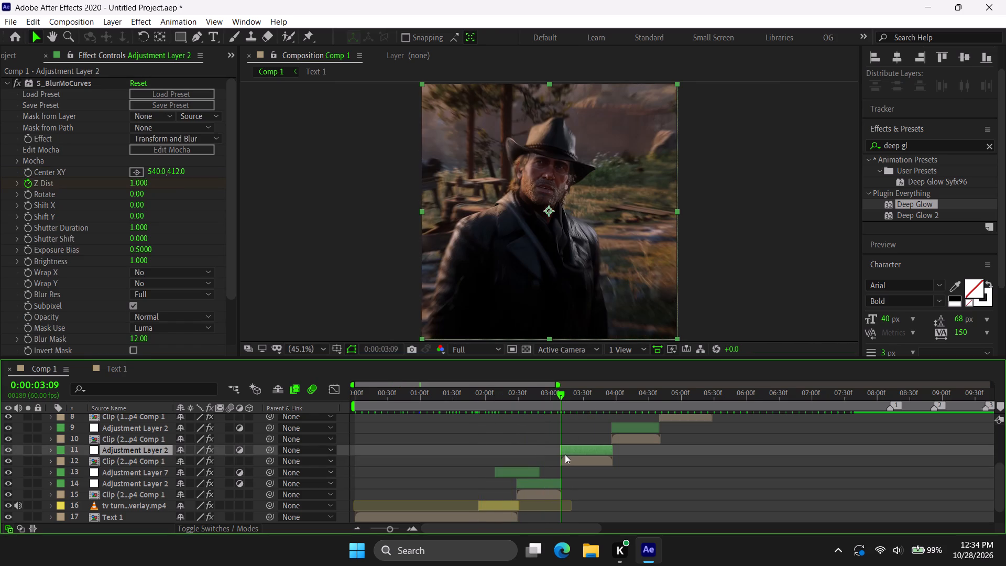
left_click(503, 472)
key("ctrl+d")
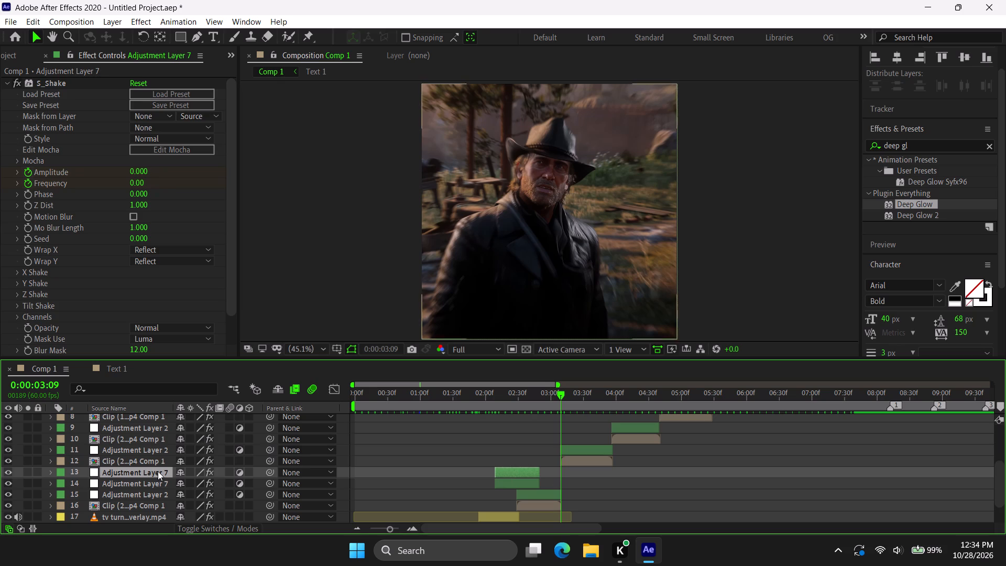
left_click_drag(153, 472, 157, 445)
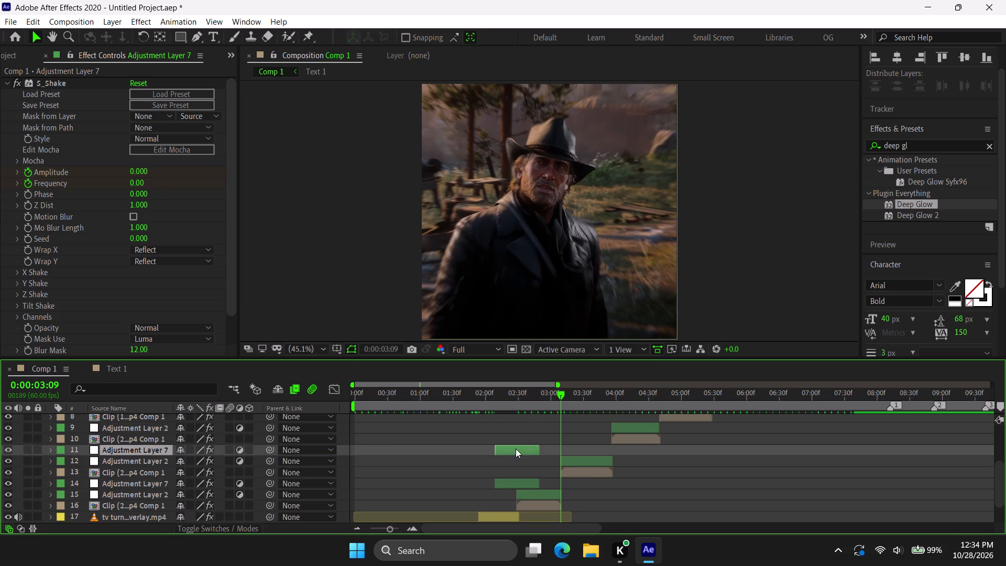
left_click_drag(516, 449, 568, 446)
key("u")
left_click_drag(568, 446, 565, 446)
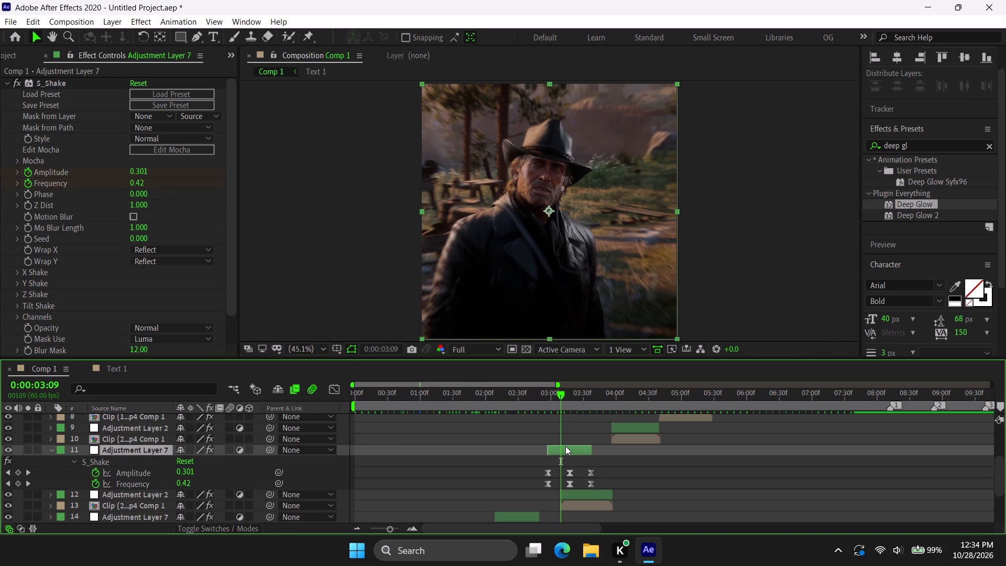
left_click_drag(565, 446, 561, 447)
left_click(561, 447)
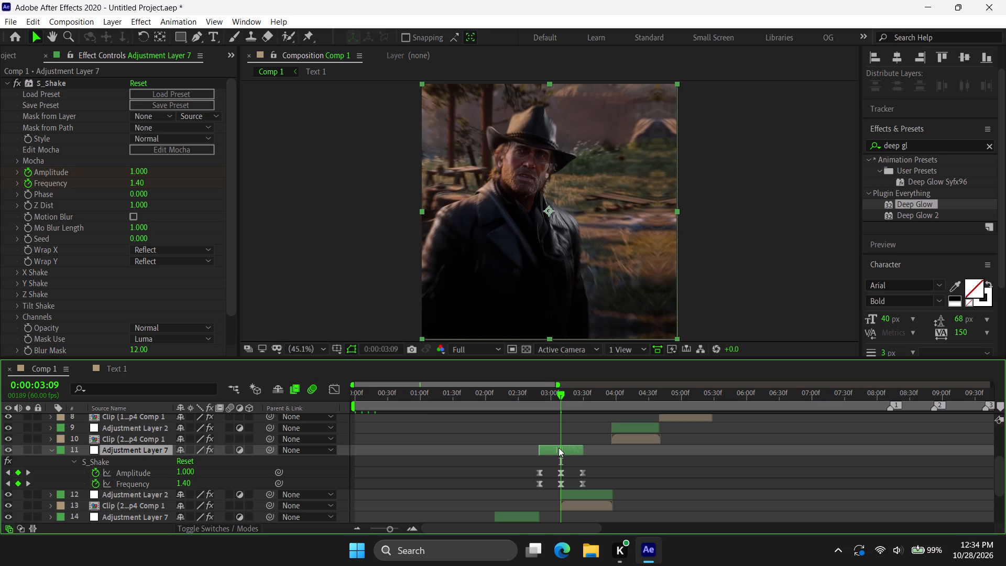
Collapse the S_Shake settings and preview the duplicated shake over the first-to-second clip cut from 0:00:02:34.
left_click(8, 85)
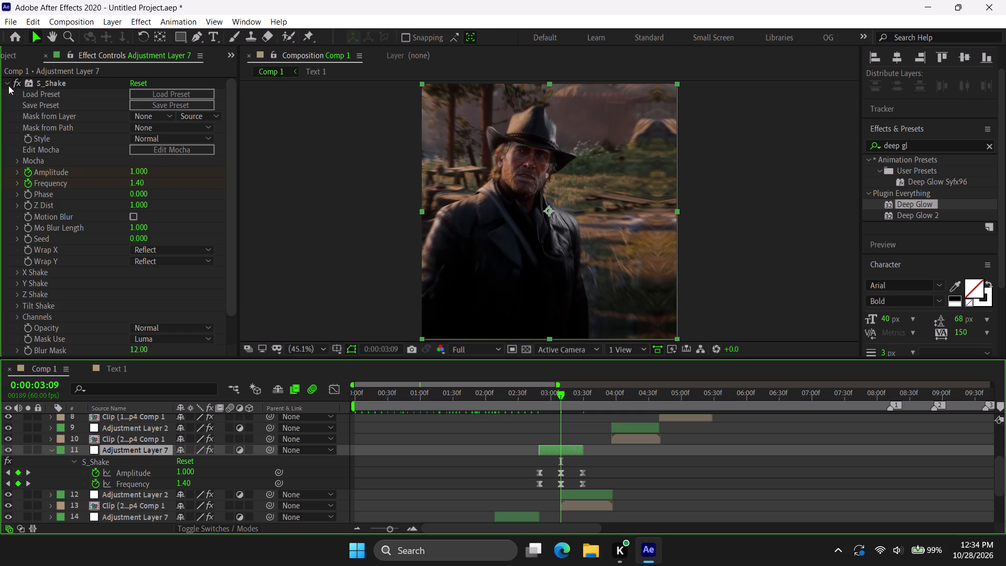
left_click(522, 409)
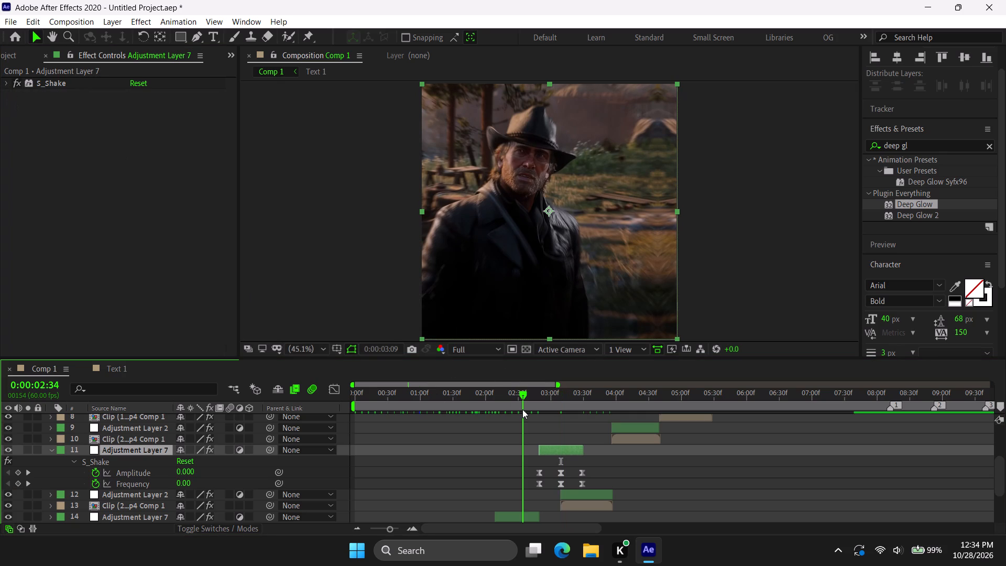
key("space")
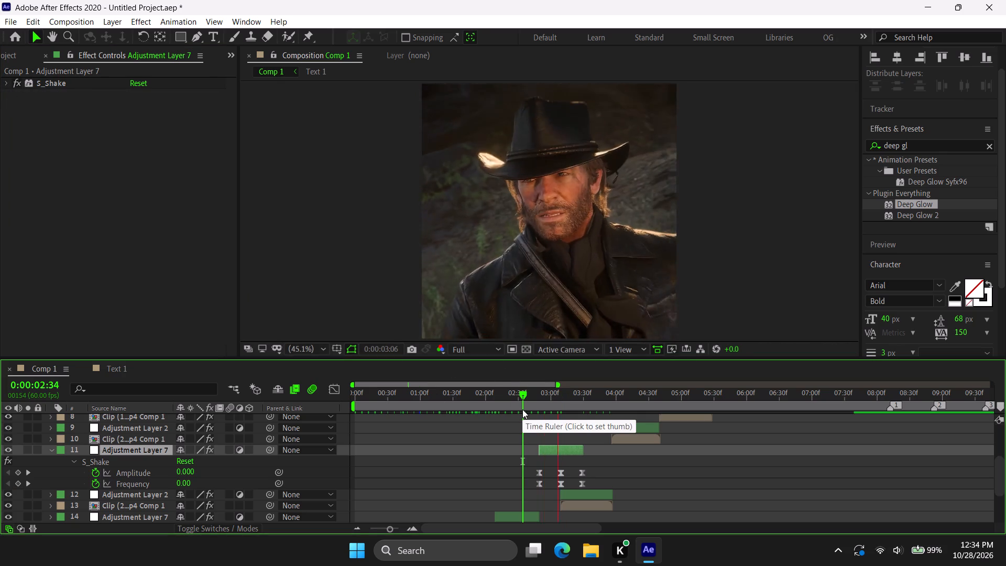
key("space")
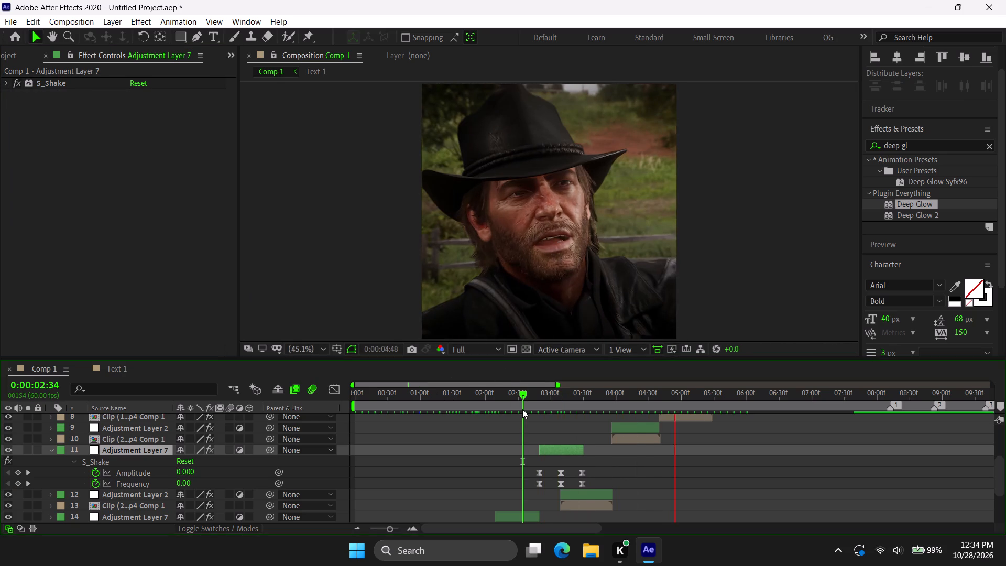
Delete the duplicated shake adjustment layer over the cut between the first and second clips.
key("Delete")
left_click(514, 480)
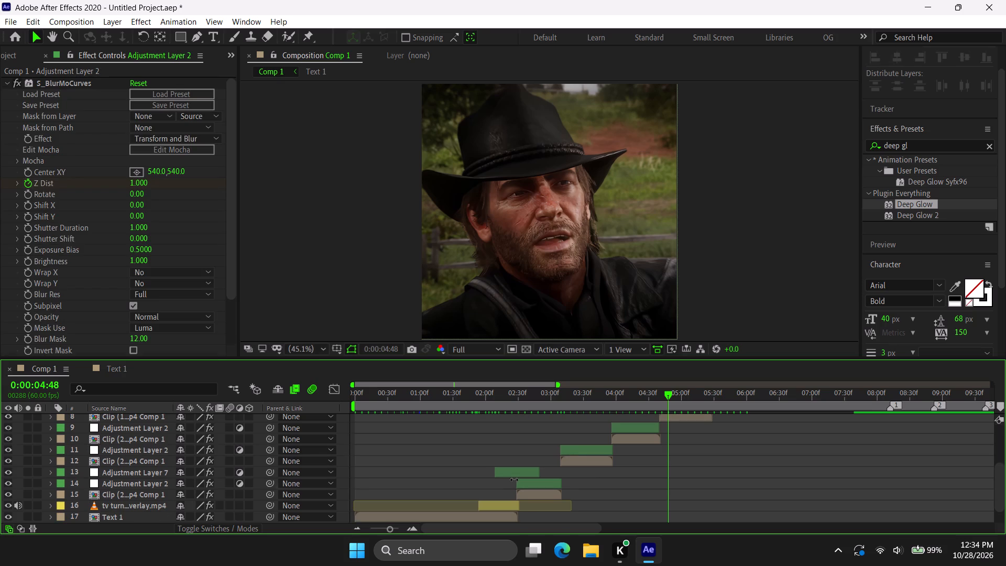
Delete the S_Shake effect from the adjustment layer over the intro-to-first-clip transition, Adjustment Layer 7.
left_click(517, 473)
left_click(42, 84)
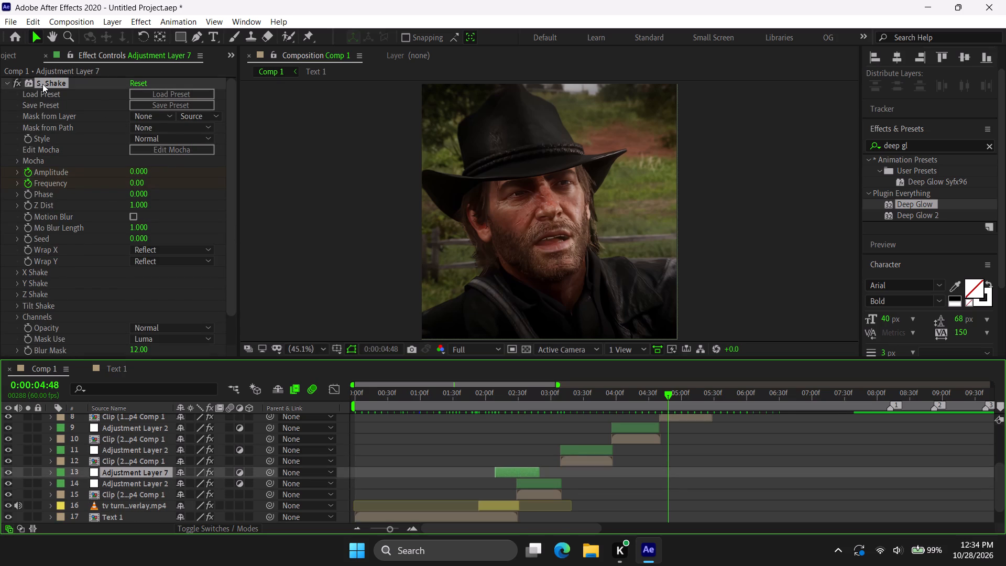
key("Delete")
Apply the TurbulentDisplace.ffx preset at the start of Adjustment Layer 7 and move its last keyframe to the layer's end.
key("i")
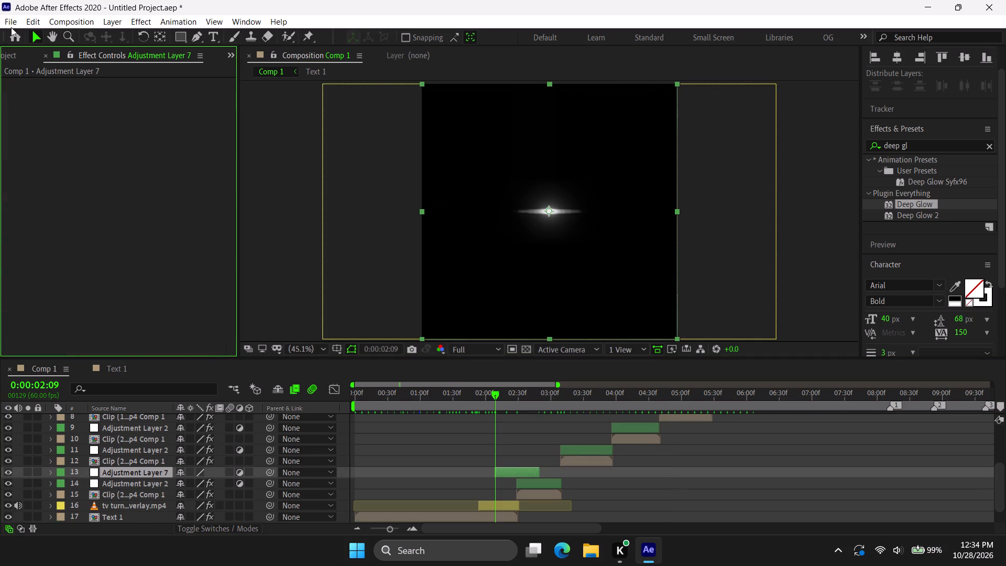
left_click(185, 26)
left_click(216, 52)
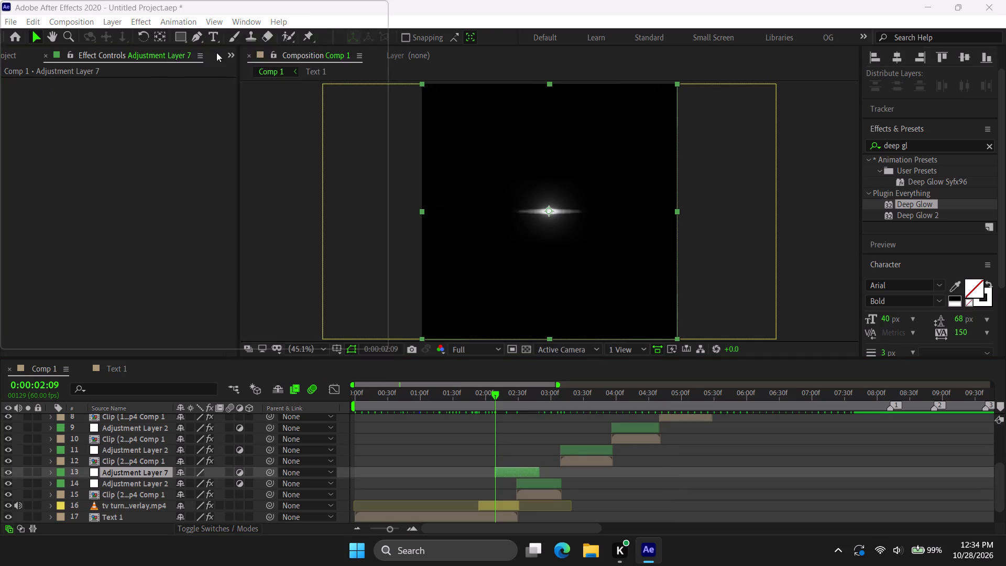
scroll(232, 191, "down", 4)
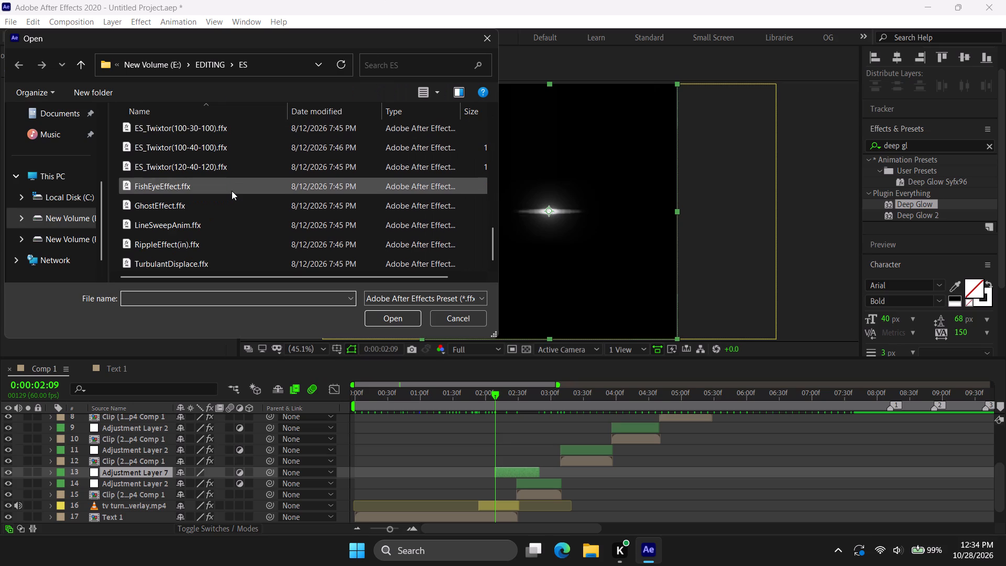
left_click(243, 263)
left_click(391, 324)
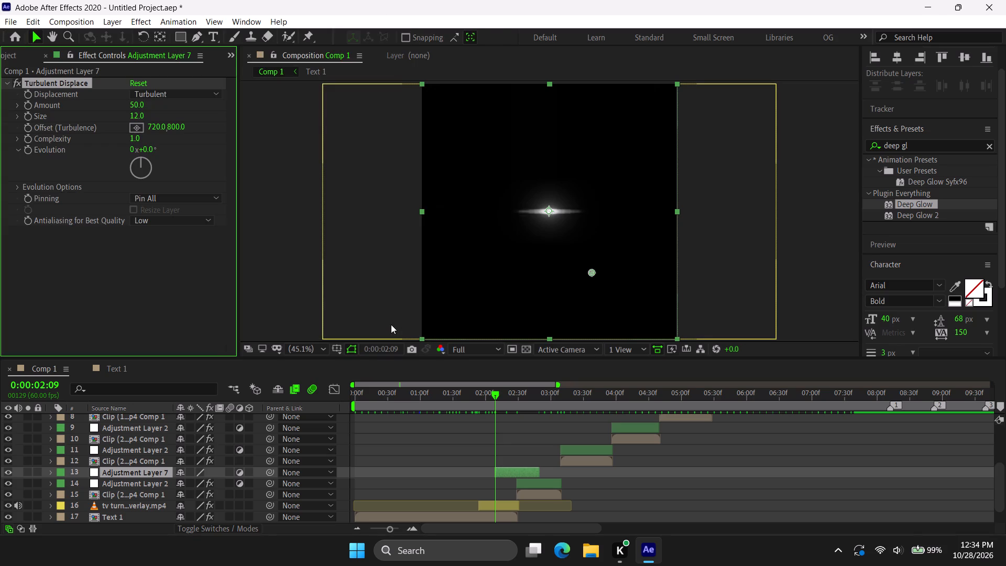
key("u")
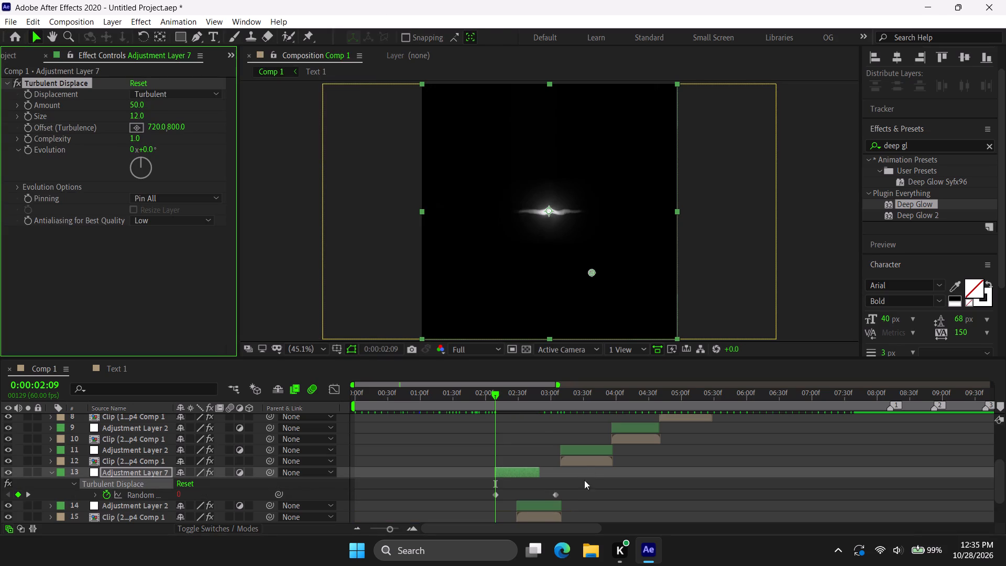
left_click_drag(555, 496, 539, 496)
Preview the Turbulent Displace transition into the first clip from 0:00:02:09 and again from 0:00:02:08.
key("space")
key("space")
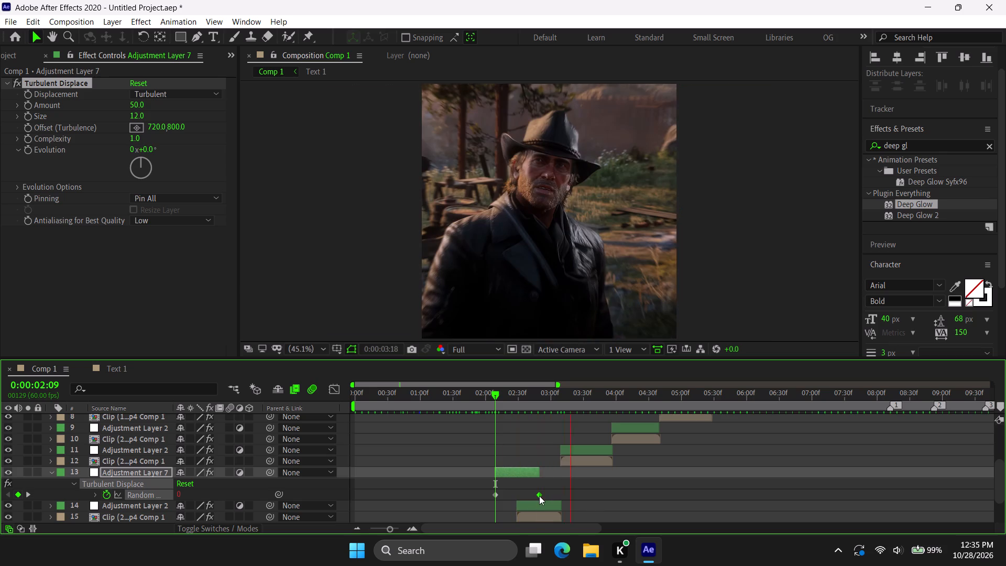
left_click(494, 405)
key("space")
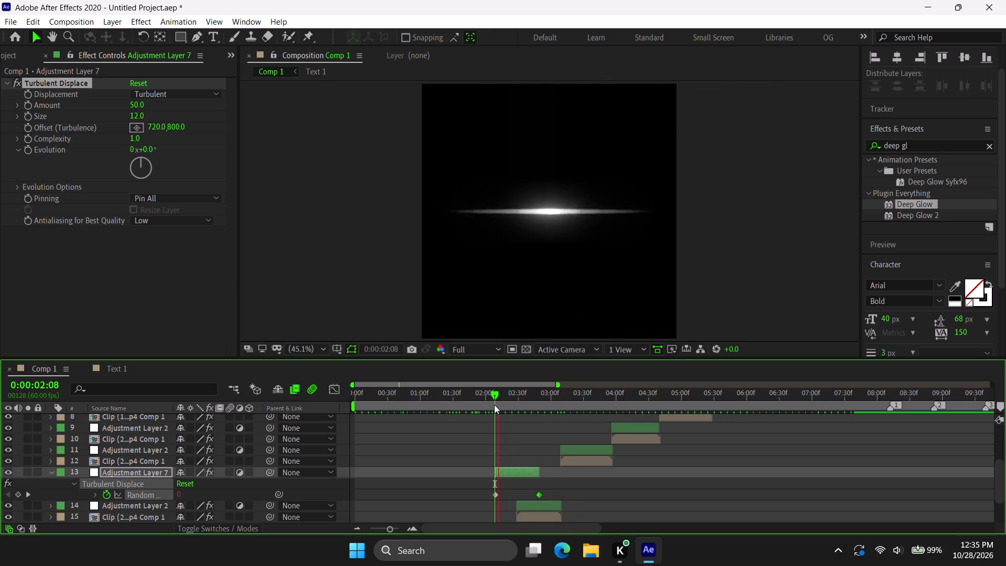
key("space")
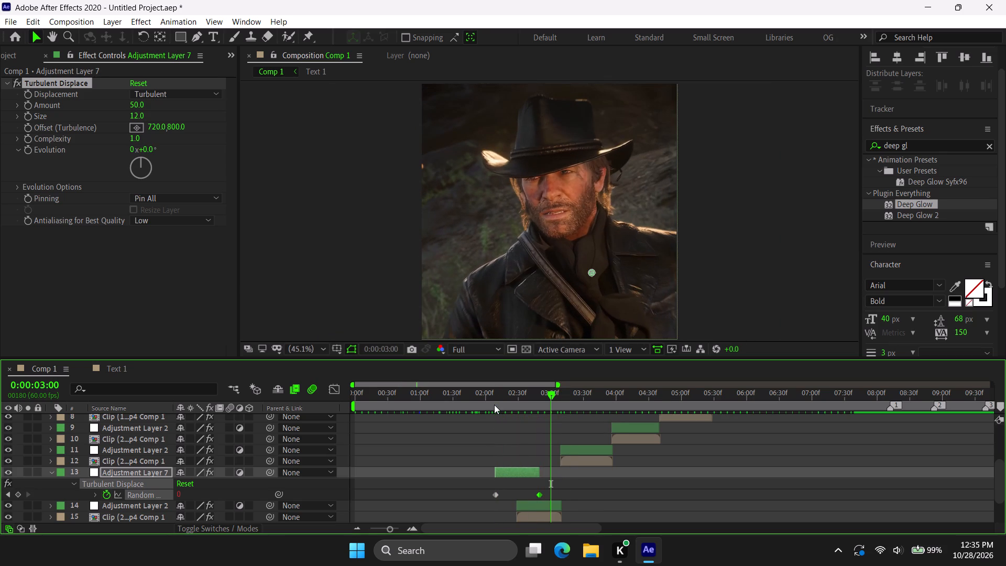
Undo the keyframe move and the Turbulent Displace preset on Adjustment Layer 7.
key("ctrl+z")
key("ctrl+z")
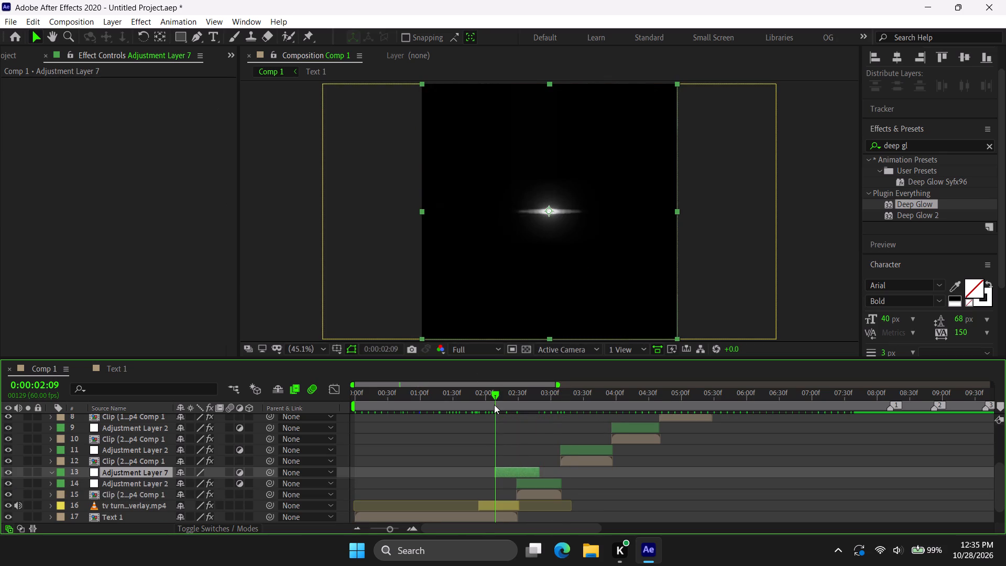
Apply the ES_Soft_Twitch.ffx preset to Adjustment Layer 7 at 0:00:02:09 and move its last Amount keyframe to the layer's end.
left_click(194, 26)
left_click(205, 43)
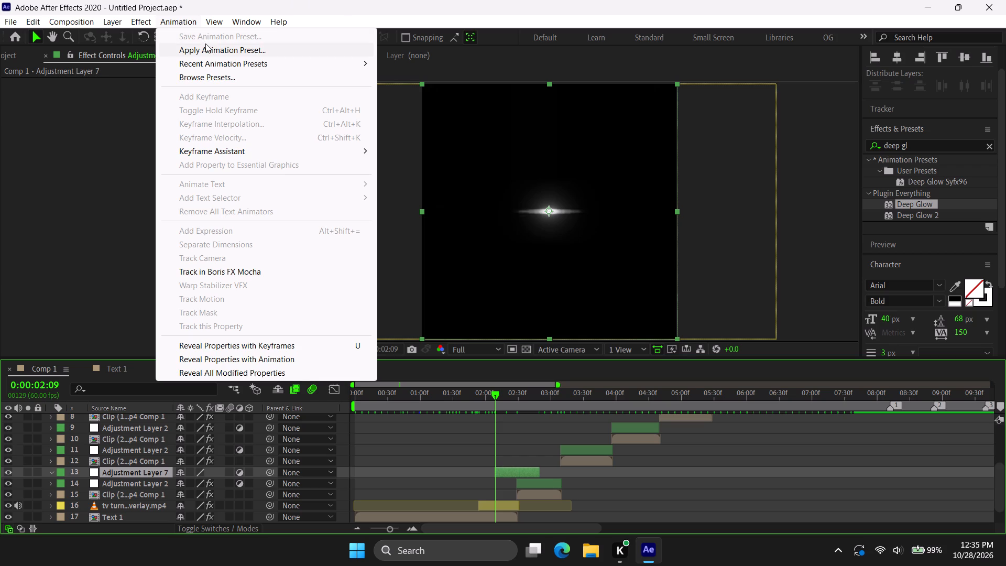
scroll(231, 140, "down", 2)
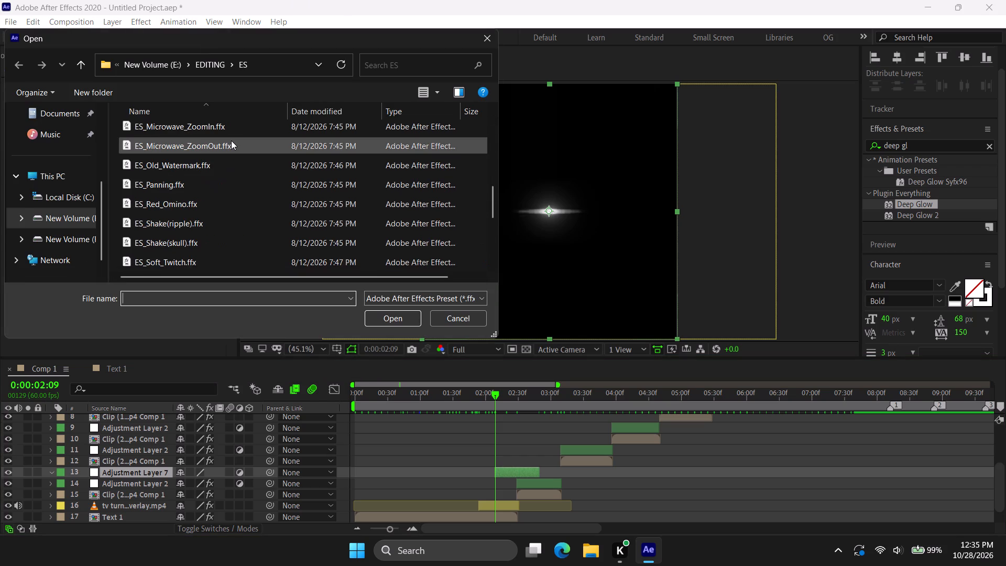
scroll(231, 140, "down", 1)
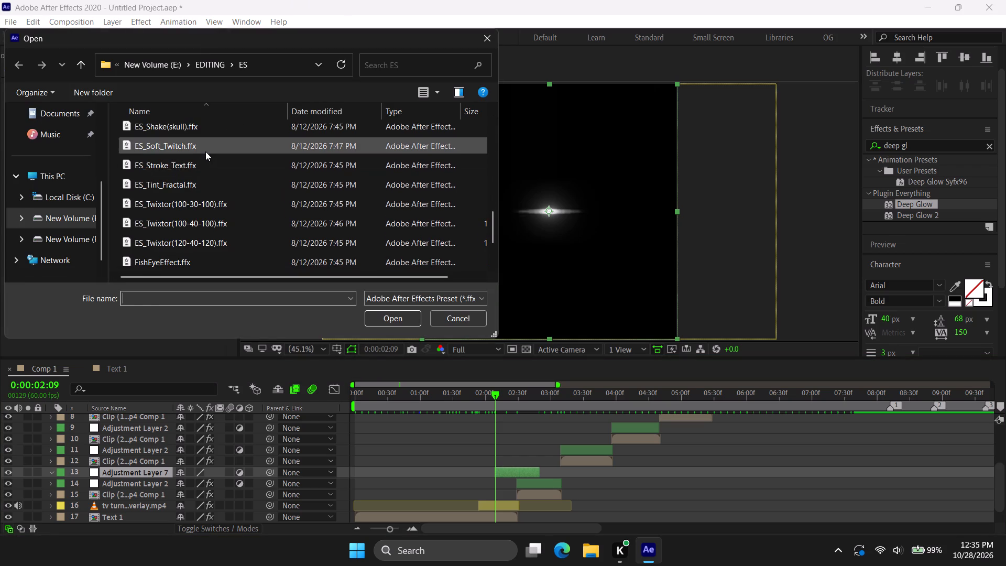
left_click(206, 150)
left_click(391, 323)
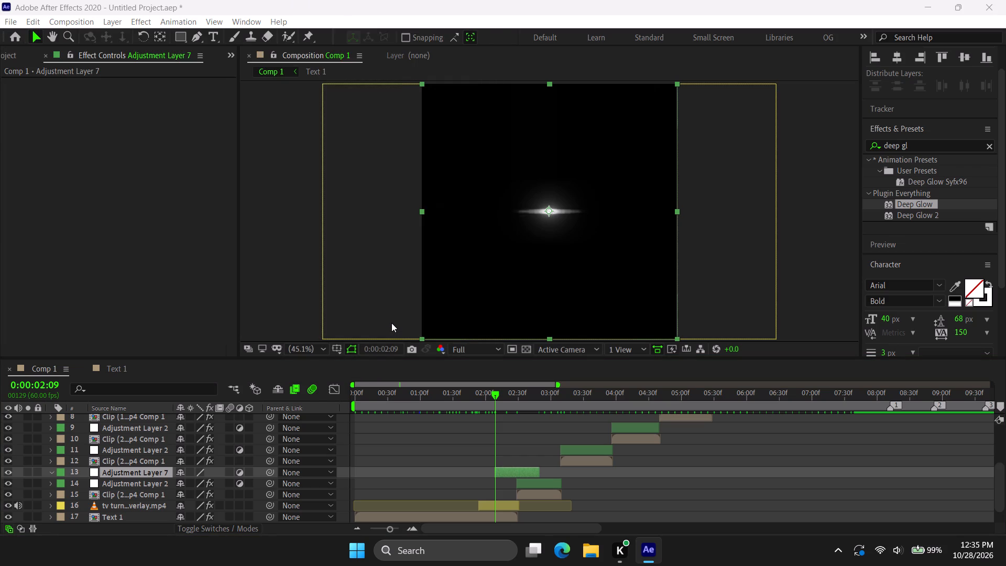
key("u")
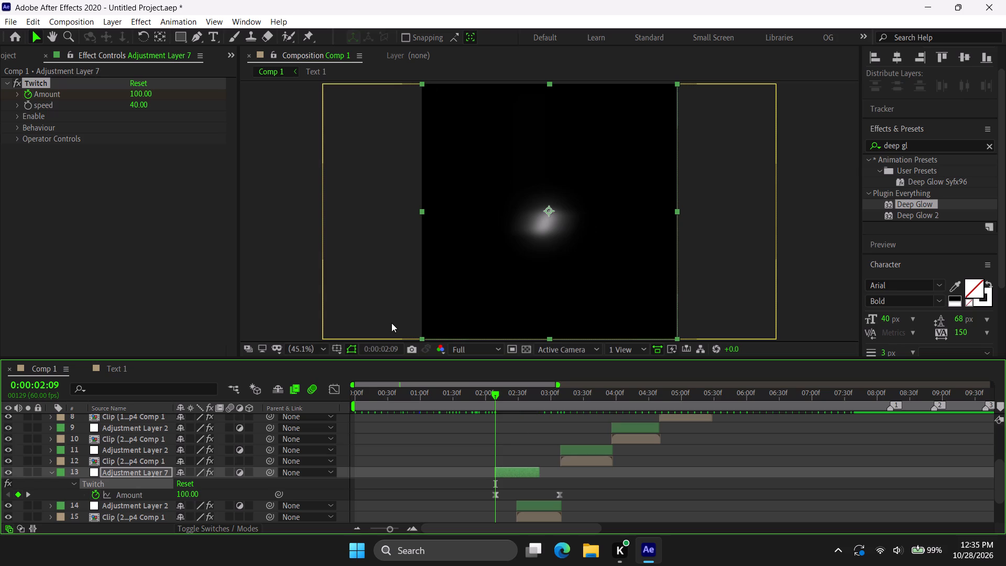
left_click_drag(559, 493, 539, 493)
Preview the Twitch transition into the first clip from 0:00:01:53 and again from 0:00:02:07.
left_click(478, 388)
key("space")
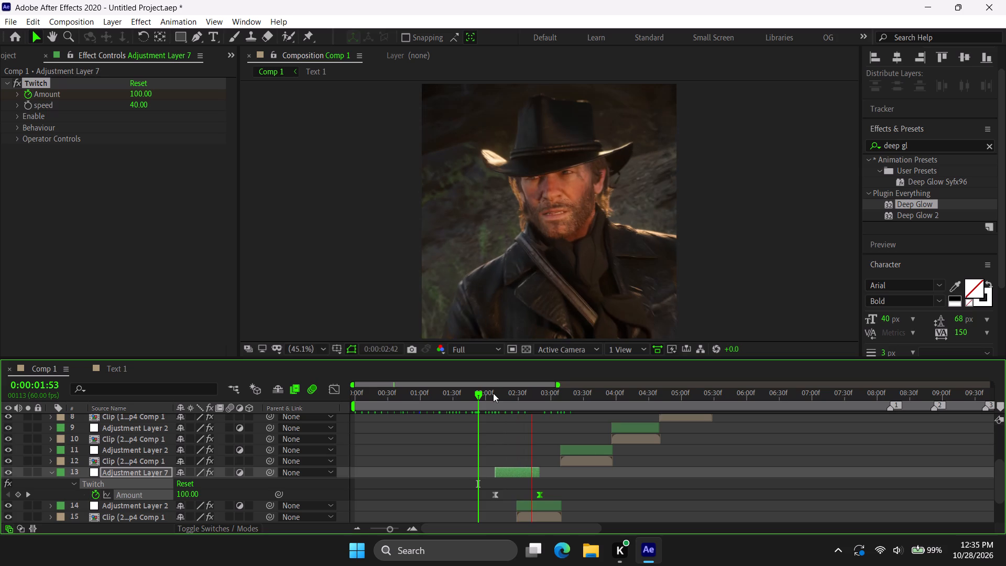
left_click(493, 393)
key("space")
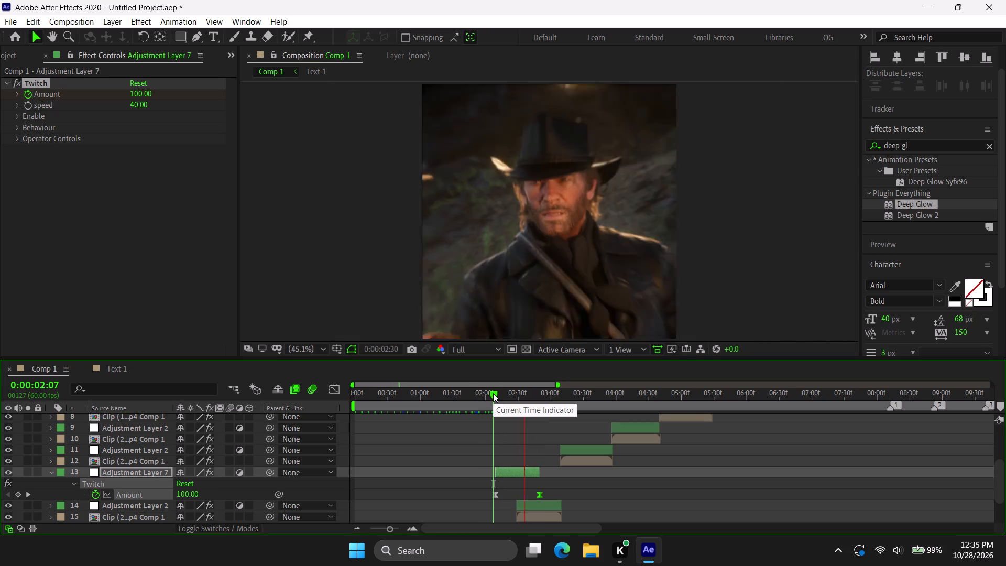
key("space")
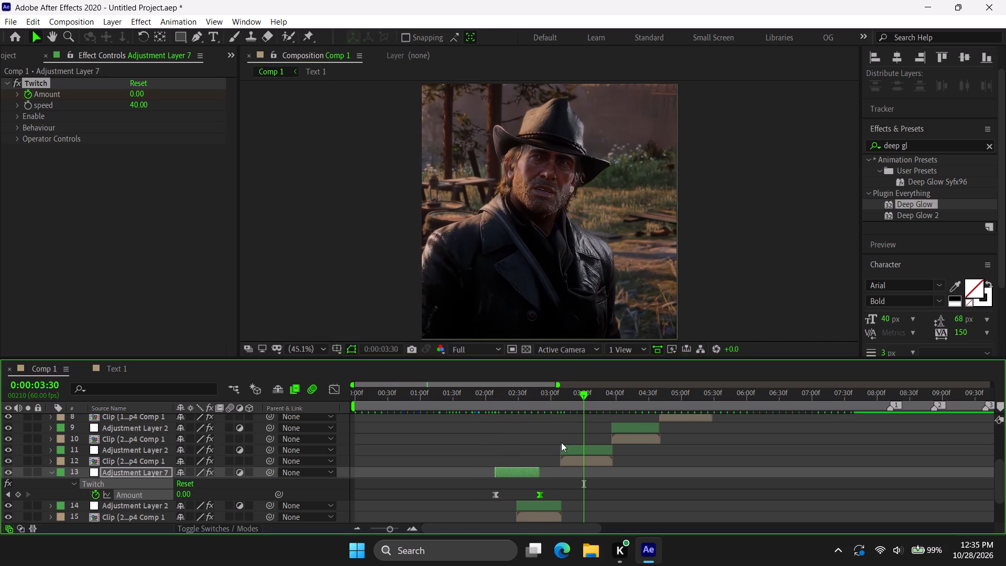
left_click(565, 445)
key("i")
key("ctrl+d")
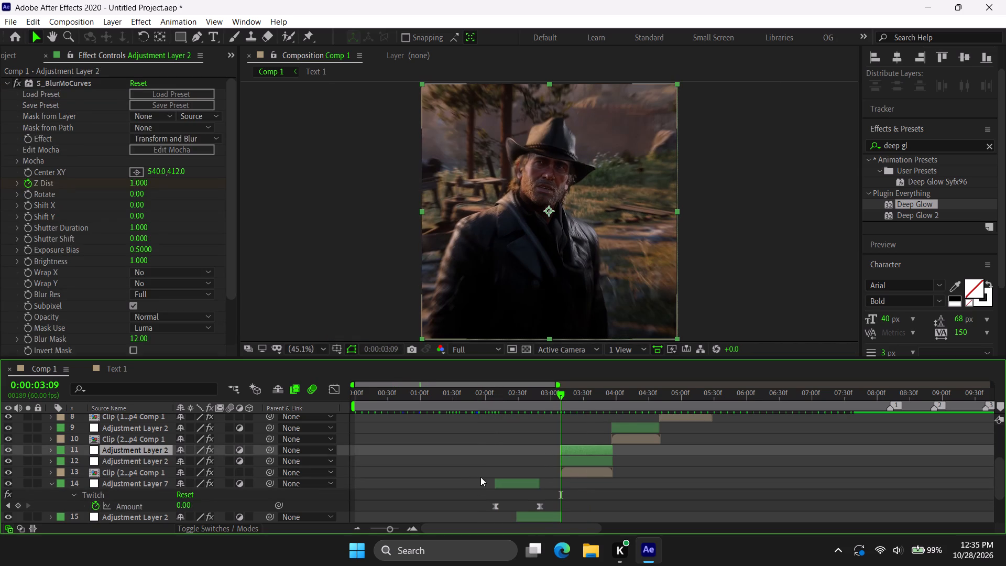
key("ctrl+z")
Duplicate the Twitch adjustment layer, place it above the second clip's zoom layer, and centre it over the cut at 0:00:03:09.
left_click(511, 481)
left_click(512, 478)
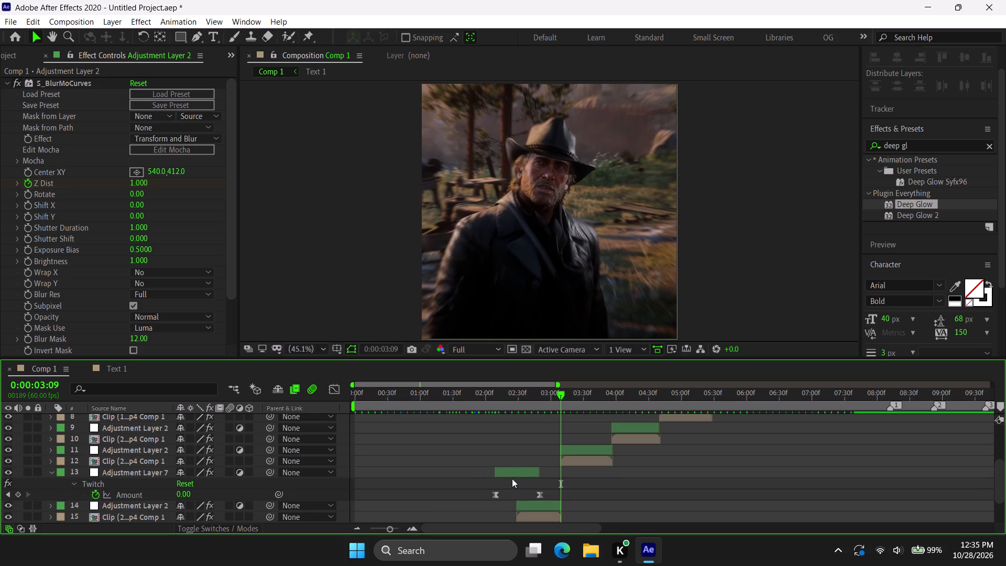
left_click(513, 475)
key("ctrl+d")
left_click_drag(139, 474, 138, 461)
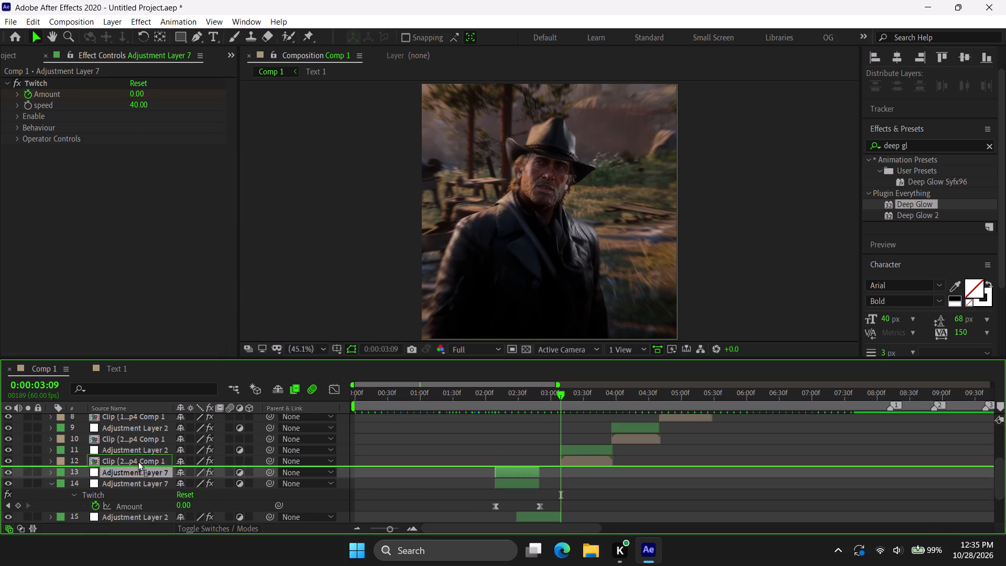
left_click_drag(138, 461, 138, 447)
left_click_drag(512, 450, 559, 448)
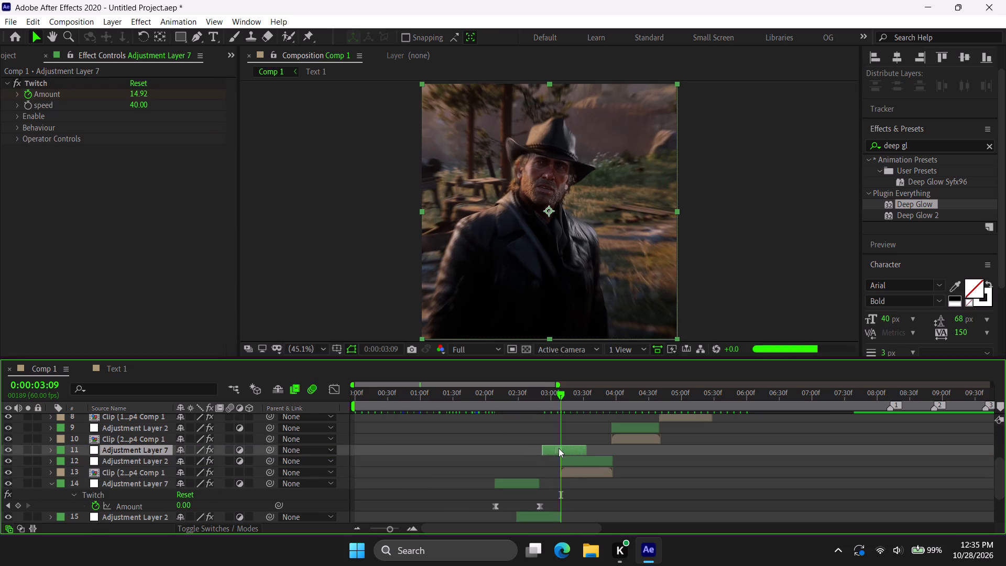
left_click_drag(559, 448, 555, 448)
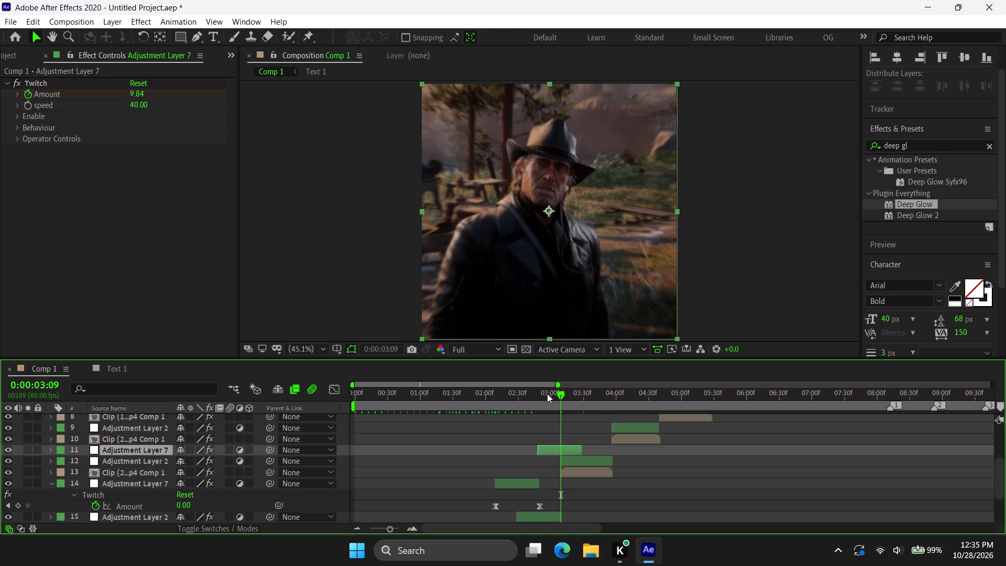
Preview the duplicated Twitch over the first-to-second clip cut from 0:00:02:34, and both transitions from 0:00:01:32.
key("shift+Page_Up")
key("shift+Page_Up")
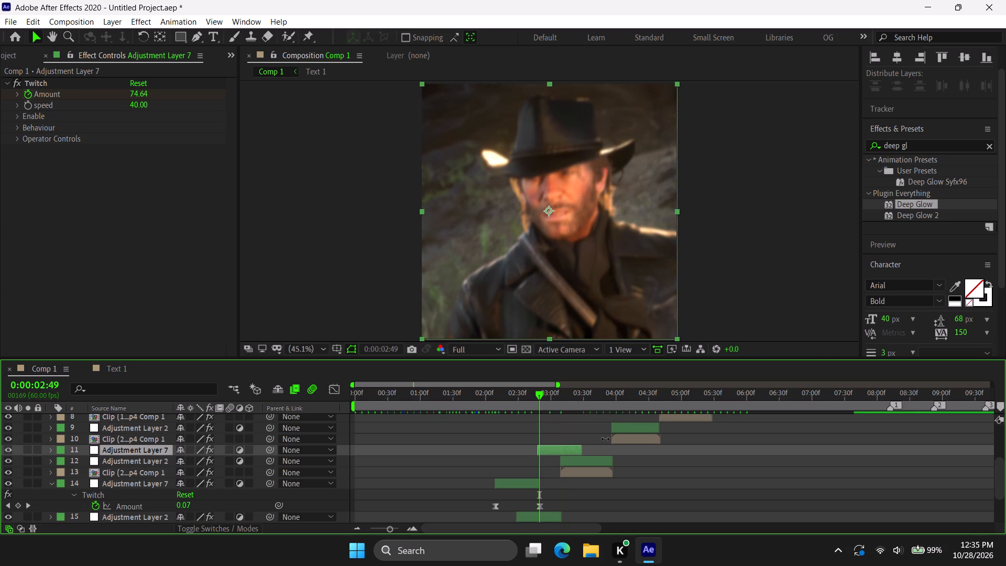
left_click(522, 396)
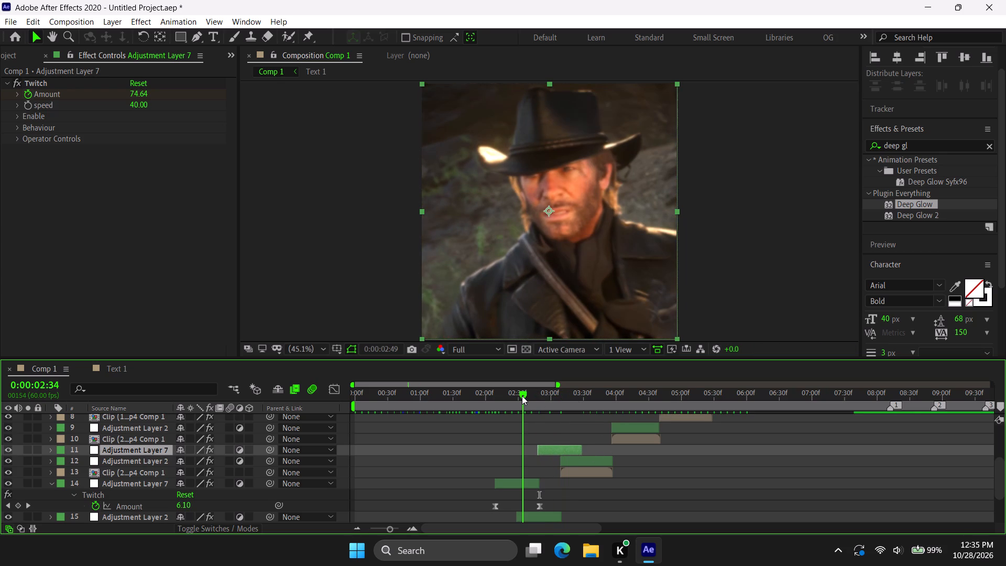
key("space")
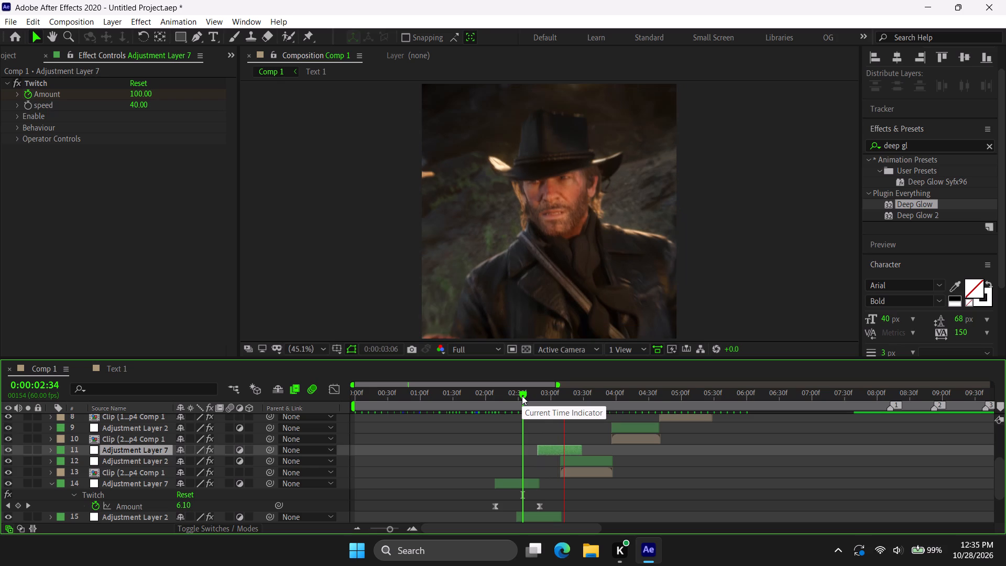
left_click(522, 396)
key("space")
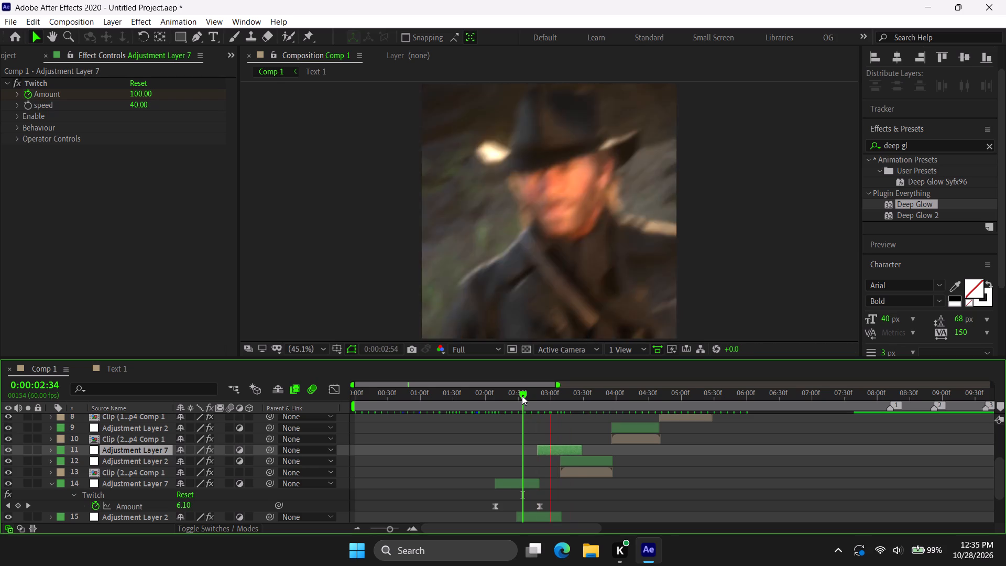
left_click(522, 396)
left_click(455, 405)
key("space")
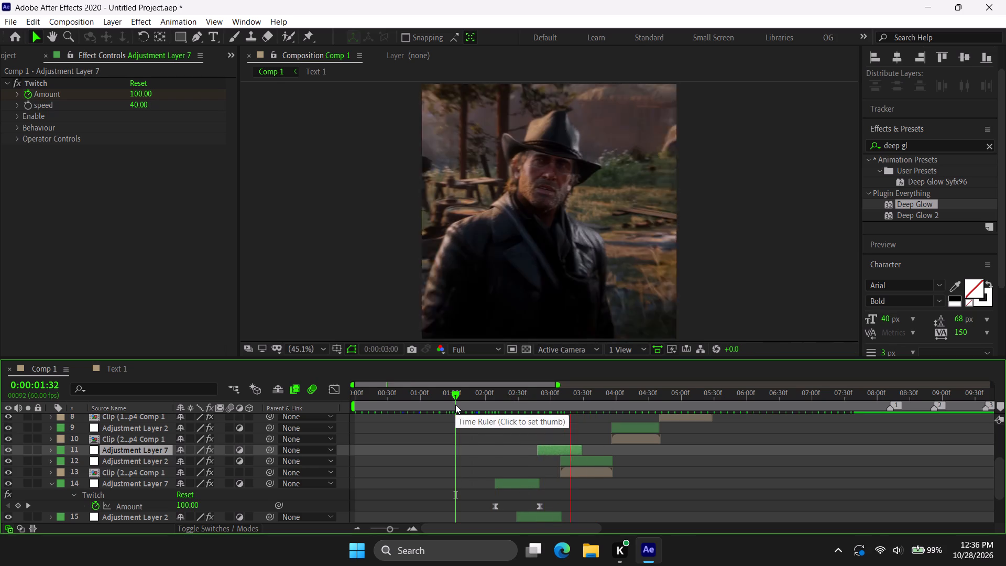
key("space")
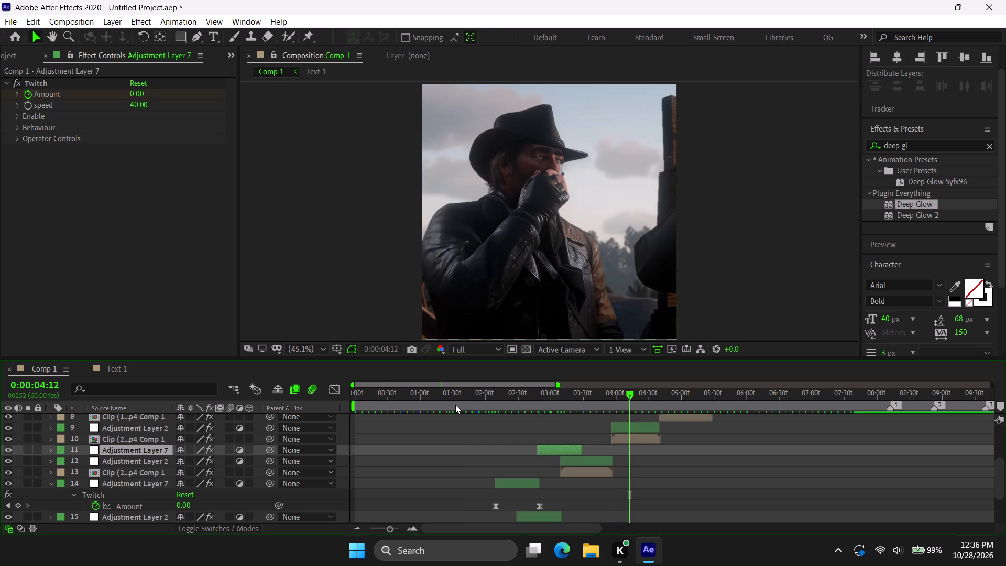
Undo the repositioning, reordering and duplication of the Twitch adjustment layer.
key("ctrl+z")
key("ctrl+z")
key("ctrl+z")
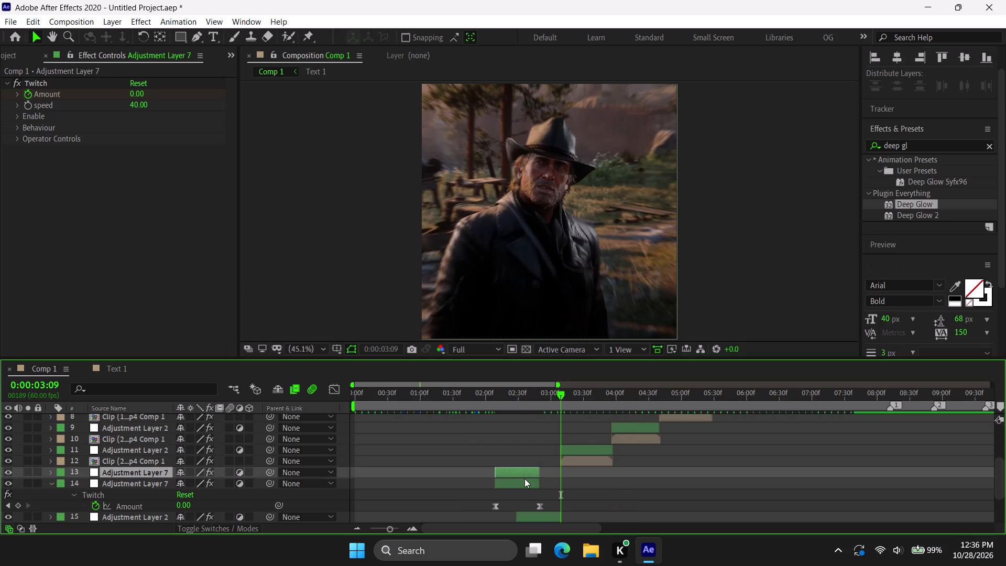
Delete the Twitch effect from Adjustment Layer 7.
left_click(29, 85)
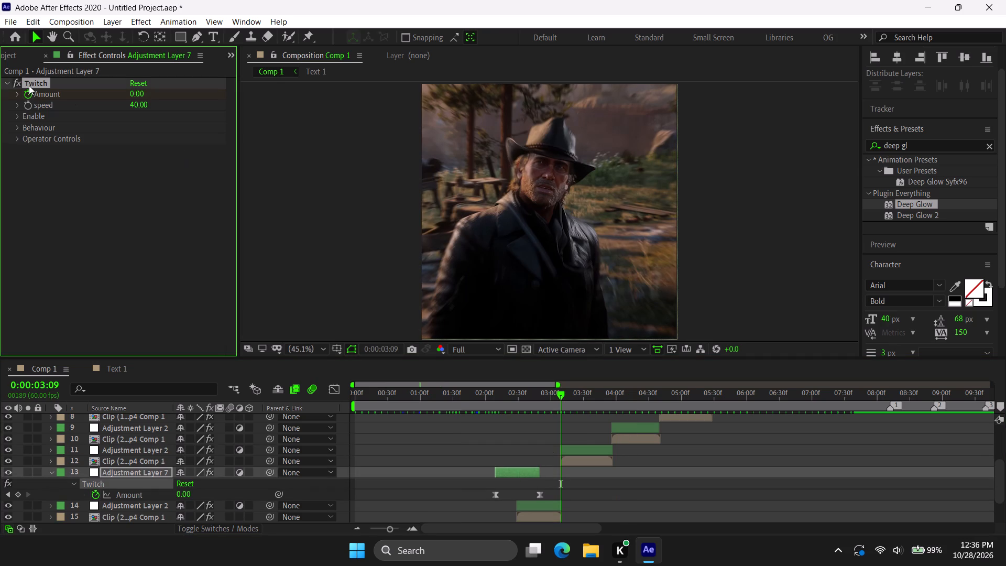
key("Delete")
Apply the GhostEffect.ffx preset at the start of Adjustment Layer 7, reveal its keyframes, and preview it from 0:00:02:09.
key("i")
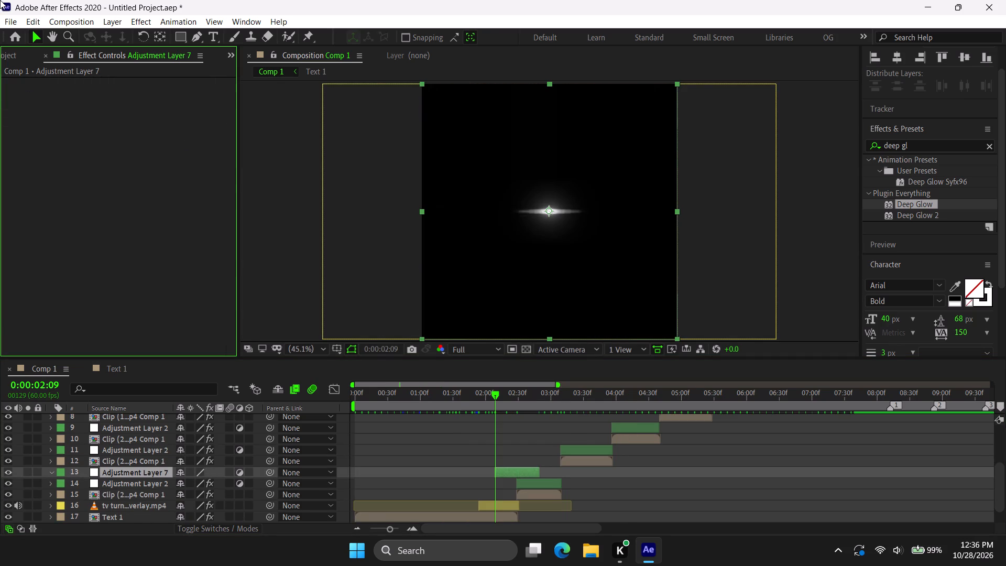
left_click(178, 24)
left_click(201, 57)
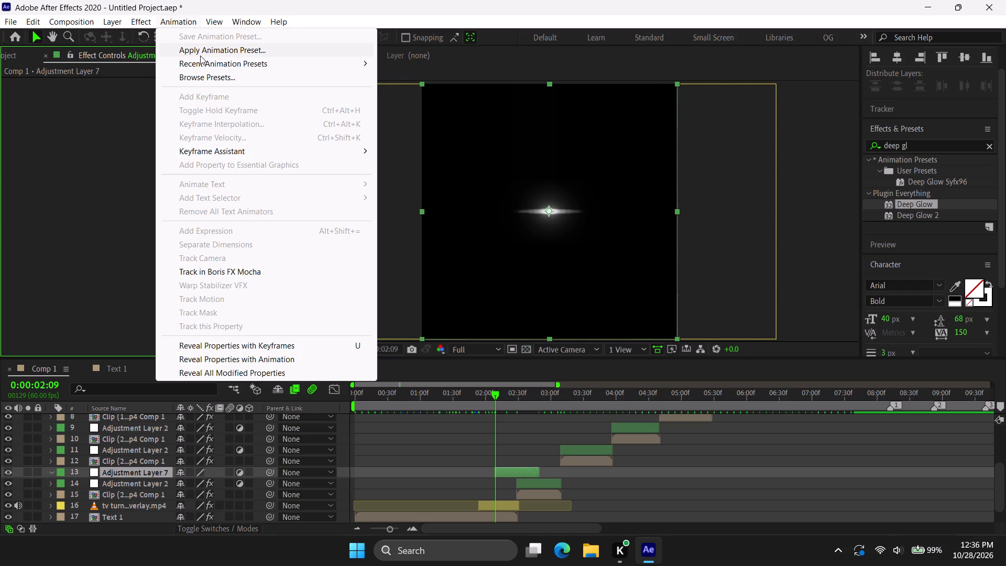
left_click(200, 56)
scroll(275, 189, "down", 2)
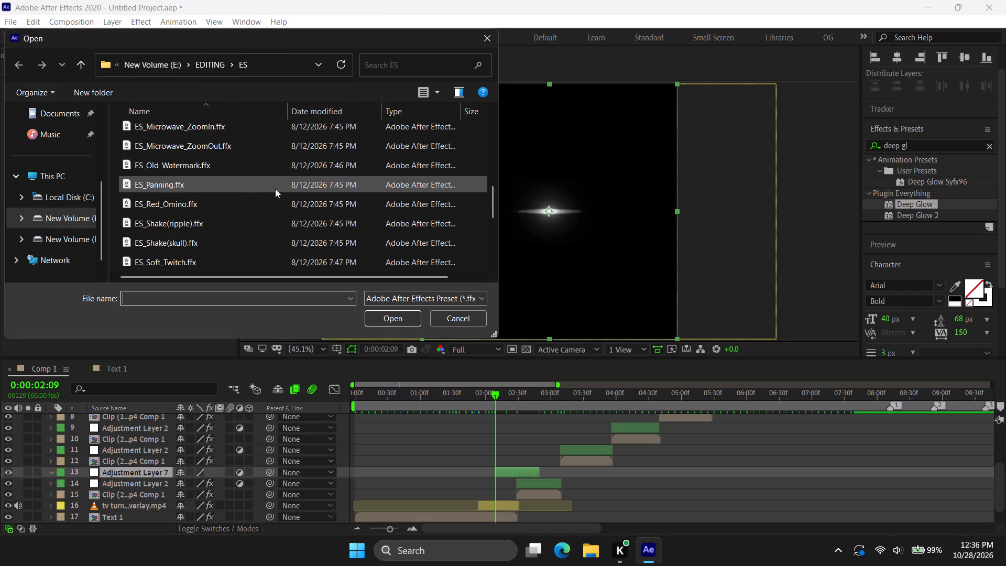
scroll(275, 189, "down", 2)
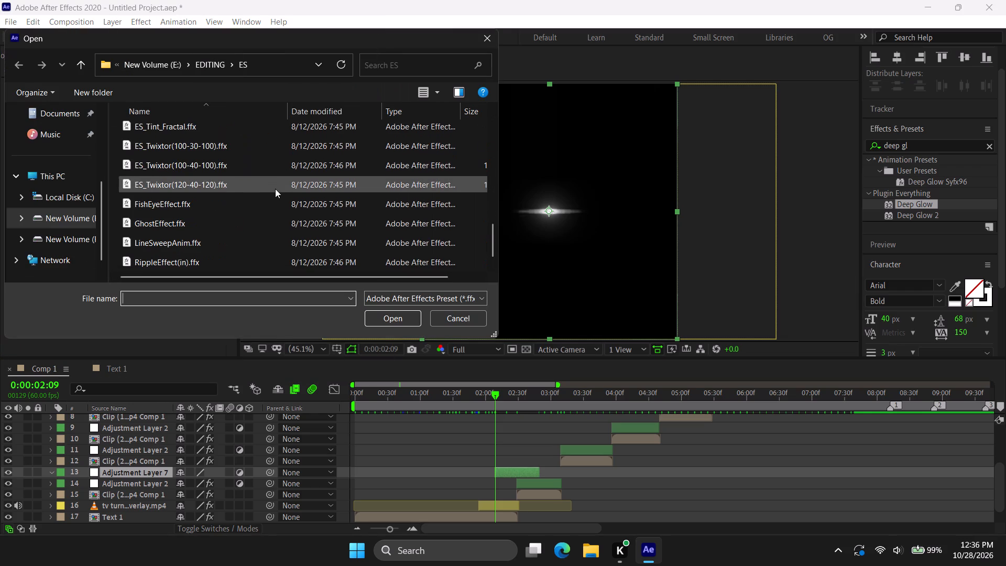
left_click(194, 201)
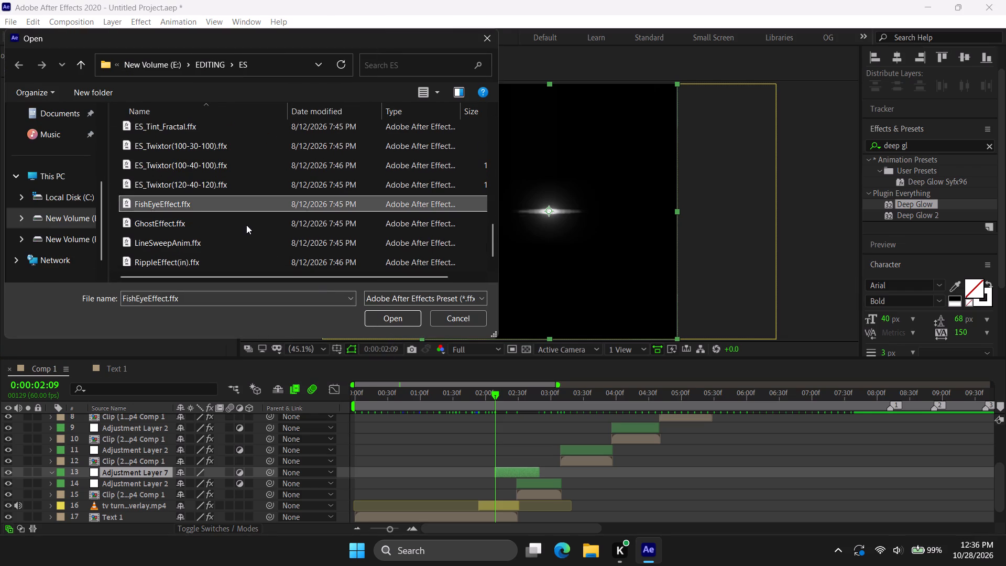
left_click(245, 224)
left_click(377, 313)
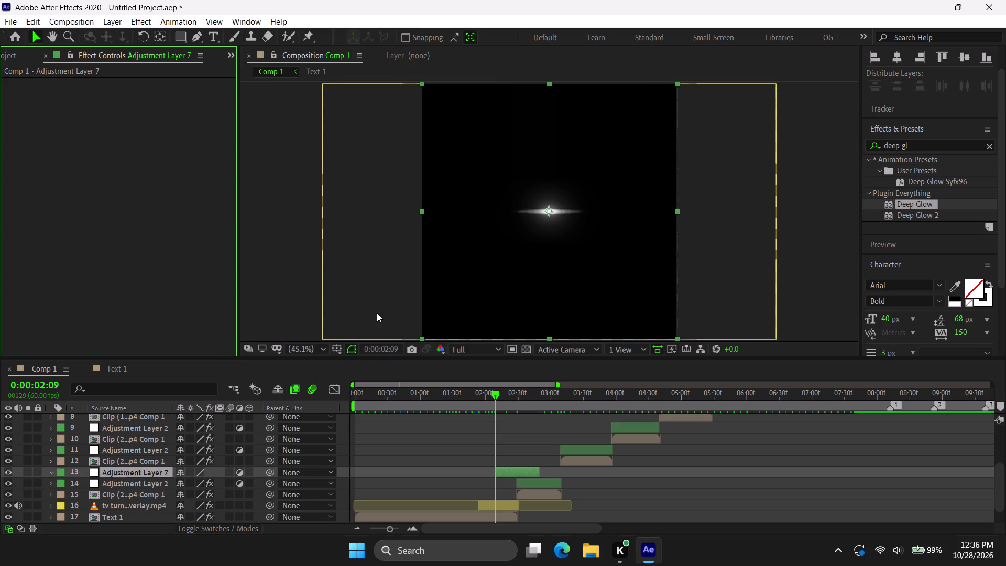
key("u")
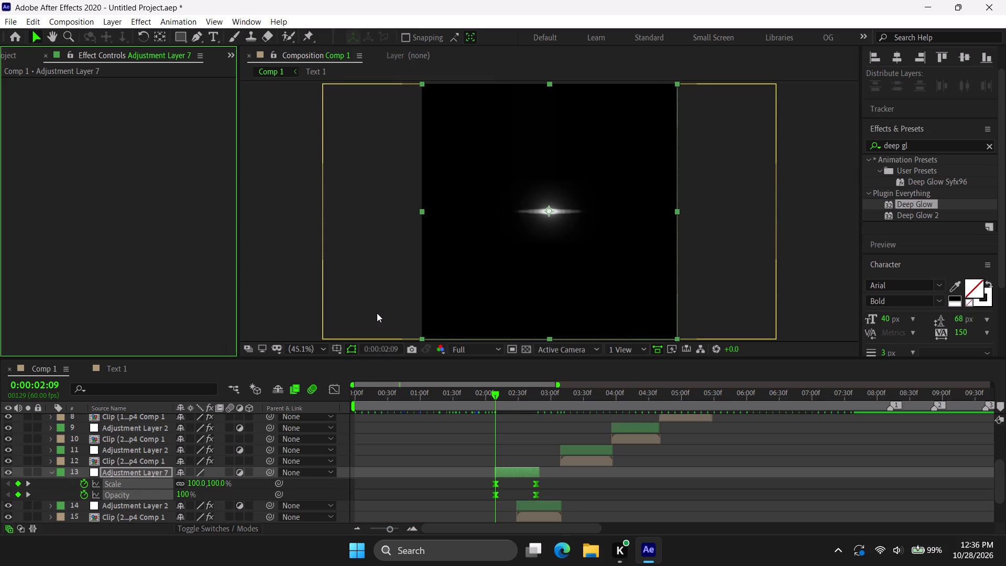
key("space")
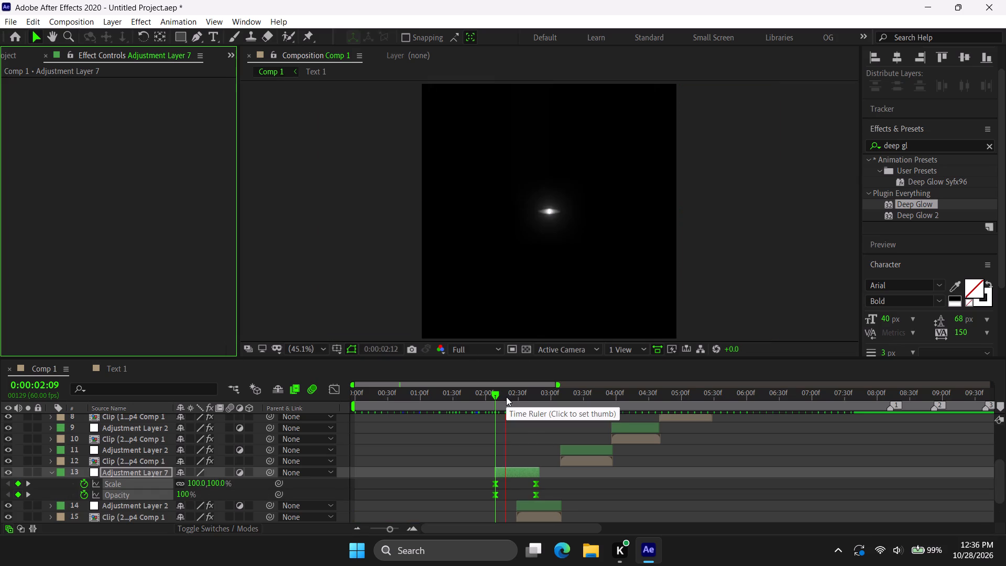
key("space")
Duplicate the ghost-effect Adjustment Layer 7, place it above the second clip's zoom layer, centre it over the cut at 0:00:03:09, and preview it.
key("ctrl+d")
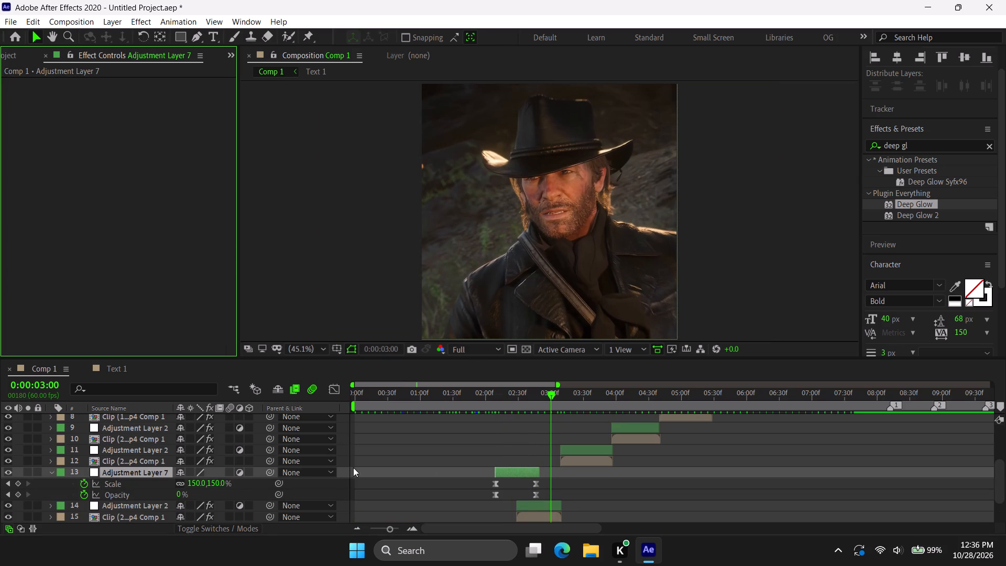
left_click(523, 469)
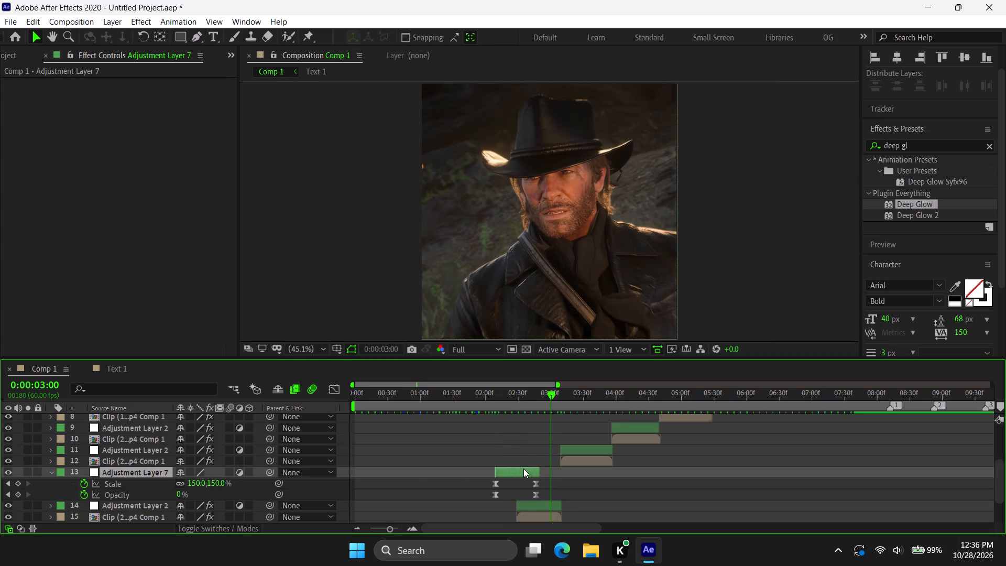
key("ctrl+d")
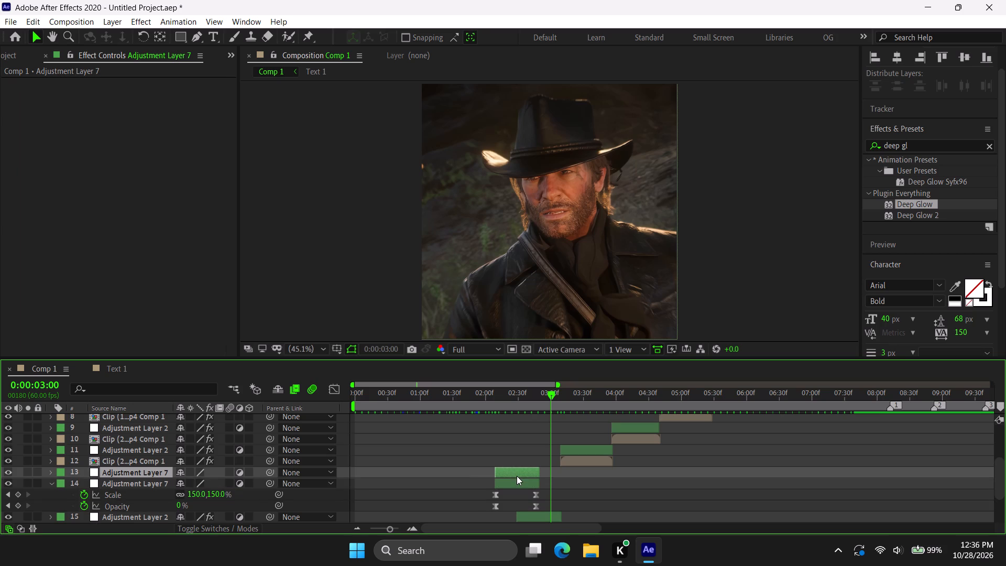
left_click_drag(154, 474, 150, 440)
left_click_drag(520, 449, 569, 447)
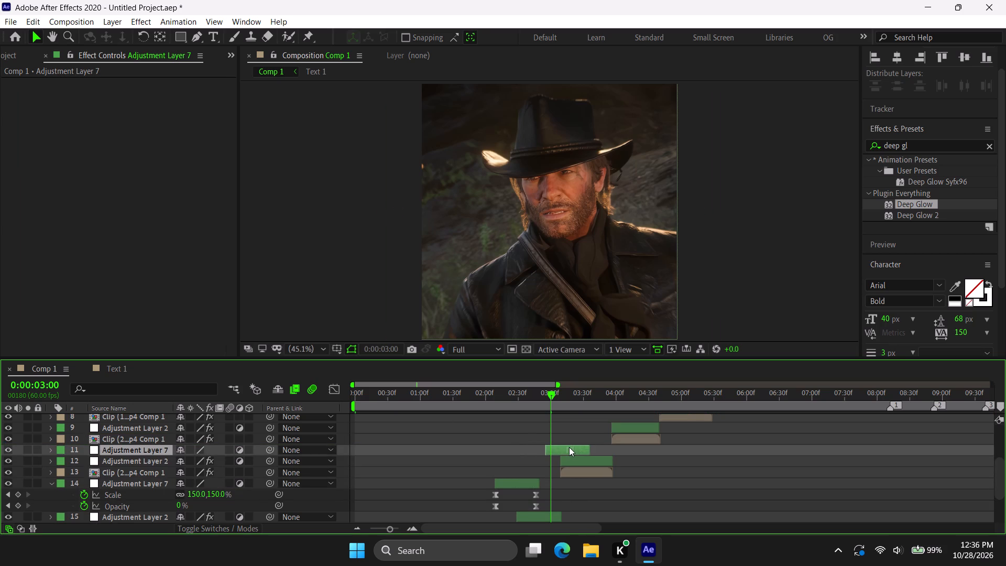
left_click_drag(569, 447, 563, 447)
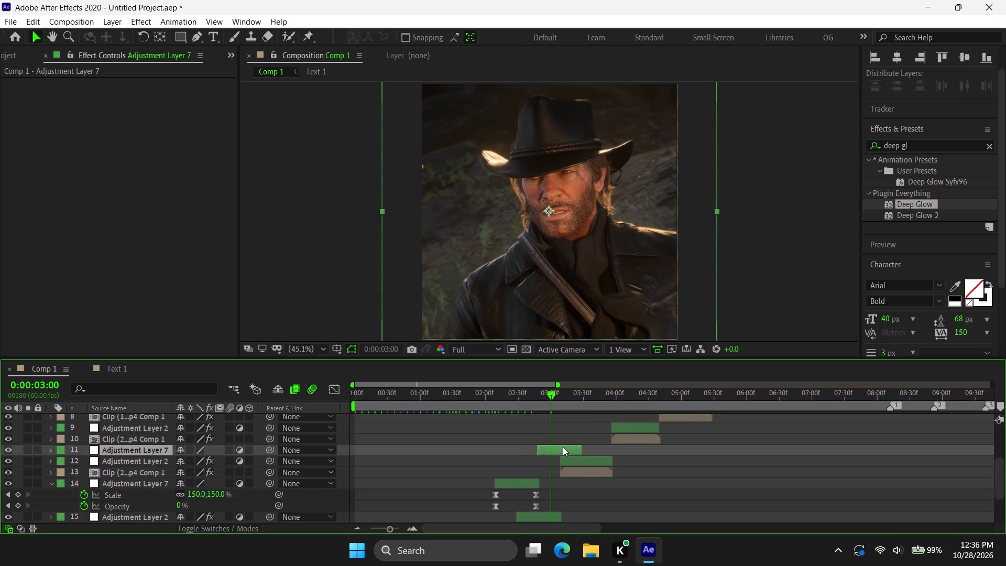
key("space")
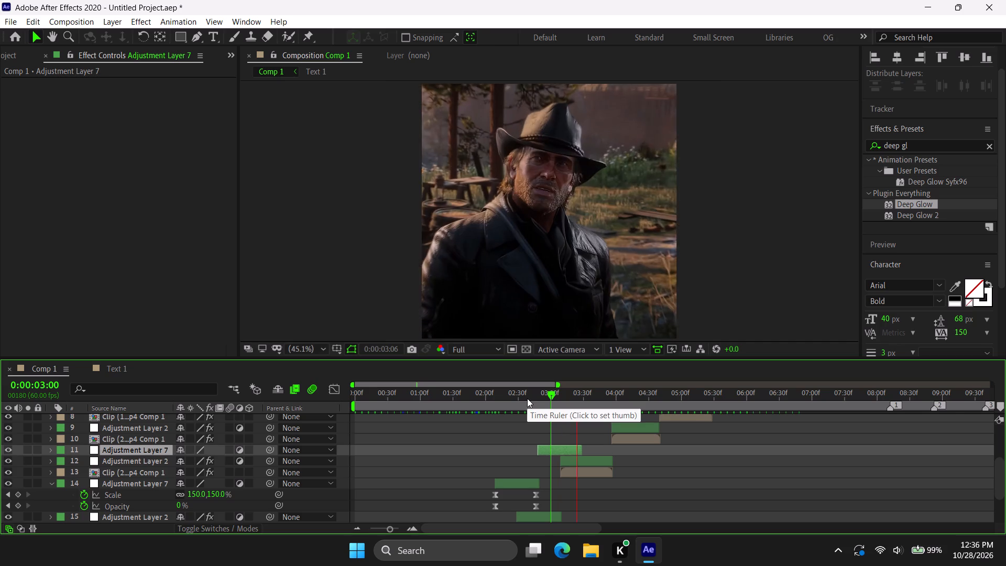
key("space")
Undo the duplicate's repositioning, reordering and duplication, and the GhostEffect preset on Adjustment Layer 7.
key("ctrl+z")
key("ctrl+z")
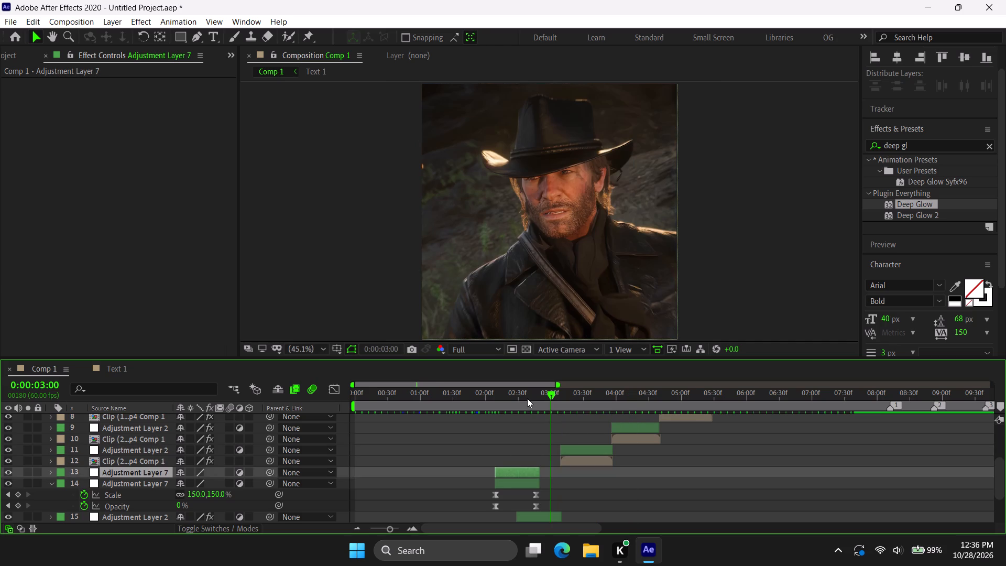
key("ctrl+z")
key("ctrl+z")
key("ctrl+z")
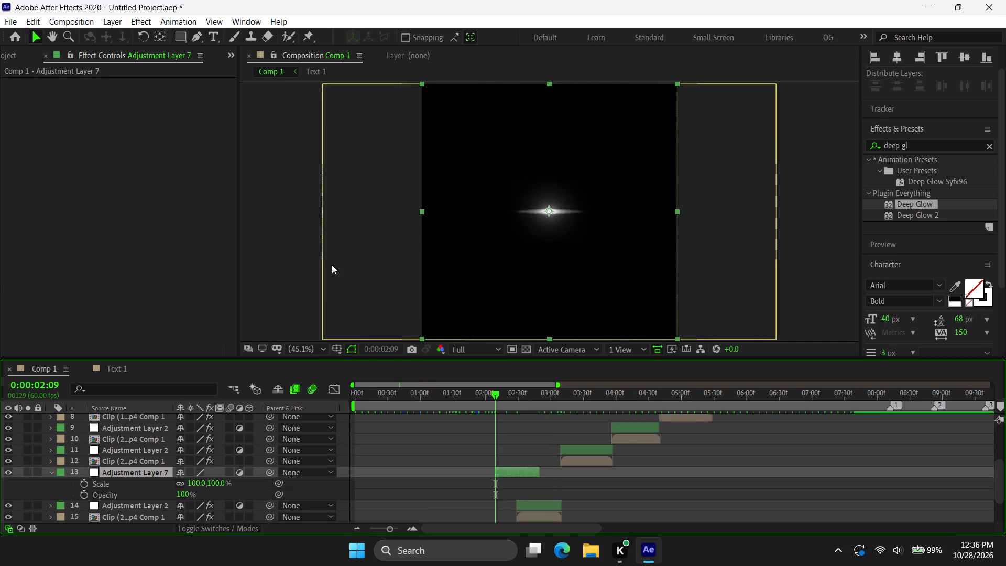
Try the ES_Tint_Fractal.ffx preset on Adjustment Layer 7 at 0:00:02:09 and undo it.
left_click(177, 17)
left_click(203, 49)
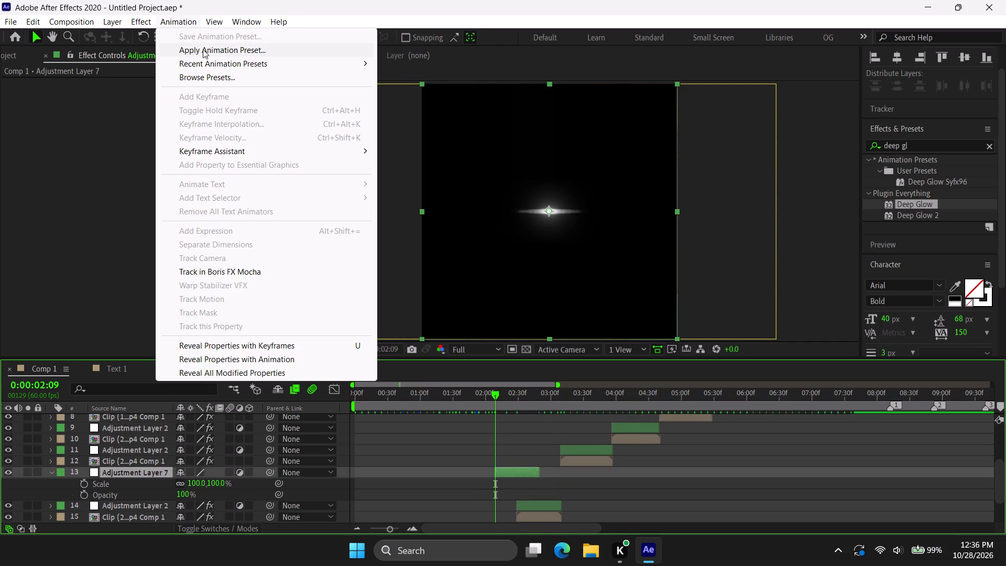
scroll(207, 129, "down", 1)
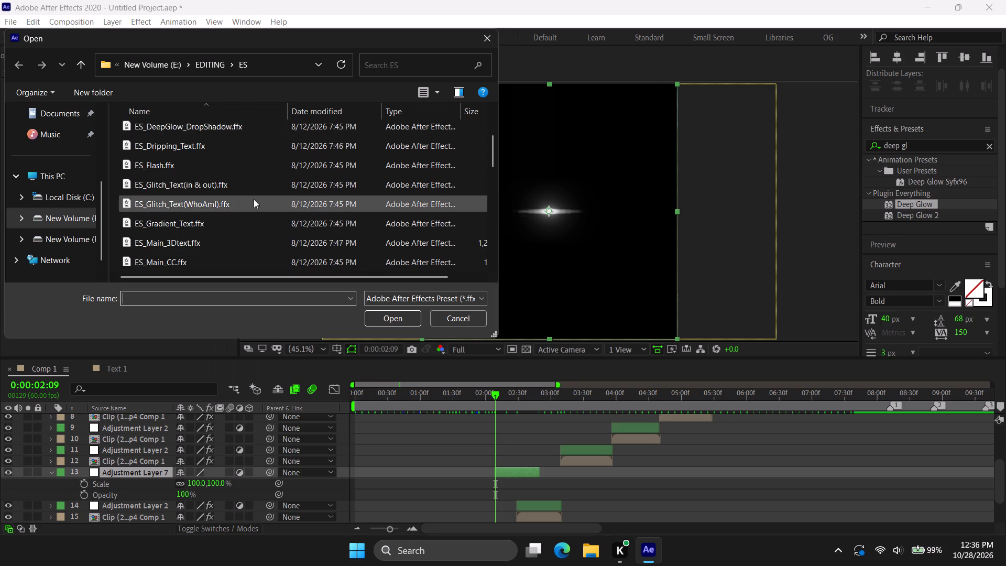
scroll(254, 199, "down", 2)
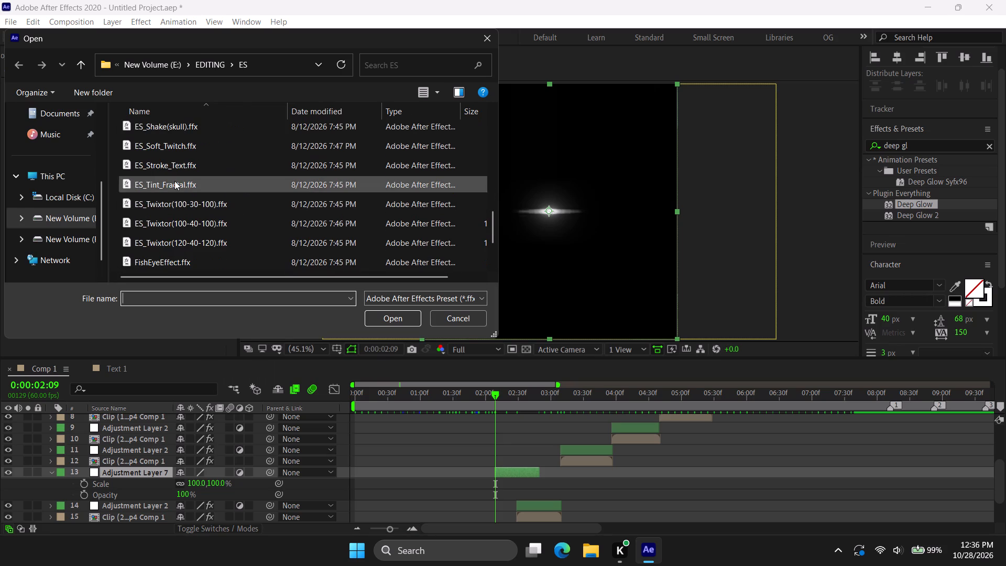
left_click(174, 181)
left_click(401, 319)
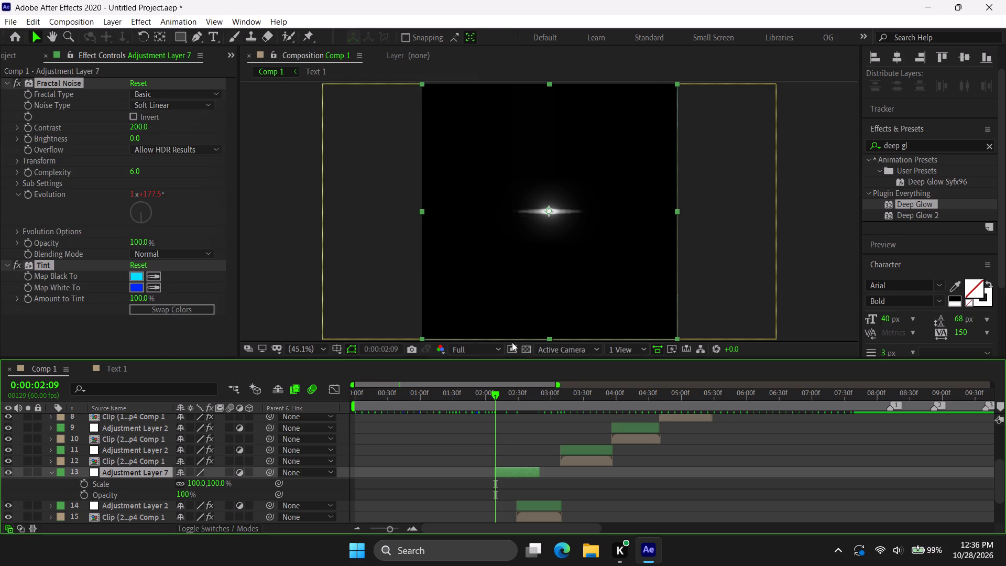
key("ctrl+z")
Apply the "My own twitch shake" animation preset from the Desktop folder to Adjustment Layer 7 at 0:00:02:09.
left_click(182, 25)
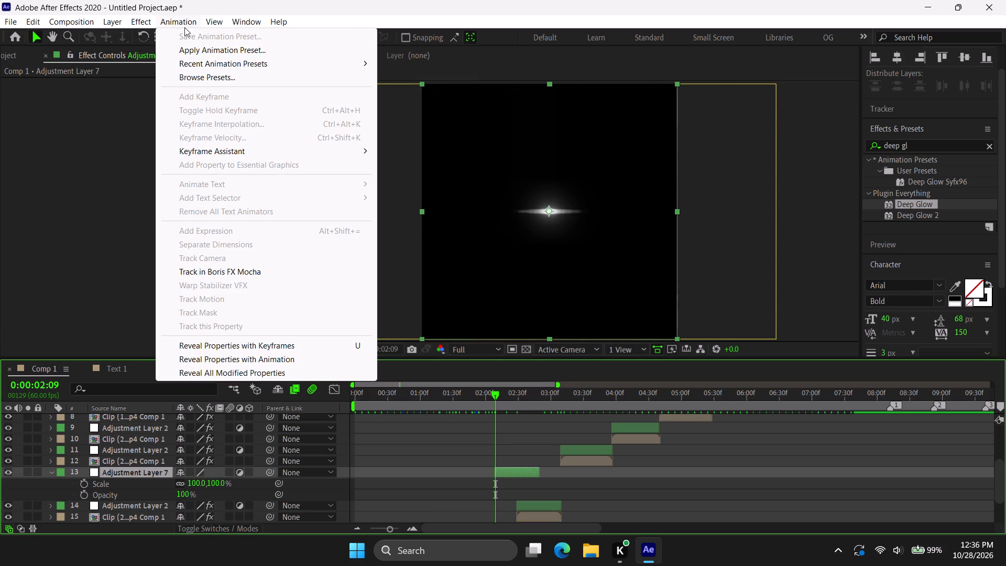
left_click(203, 47)
scroll(209, 156, "down", 2)
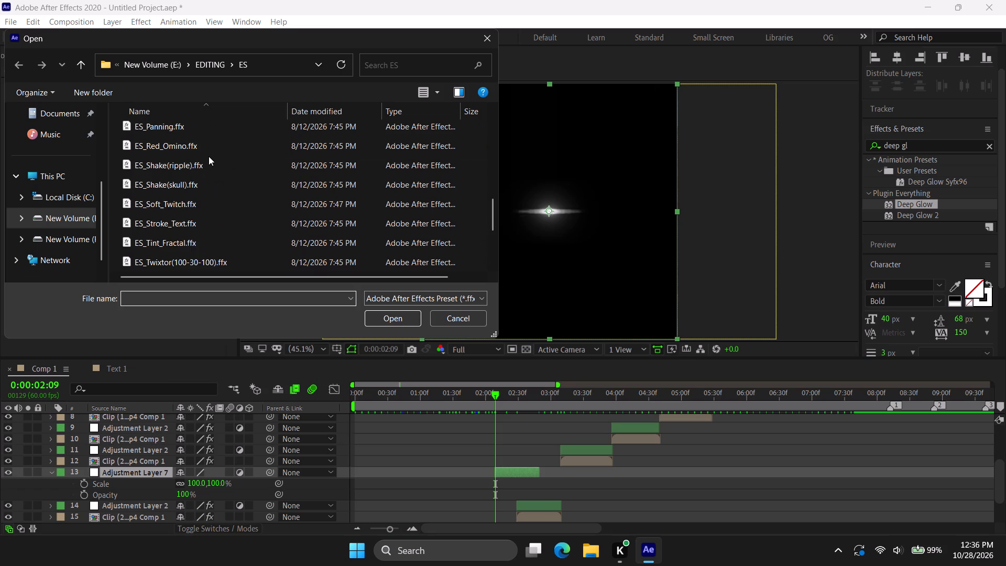
scroll(209, 156, "down", 1)
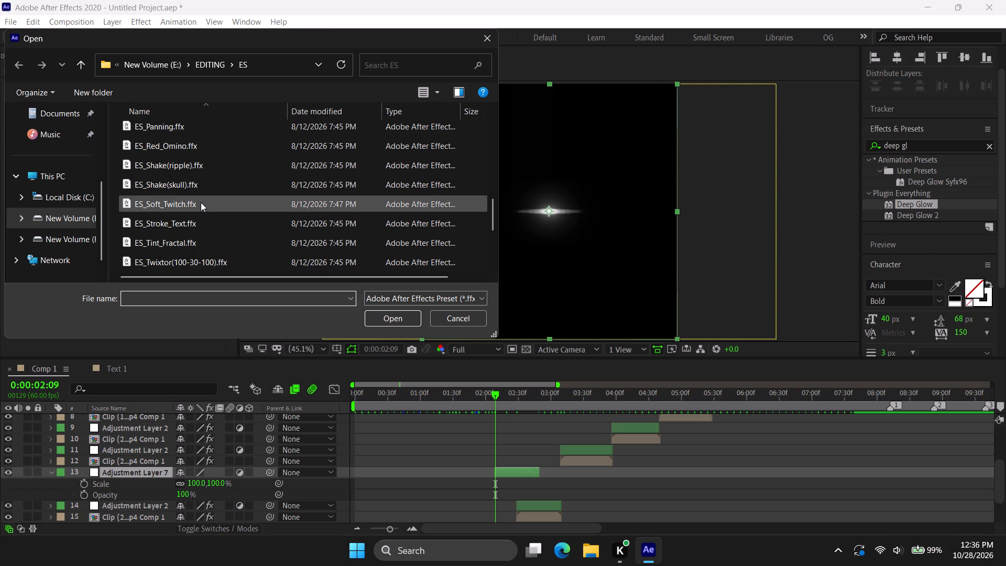
scroll(208, 233, "down", 2)
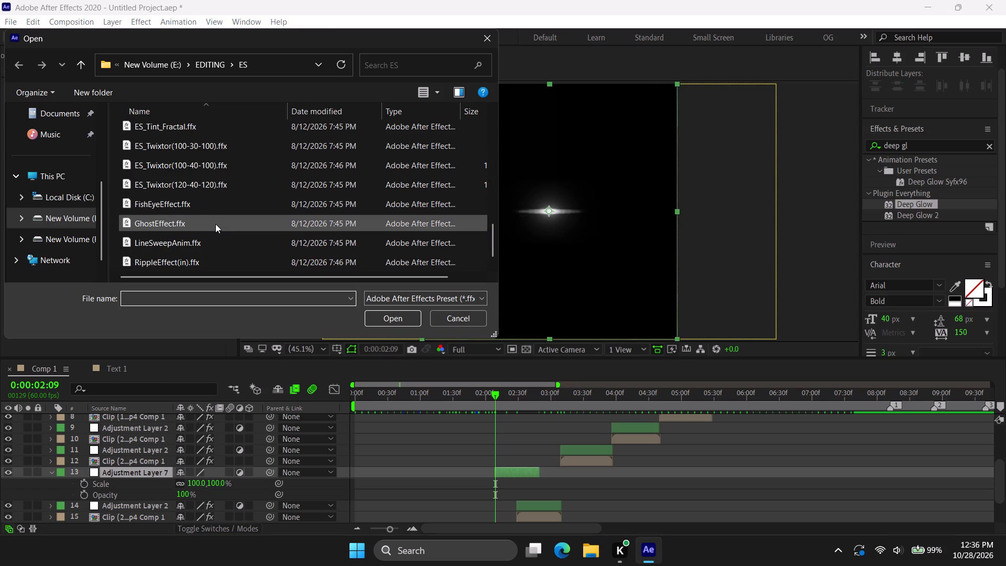
scroll(229, 243, "down", 1)
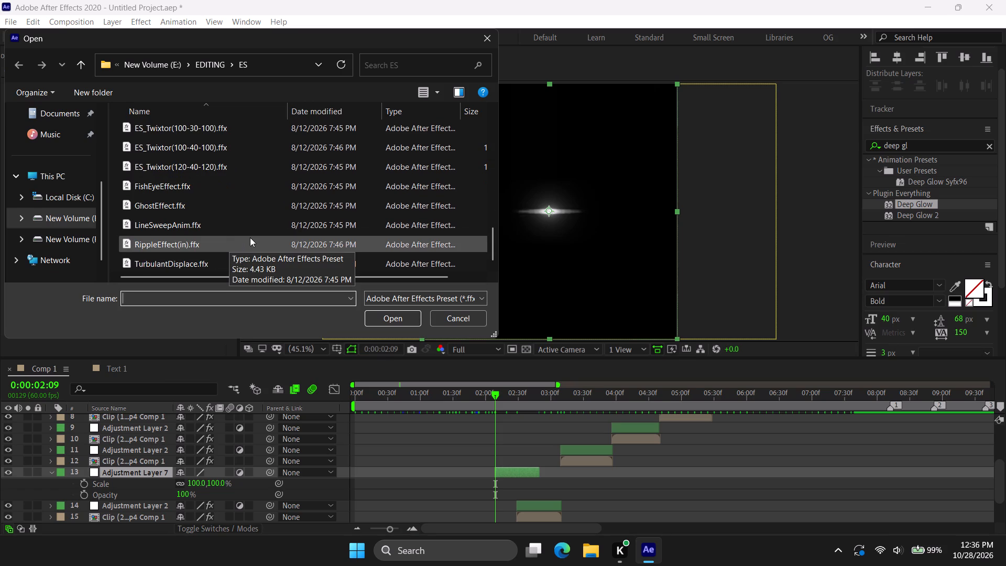
scroll(250, 237, "down", 2)
scroll(250, 237, "up", 1)
scroll(86, 187, "up", 2)
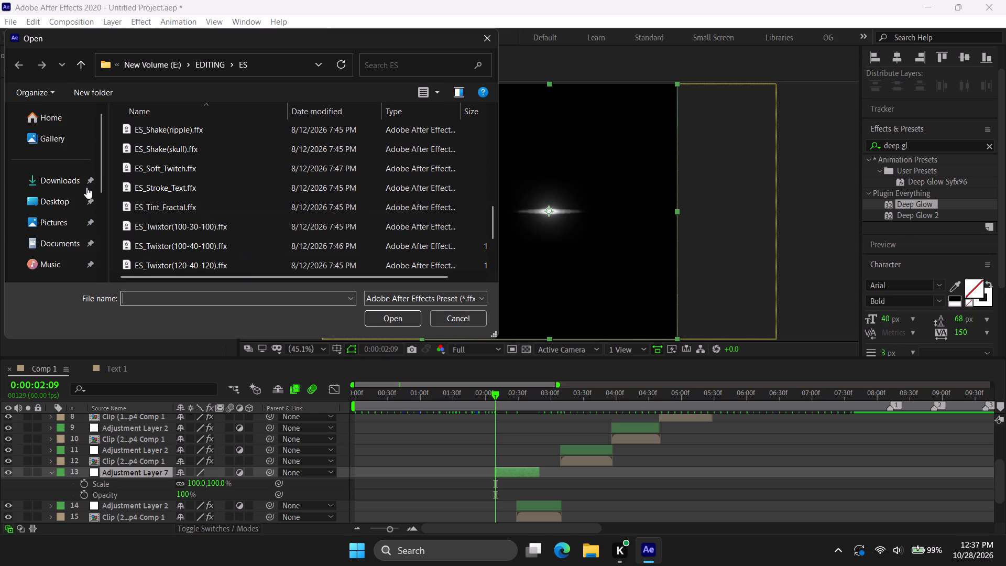
scroll(86, 187, "up", 1)
left_click(64, 186)
left_click(72, 209)
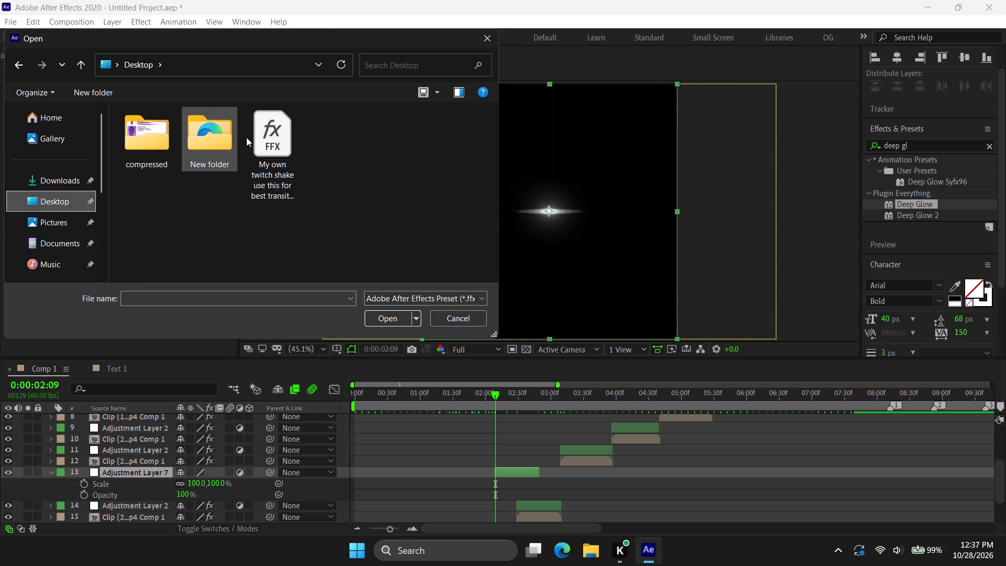
left_click(269, 136)
left_click(403, 310)
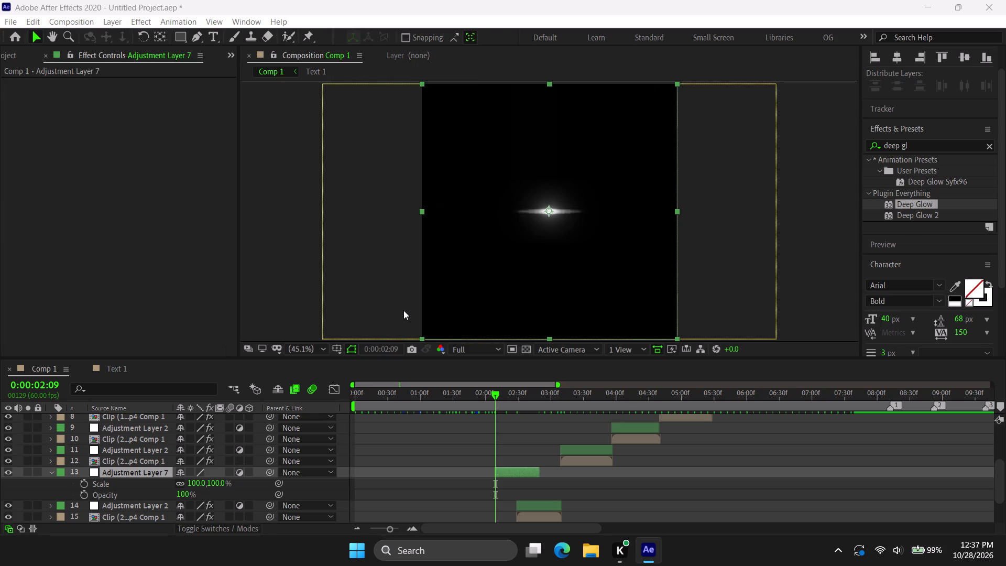
Reveal Adjustment Layer 7's keyframes and move the last Twitch Amount keyframe to the layer's end at 0:00:02:49.
type("uu")
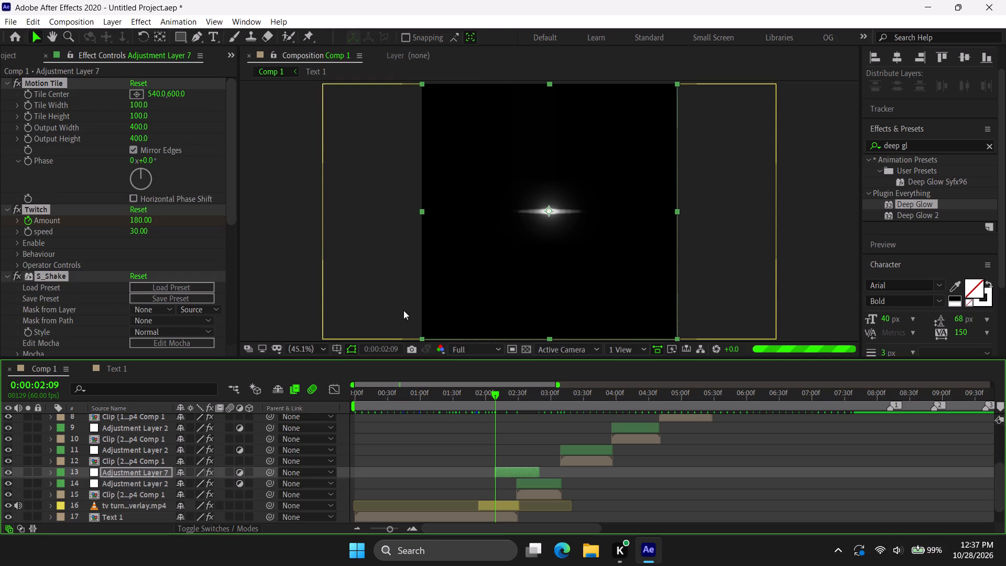
key("u")
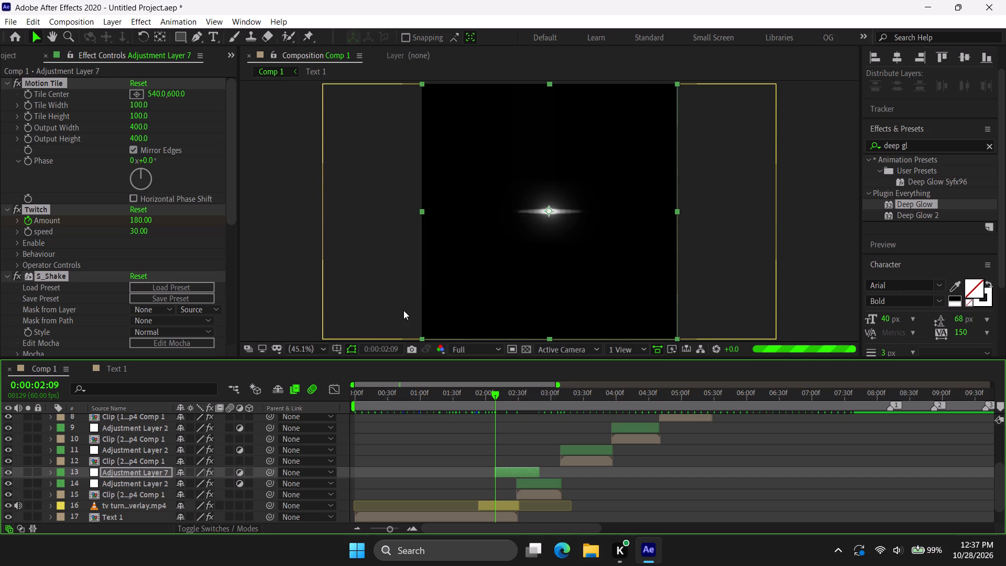
left_click_drag(535, 485, 486, 503)
left_click_drag(524, 494, 533, 494, "alt")
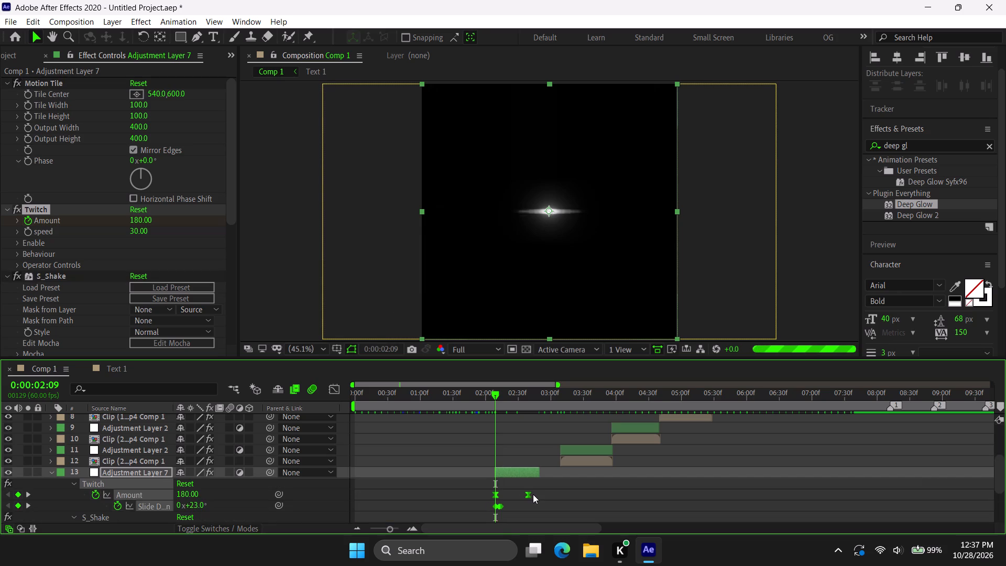
left_click_drag(533, 494, 540, 495, "alt")
key("u")
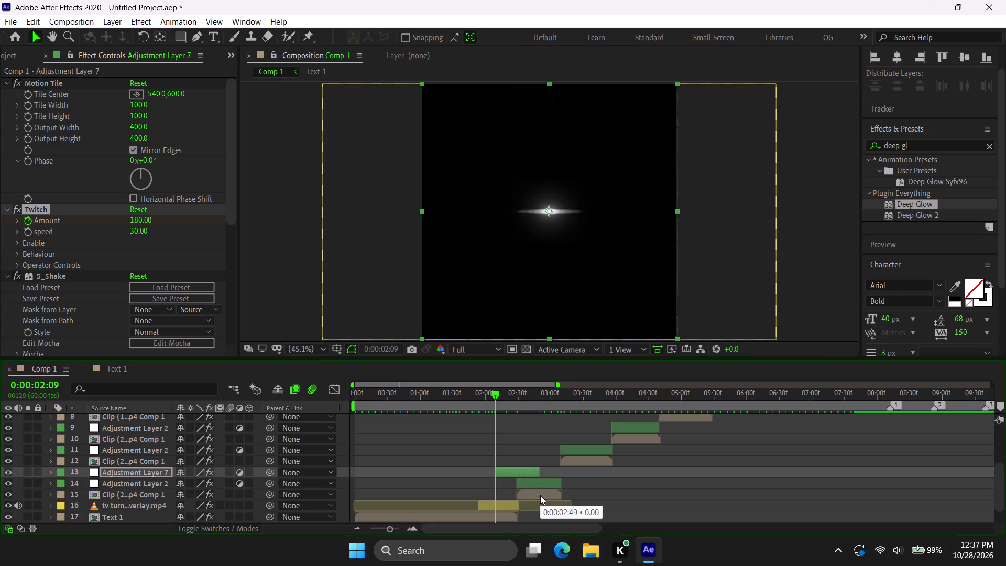
Preview the twitch shake transition from the intro into the first clip, starting at 0:00:01:53.
left_click(477, 395)
key("space")
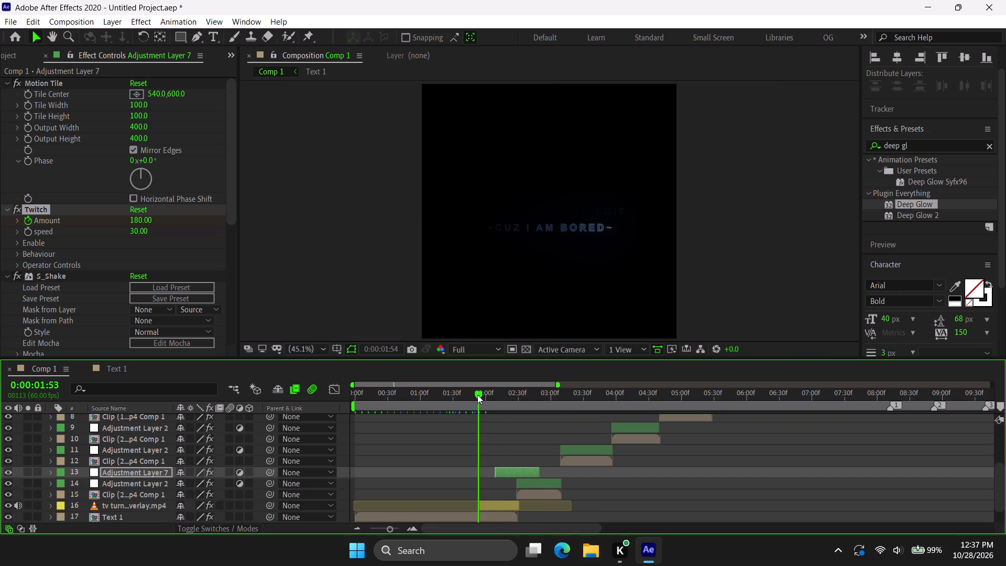
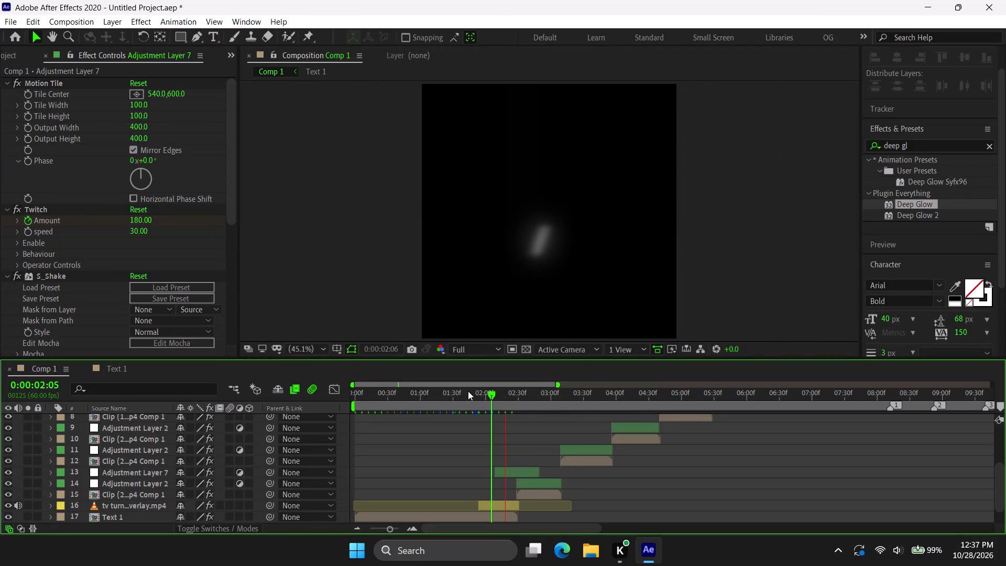
Preview the composition from about 0:00:01:44 to check the transition under Adjustment Layer 7.
left_click(468, 391)
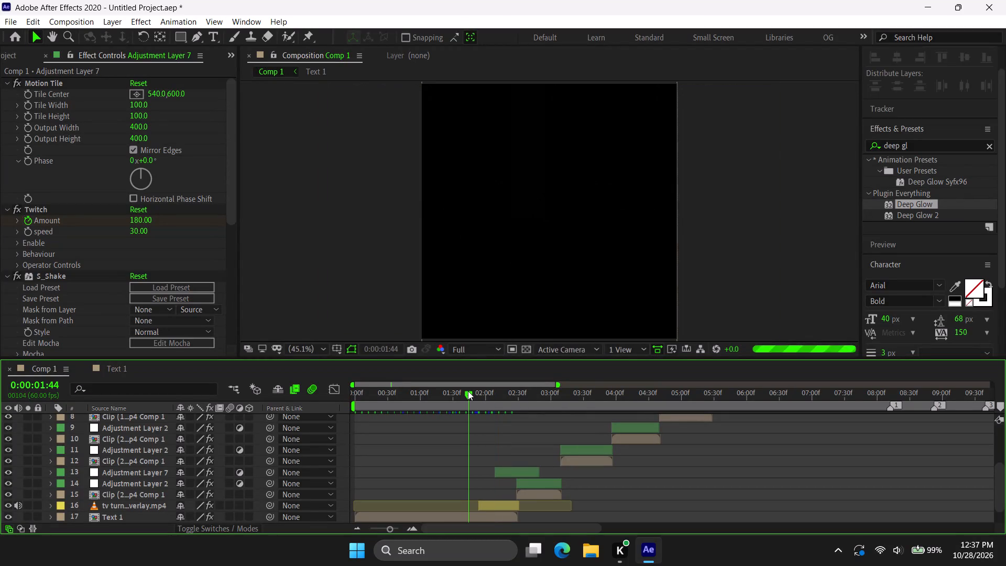
key("space")
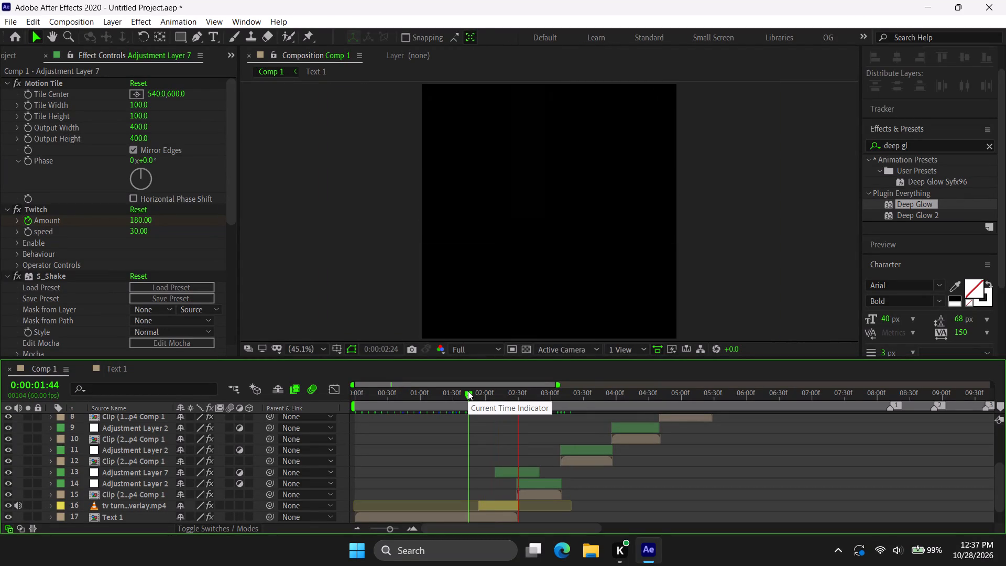
left_click(508, 393)
Duplicate Adjustment Layer 7, place the copy above the second-lowest Adjustment Layer 2, and shift it to start at about 0:00:02:50, straddling the next clip cut.
left_click(526, 475)
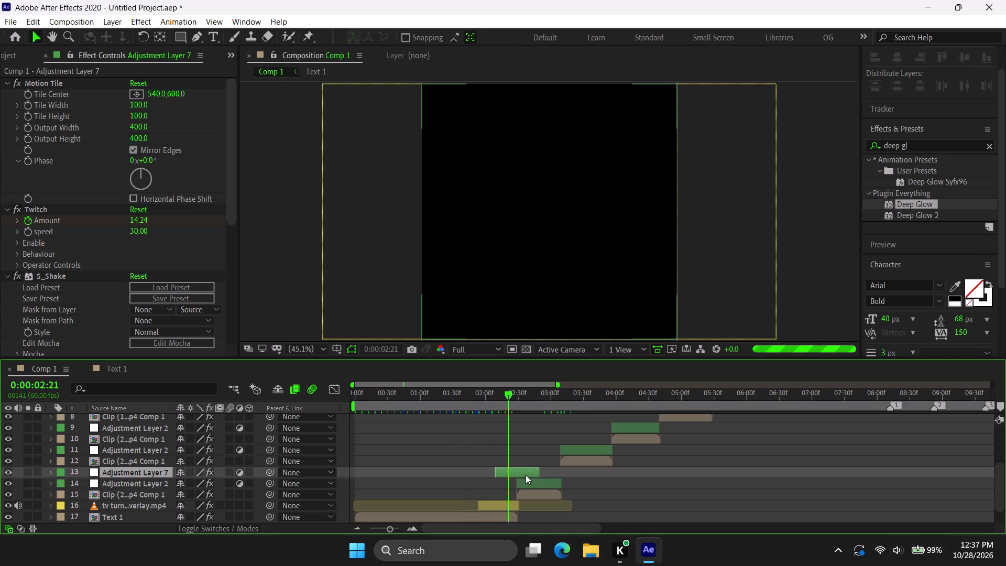
key("ctrl+d")
left_click_drag(151, 472, 154, 448)
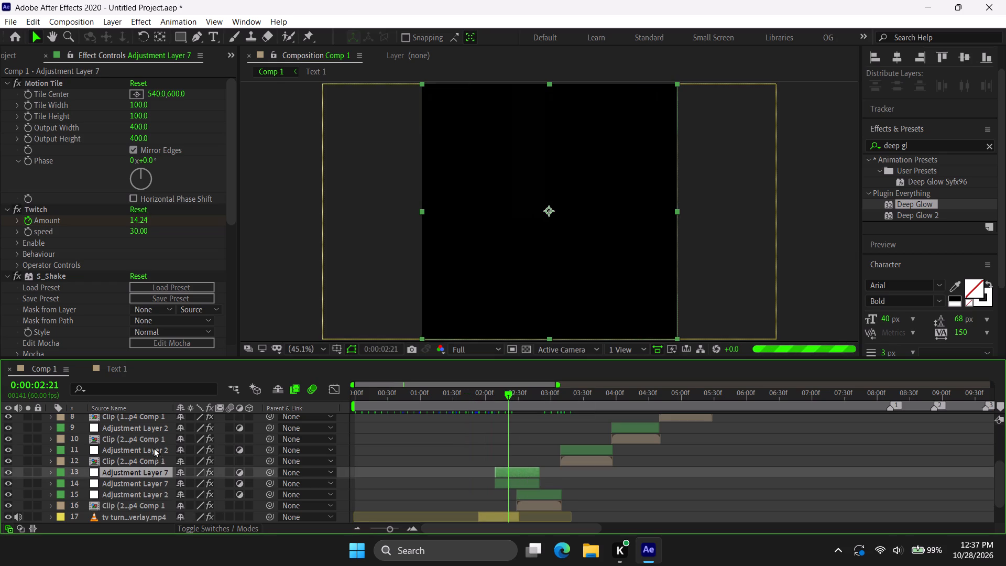
left_click_drag(154, 448, 154, 440)
left_click_drag(515, 446, 565, 450)
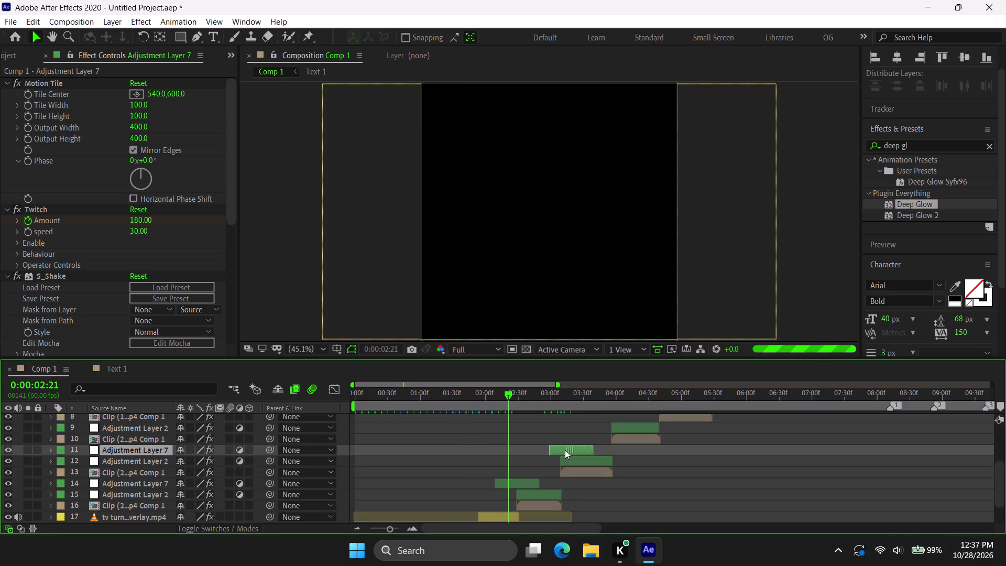
left_click_drag(565, 450, 559, 450)
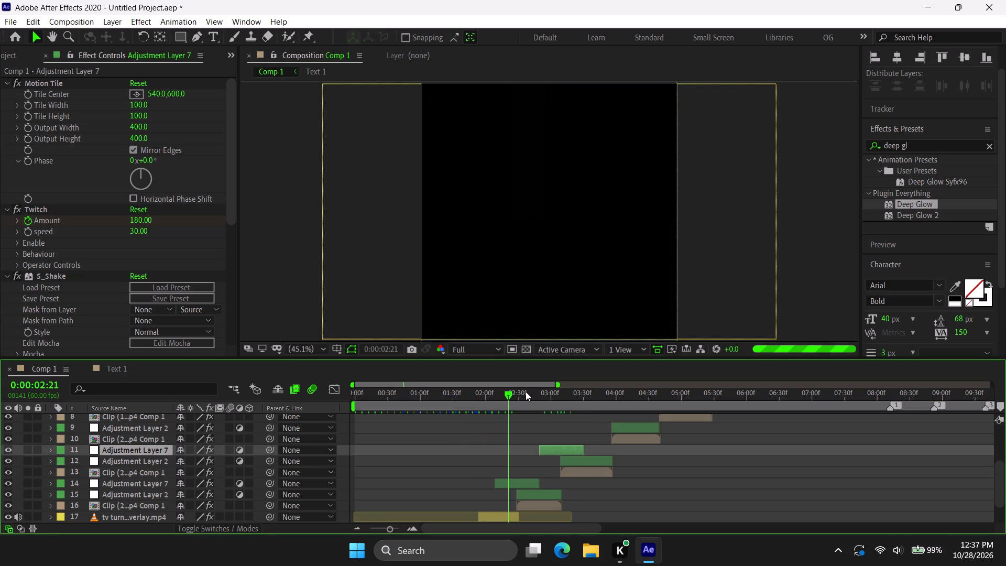
Preview the composition from about 0:00:02:37, just before the duplicated Adjustment Layer 7.
left_click(526, 391)
key("space")
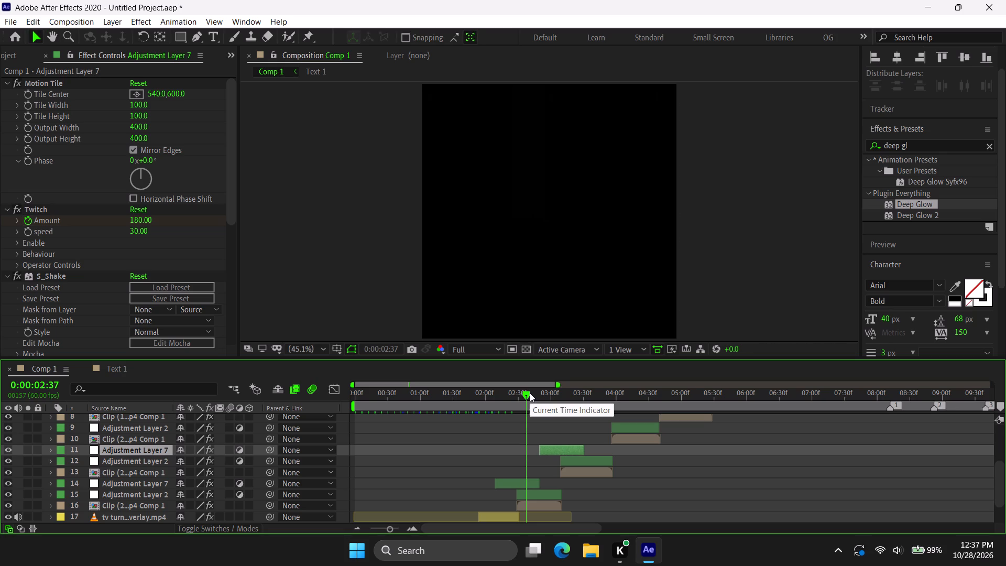
key("space")
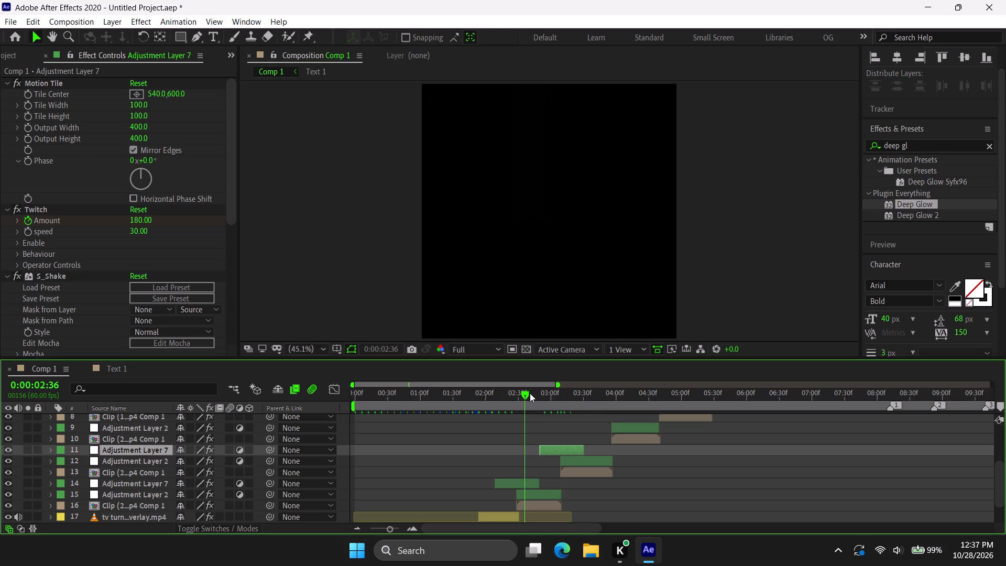
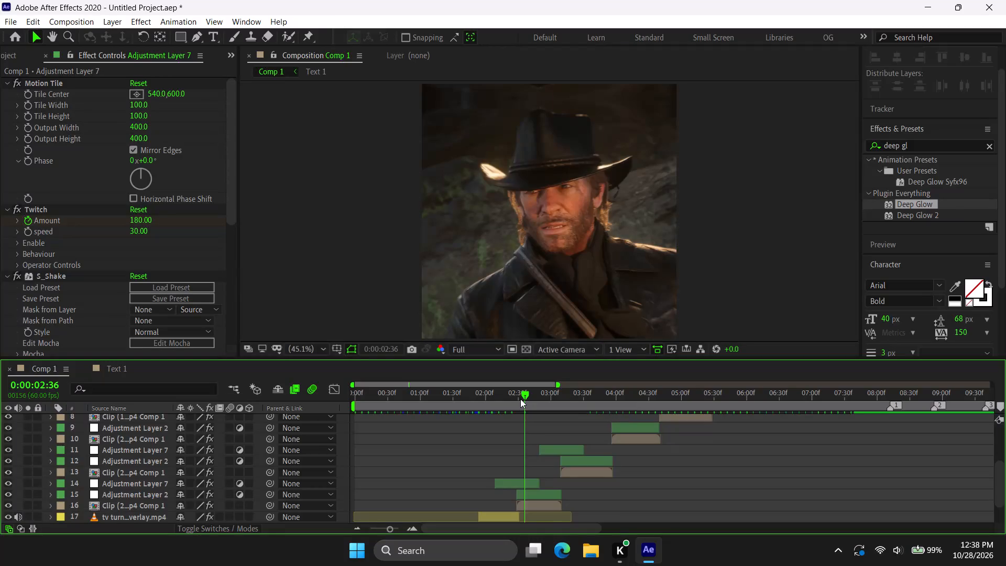
Delete the earlier Adjustment Layer 7, which starts at about 0:00:02:08 over the first clip cut.
left_click_drag(520, 399, 488, 399)
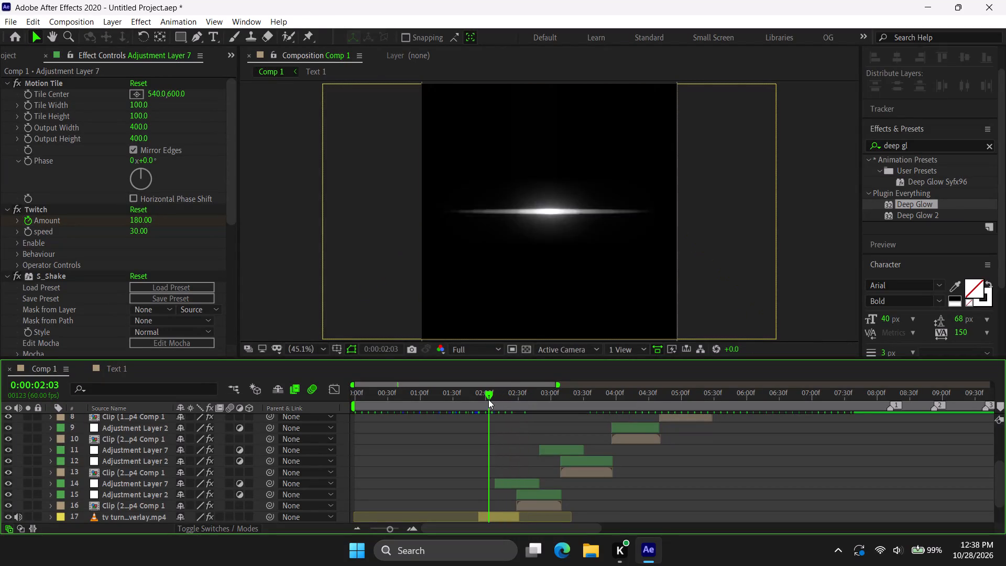
left_click(529, 480)
key("Delete")
Preview the composition from 0:00:02:03 and again from 0:00:02:38 to check the clip cuts.
key("space")
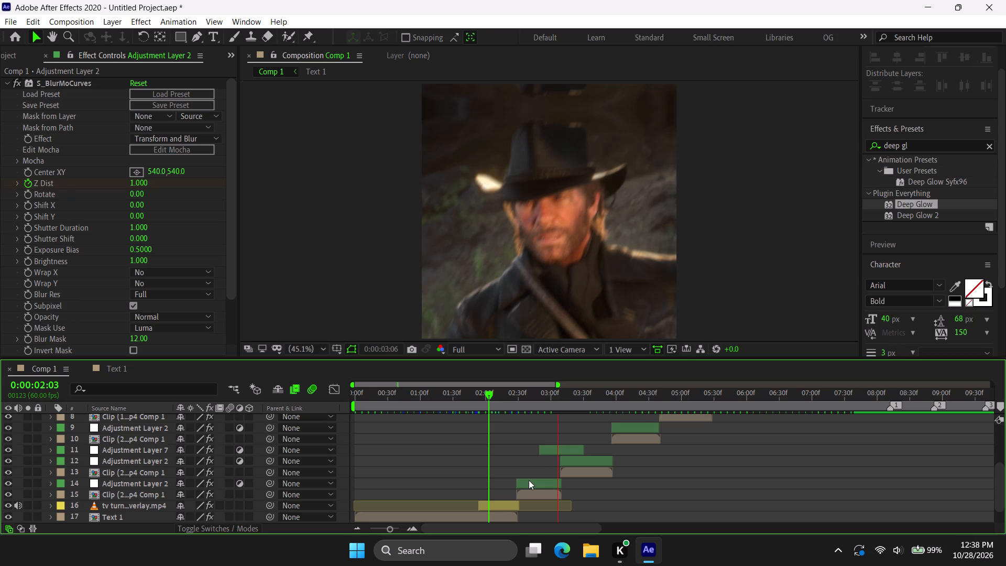
left_click(527, 396)
key("space")
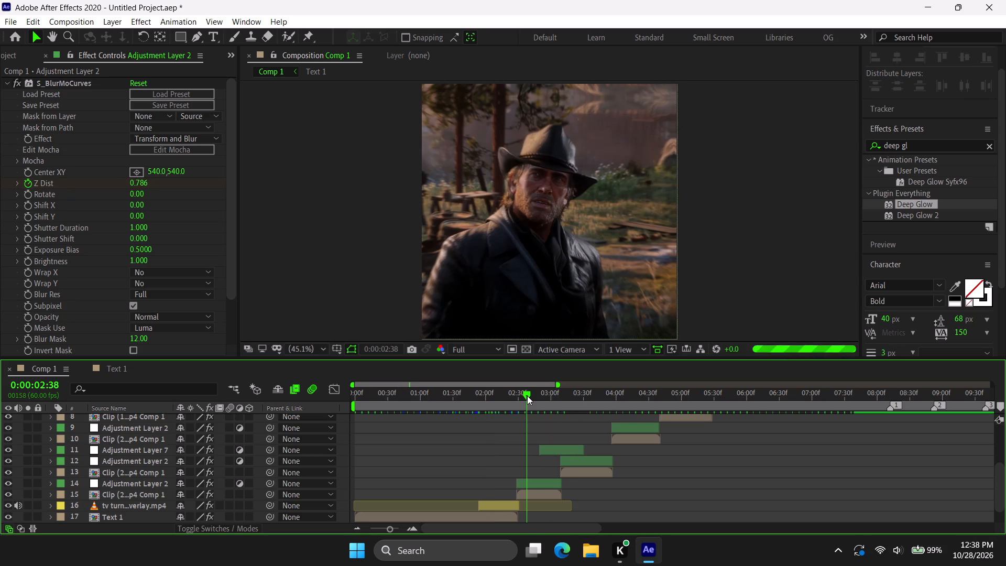
left_click(527, 396)
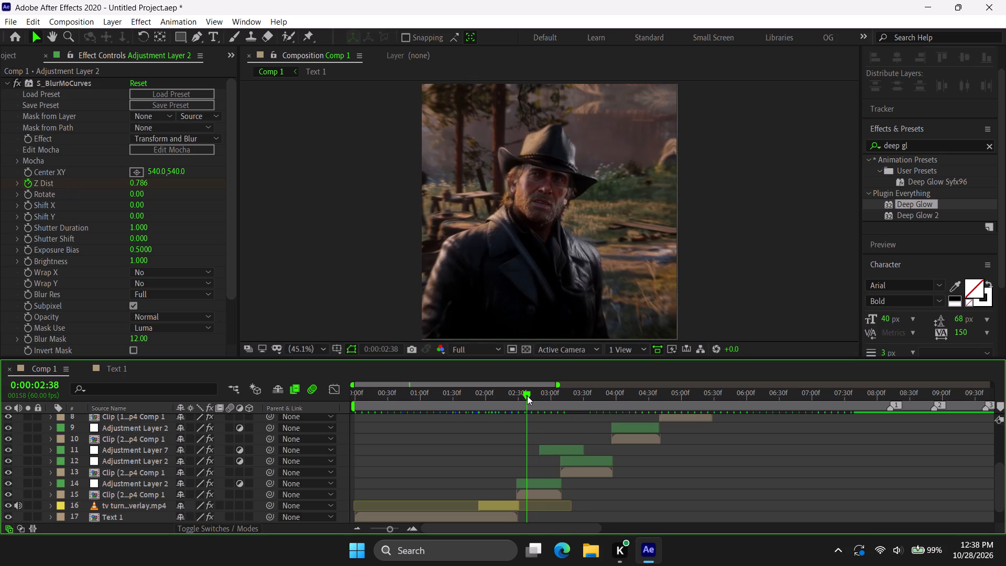
key("space")
key("space")
type("uu")
scroll(576, 476, "down", 1)
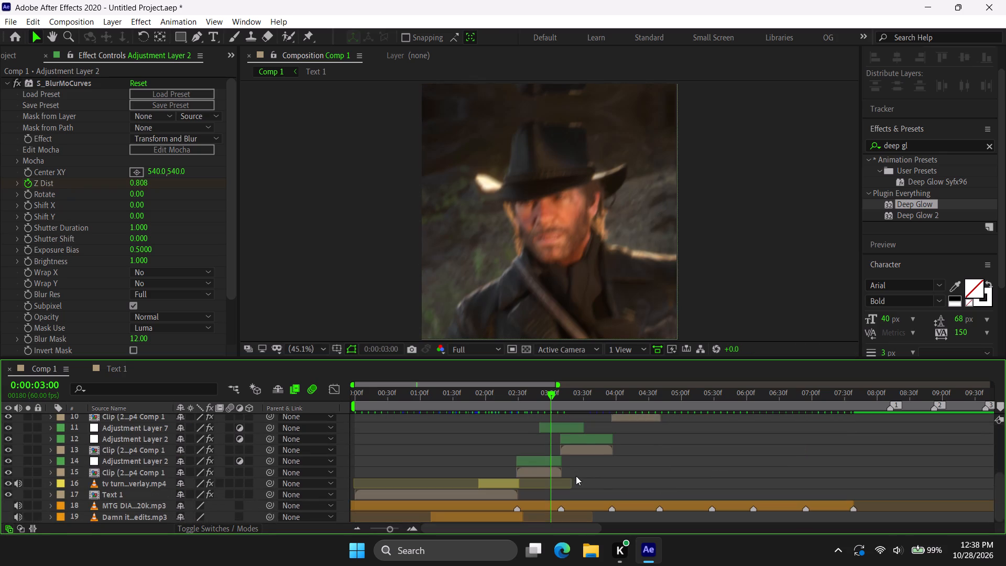
Remove the Motion Tile, Twitch and S_Shake effects from the remaining Adjustment Layer 7.
left_click(564, 428)
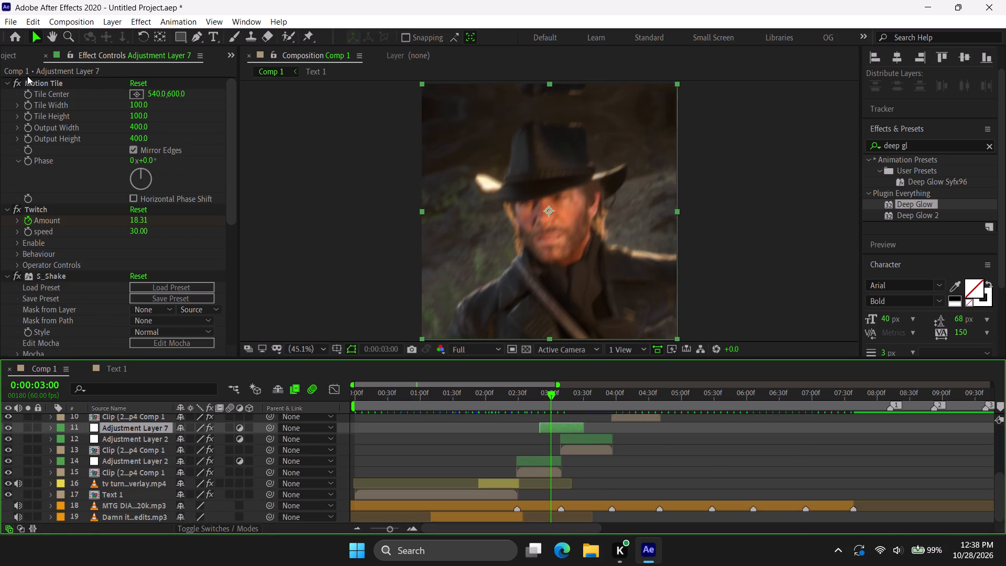
left_click(31, 81)
key("Delete")
left_click(31, 81)
key("Delete")
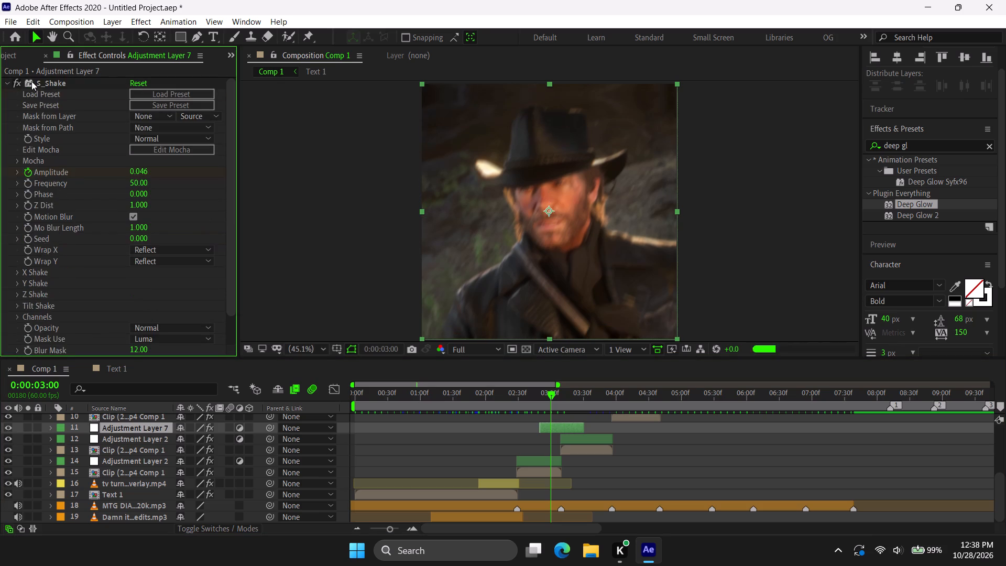
left_click(31, 81)
key("Delete")
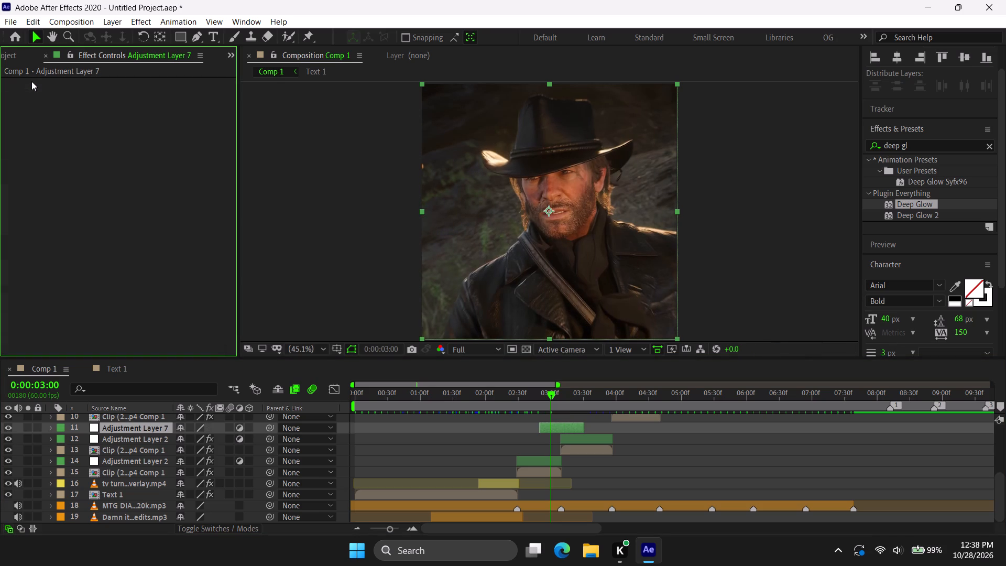
Trim Adjustment Layer 7 to run from 0:00:02:59 to 0:00:03:19, ten frames either side of the start of the Adjustment Layer 2 below it.
key("i")
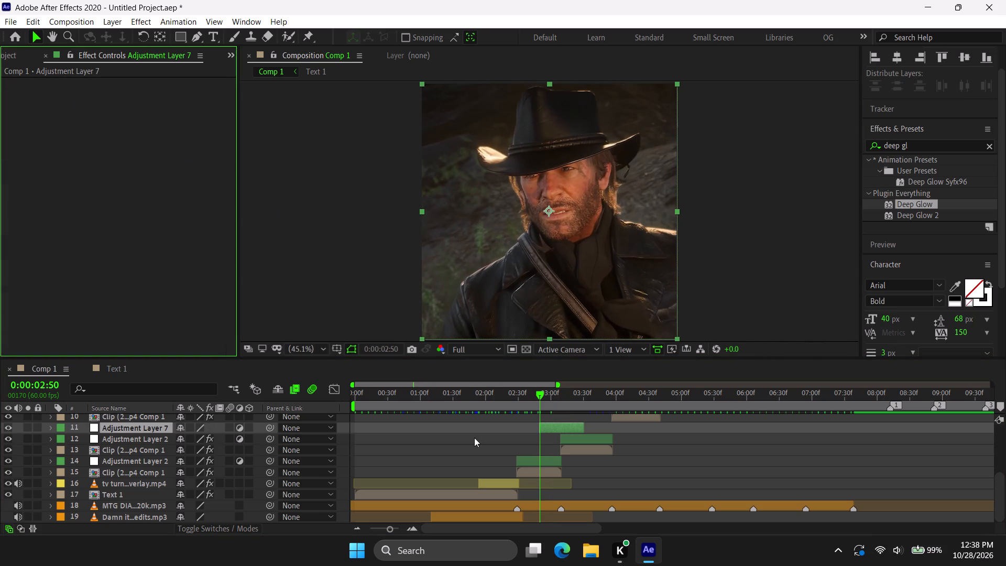
left_click(571, 439)
key("i")
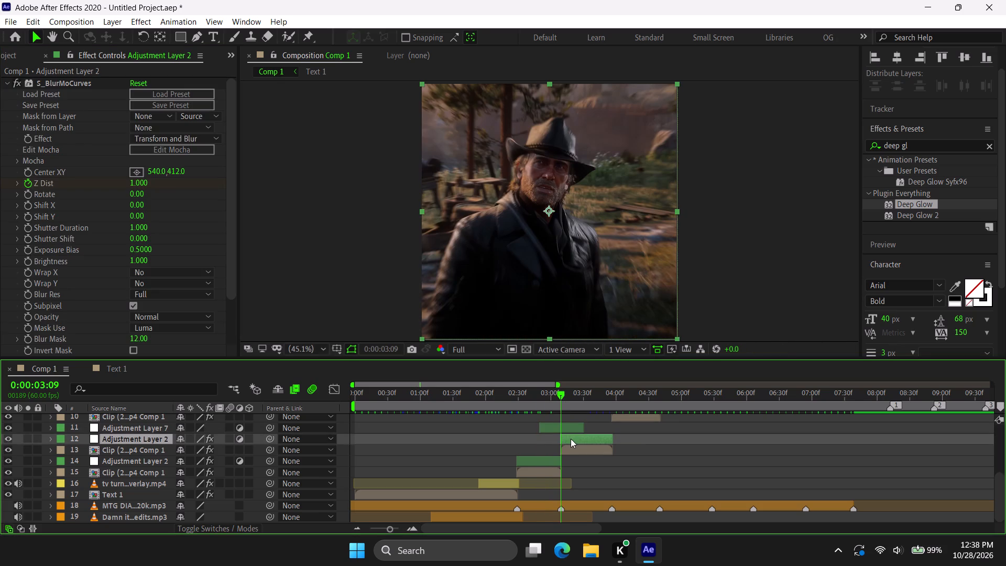
key("shift+Page_Up")
left_click(553, 427)
key("alt+bracketleft")
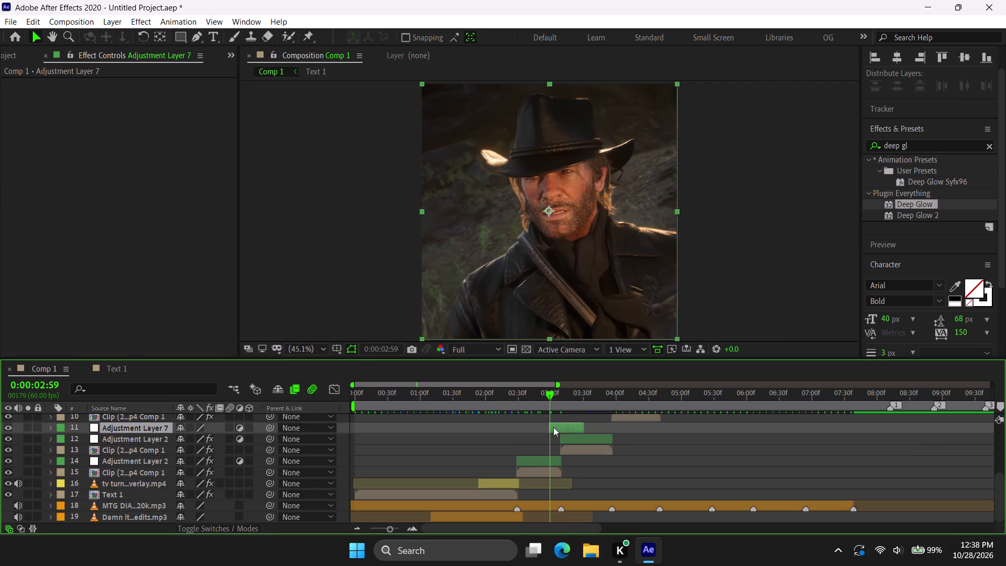
key("shift+Page_Down")
key("shift+Page_Down")
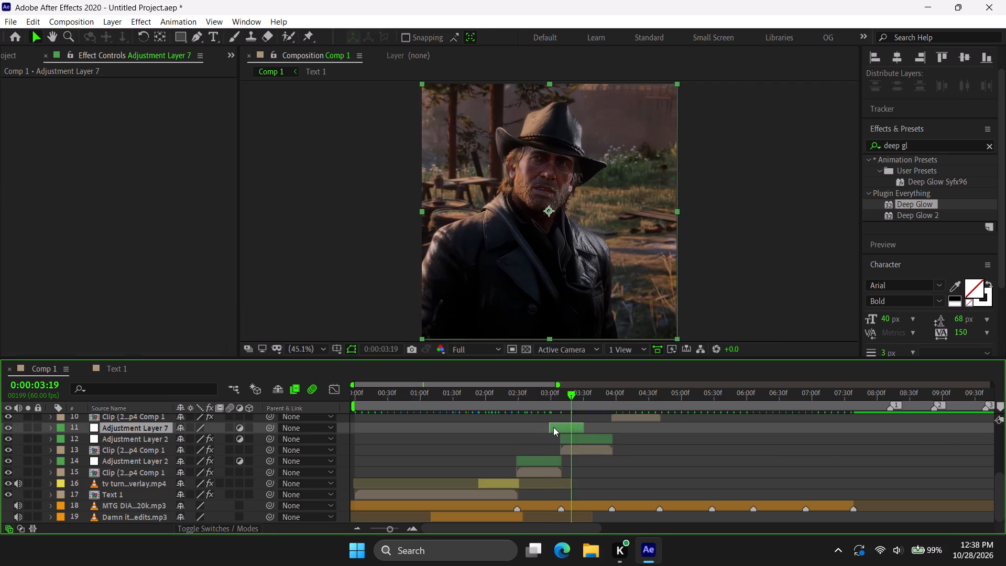
key("alt+bracketright")
key("i")
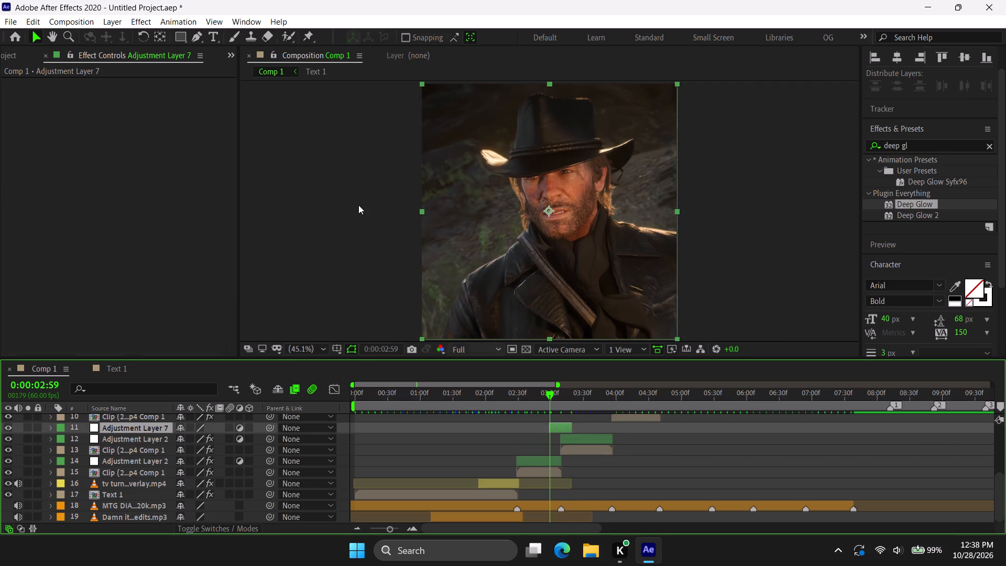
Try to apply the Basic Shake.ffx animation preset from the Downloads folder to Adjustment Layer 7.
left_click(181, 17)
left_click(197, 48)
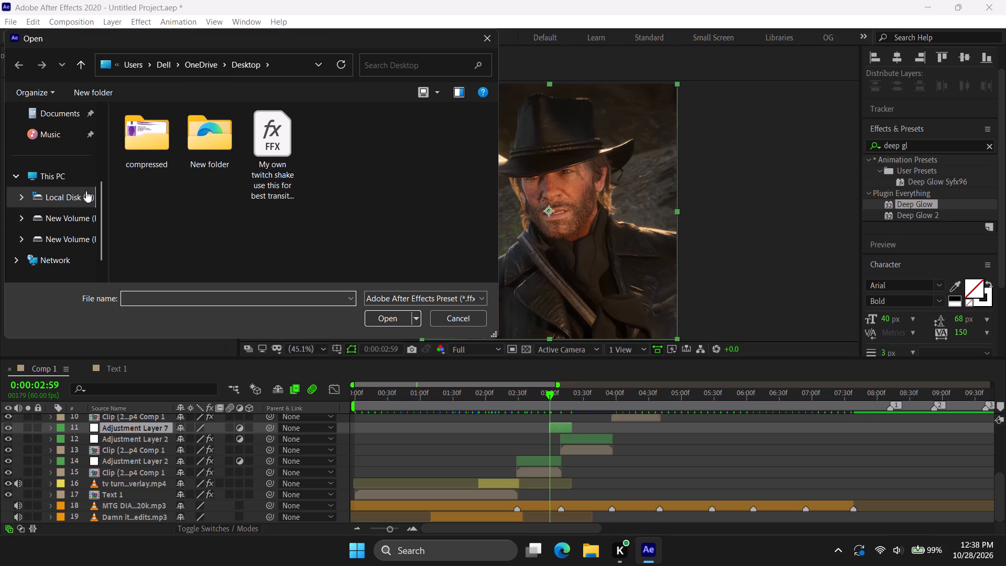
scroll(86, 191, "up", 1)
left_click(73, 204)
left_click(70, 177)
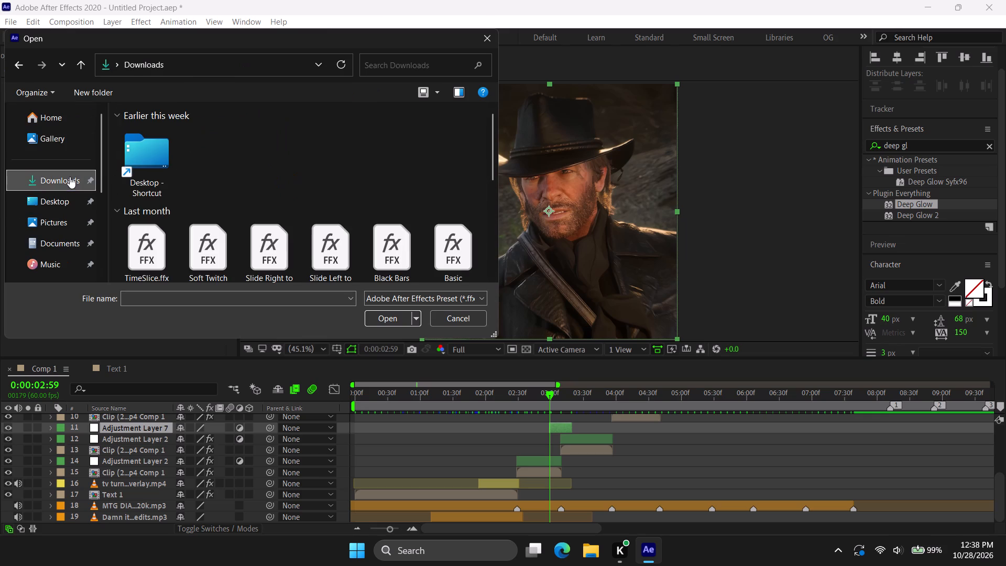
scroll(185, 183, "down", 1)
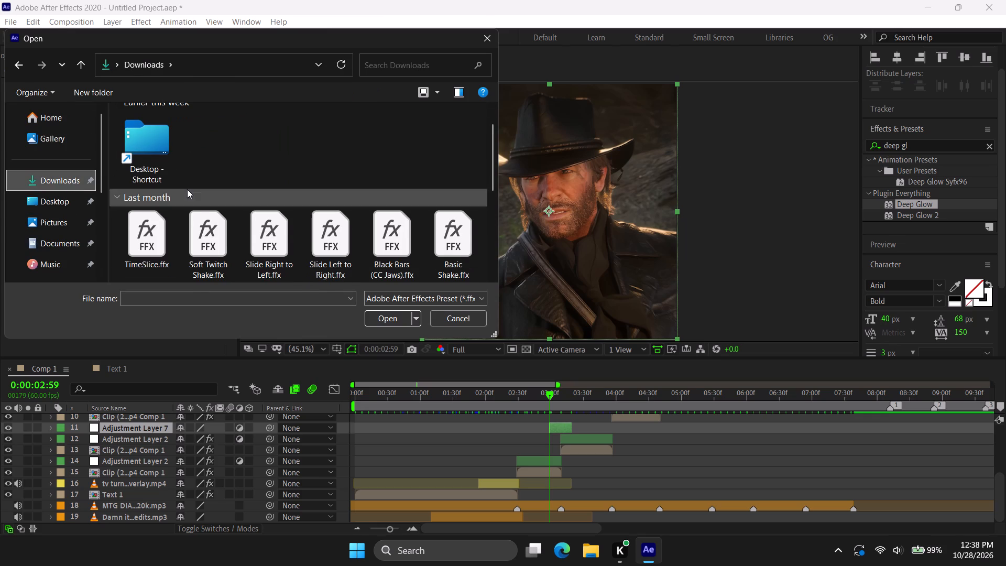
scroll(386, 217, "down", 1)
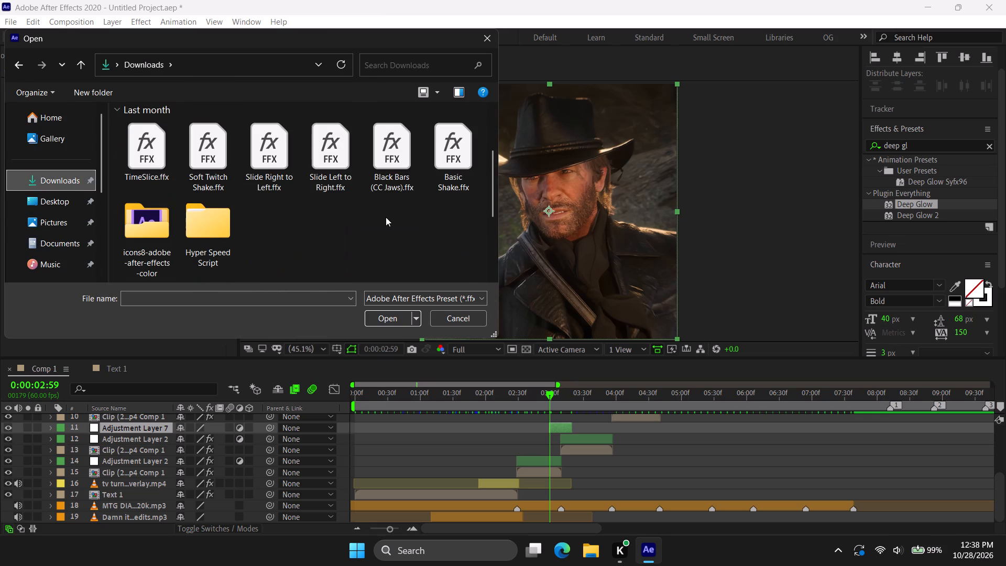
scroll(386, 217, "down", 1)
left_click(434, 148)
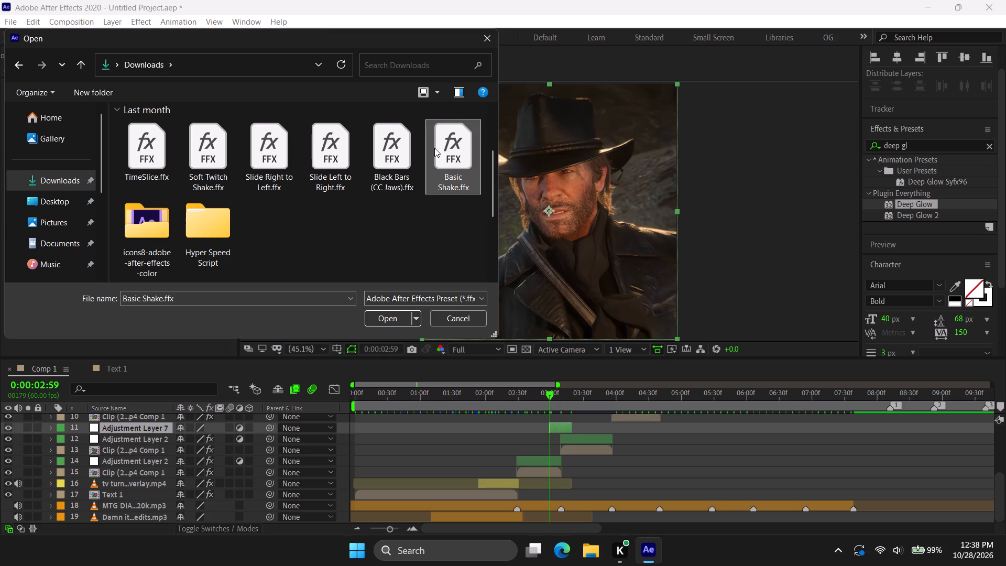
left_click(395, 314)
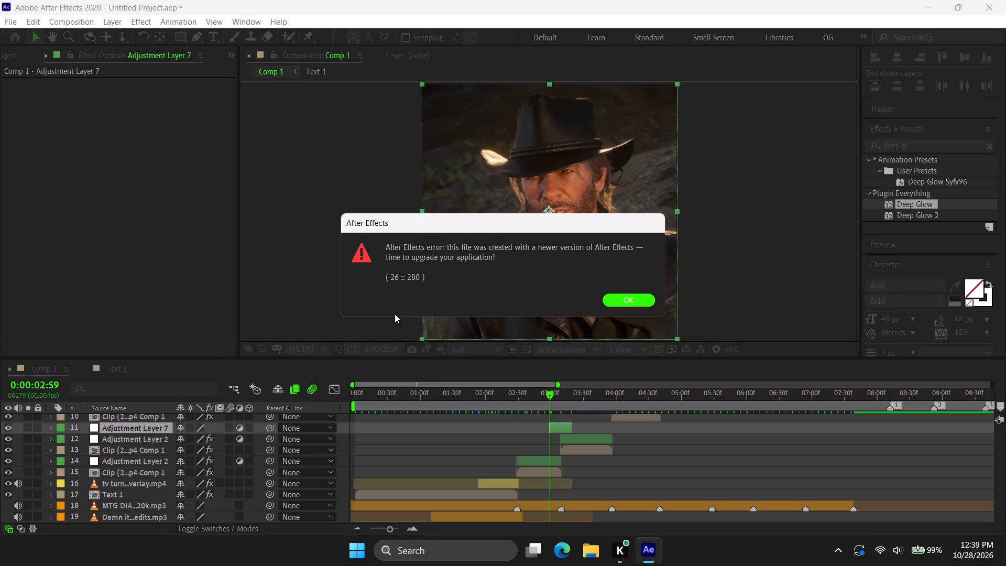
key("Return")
Open the file import and look through the Downloads and Desktop folders for a file to bring in.
key("ctrl+i")
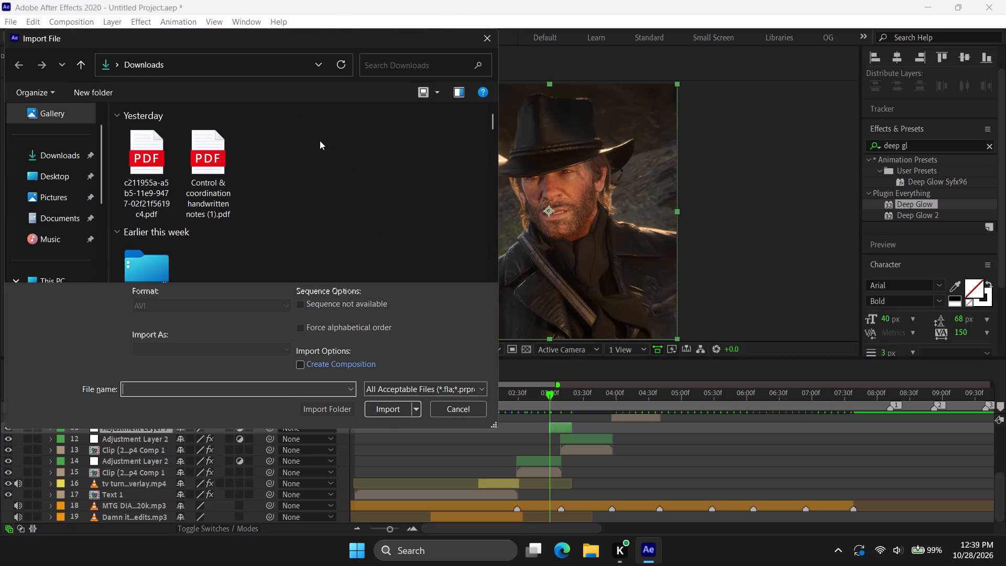
scroll(315, 140, "down", 2)
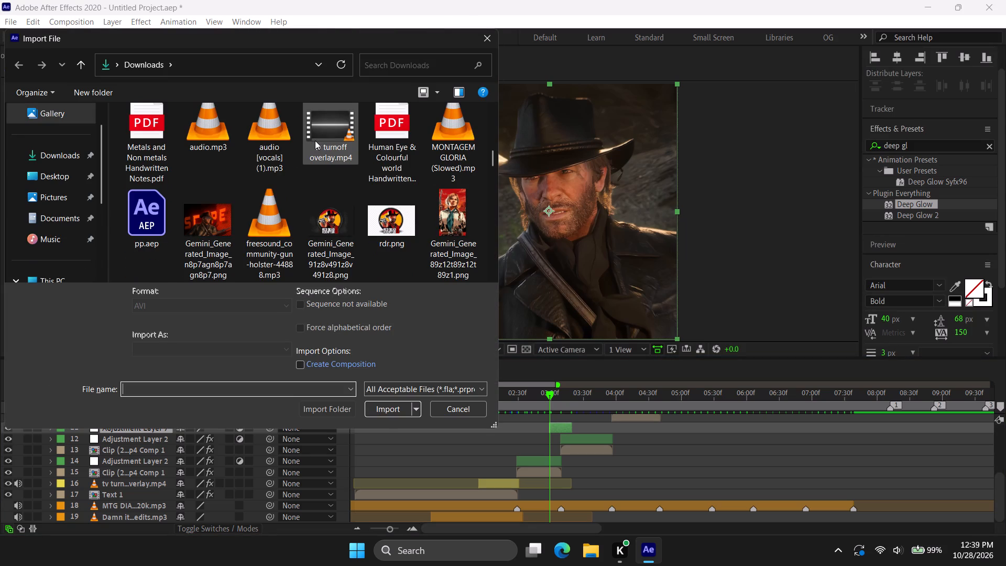
scroll(315, 140, "down", 1)
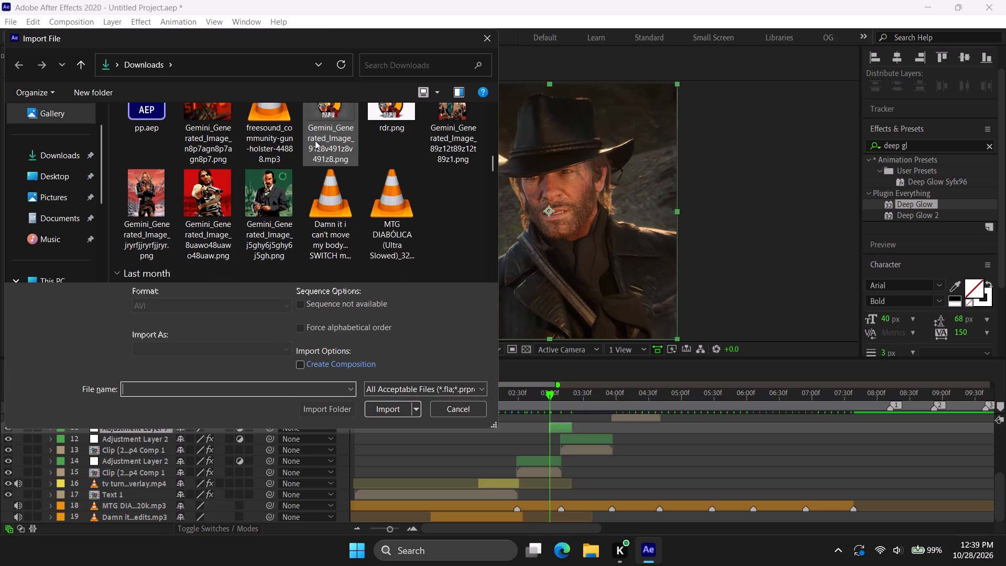
scroll(315, 140, "down", 1)
left_click(68, 162)
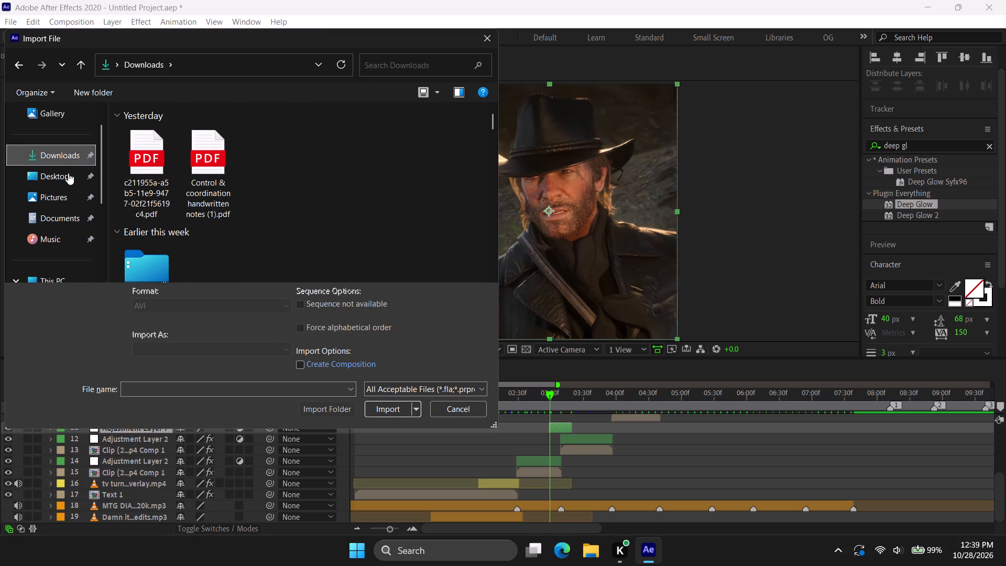
left_click(68, 179)
scroll(343, 203, "down", 2)
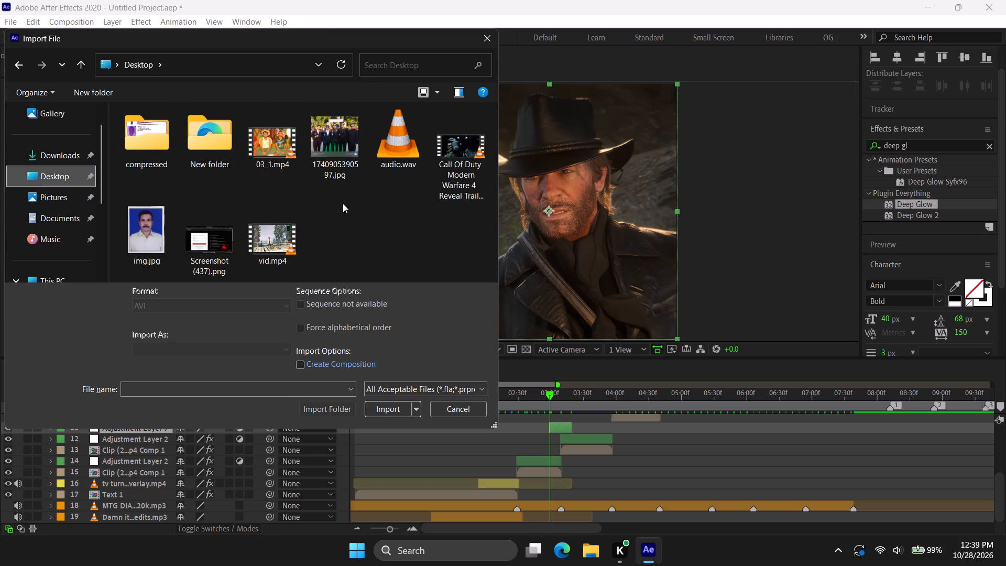
scroll(80, 218, "down", 2)
Browse New Volume (E:) for a file to import, checking the aeps folder inside EDITING and the arthur folder.
left_click(80, 204)
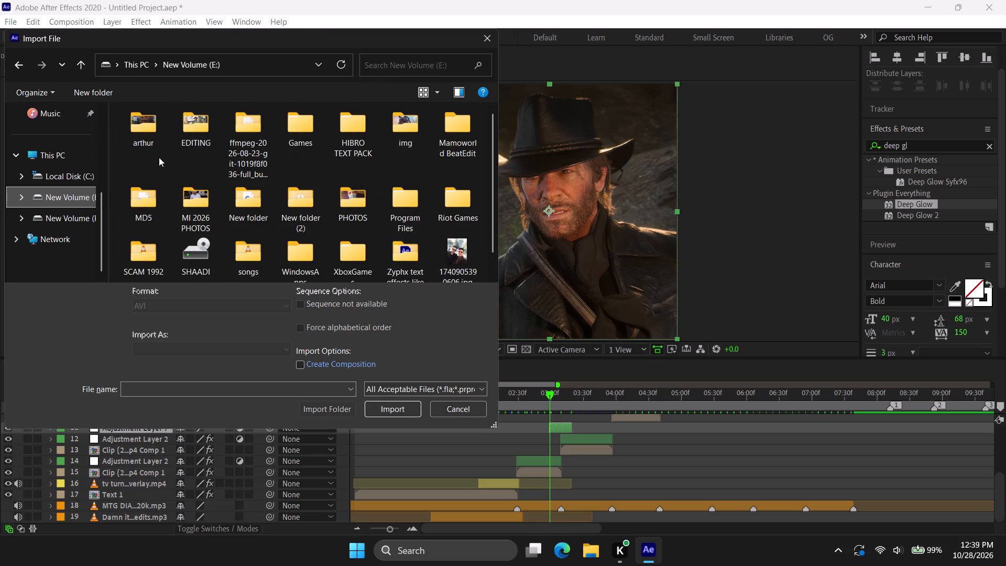
double_click(191, 123)
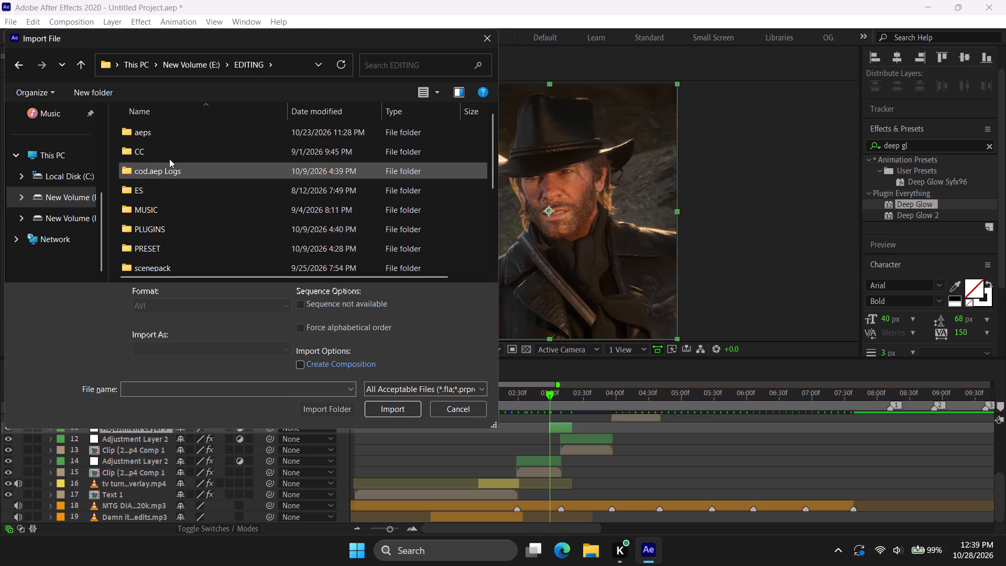
double_click(170, 134)
scroll(170, 134, "down", 13)
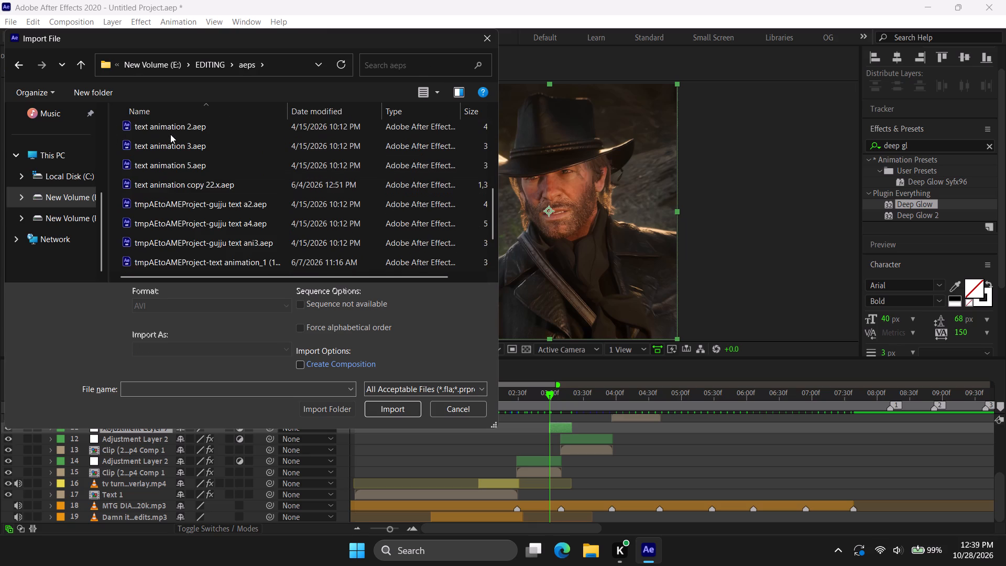
key("BackSpace")
key("BackSpace")
key("Left")
key("Page_Up")
key("Return")
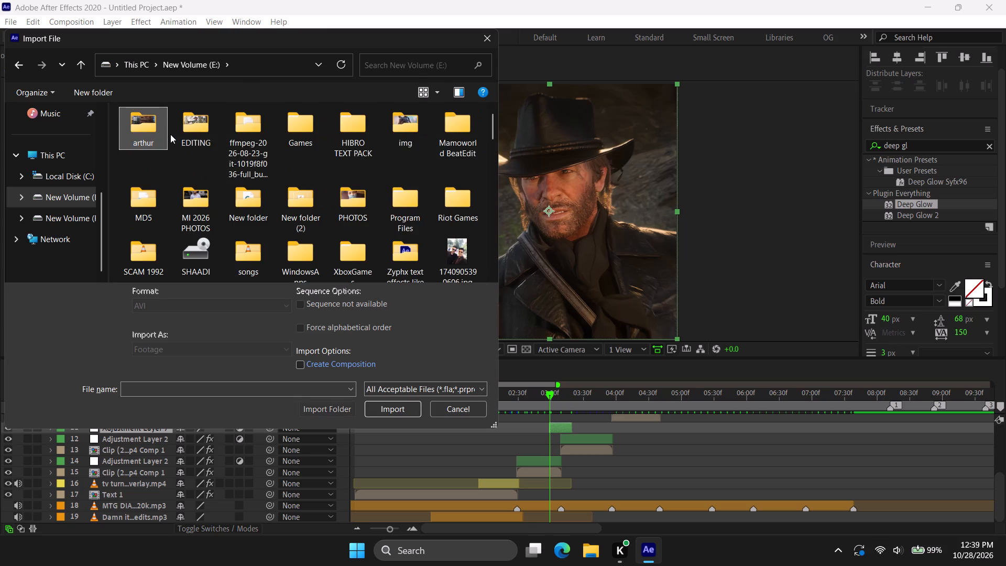
scroll(170, 134, "down", 20)
scroll(170, 134, "down", 1)
key("BackSpace")
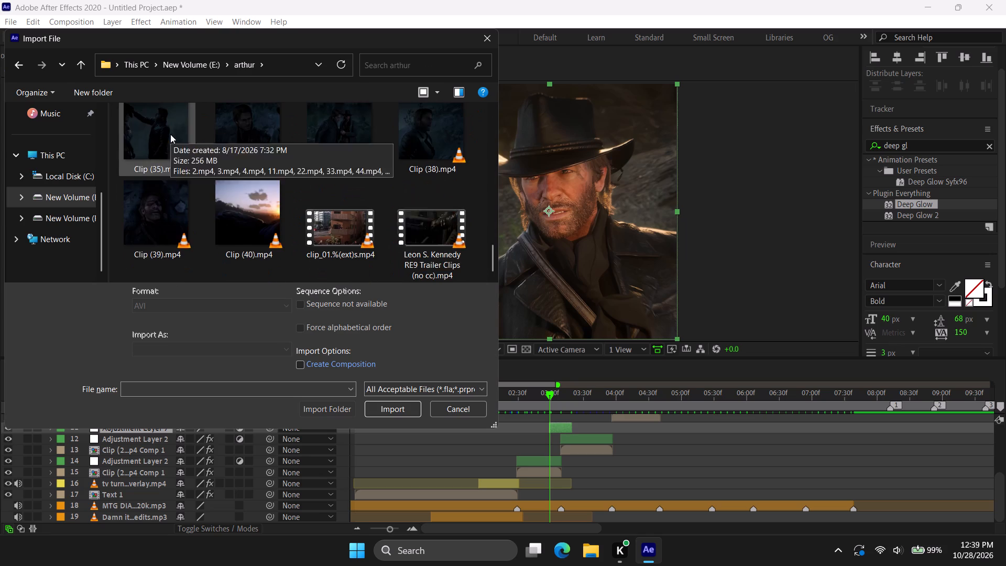
Look through the PRESET folder inside EDITING for a file to import, checking its presets and sfx subfolders.
key("Right")
key("Return")
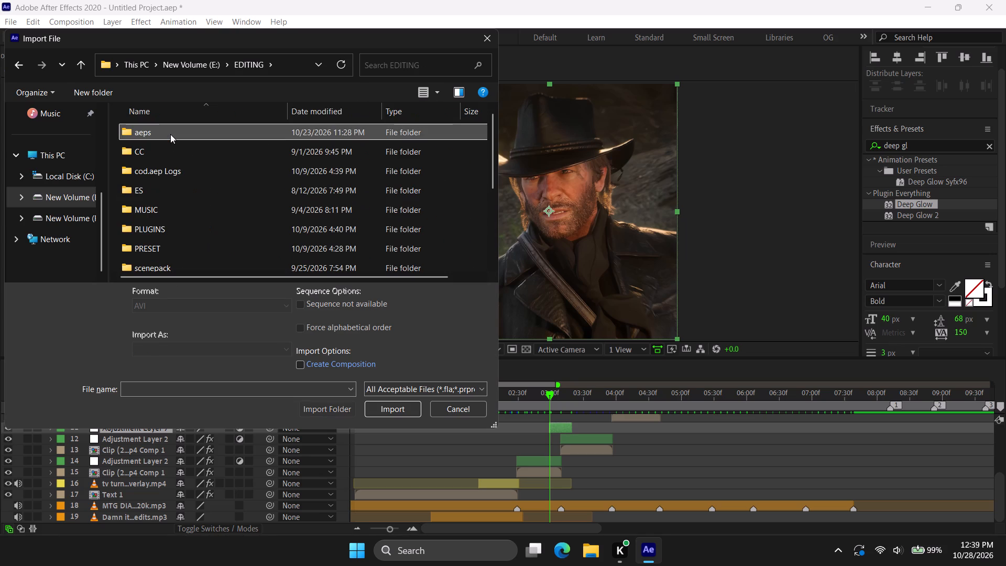
scroll(155, 199, "down", 1)
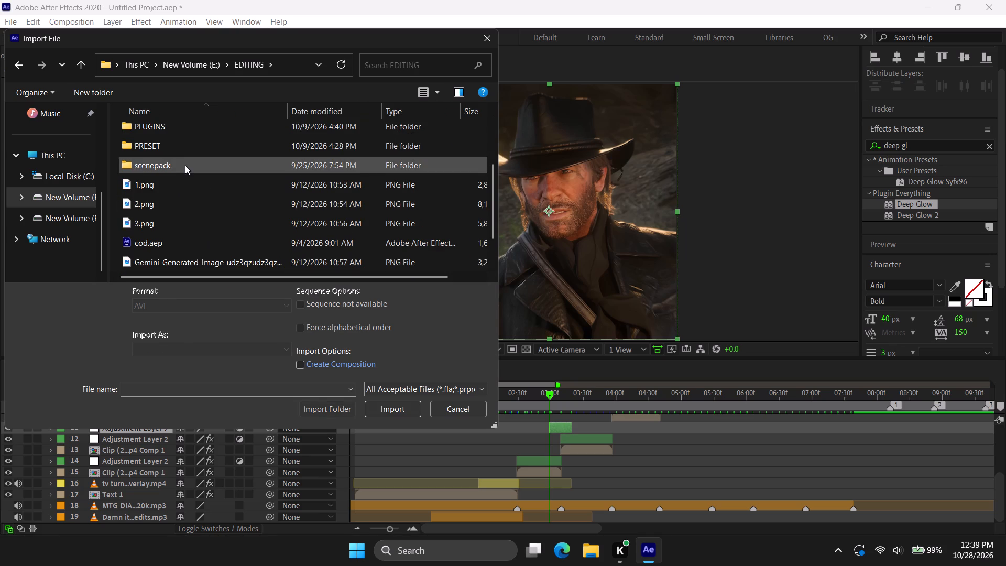
double_click(186, 144)
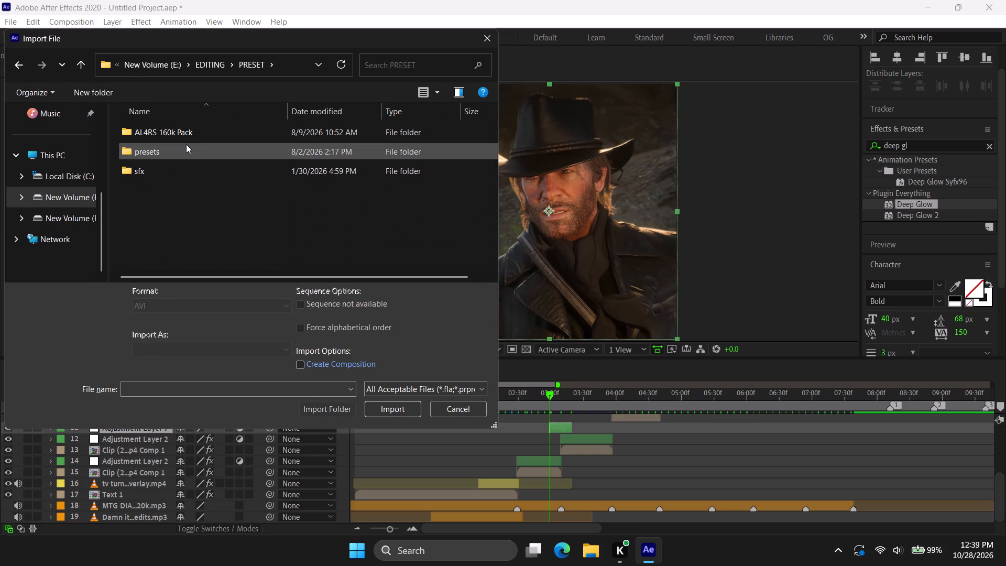
double_click(198, 149)
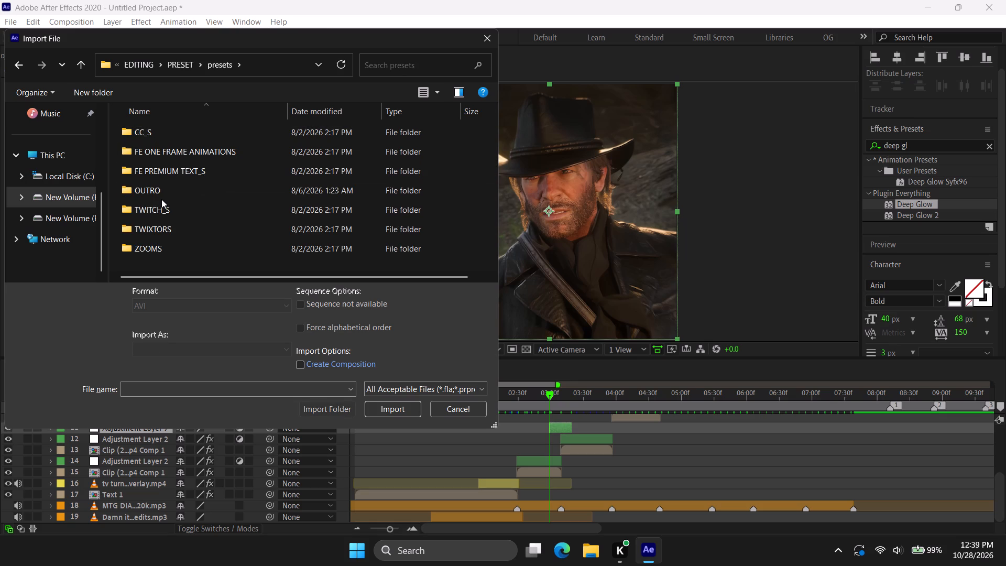
key("BackSpace")
key("BackSpace")
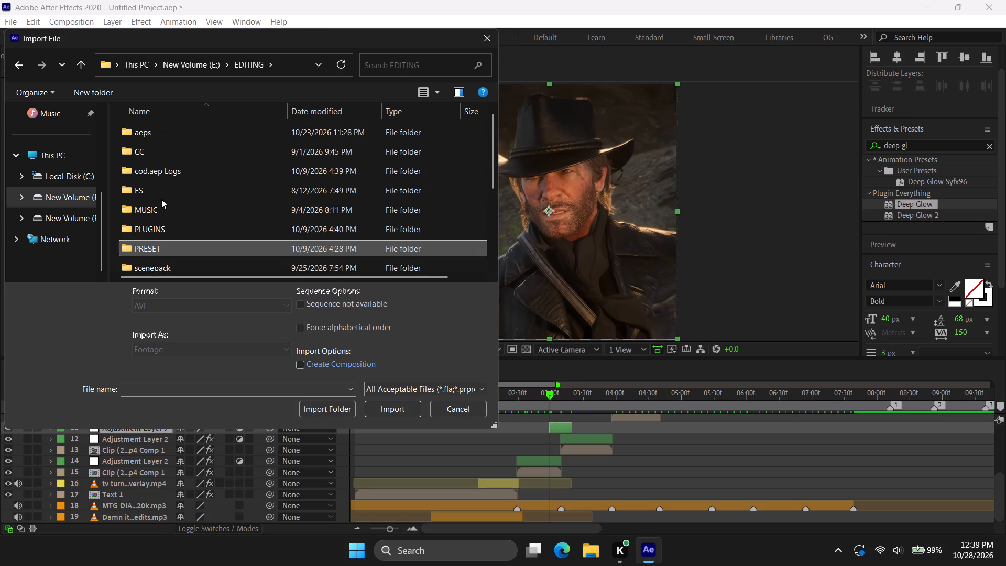
key("Down")
key("Down")
key("Down")
key("Up")
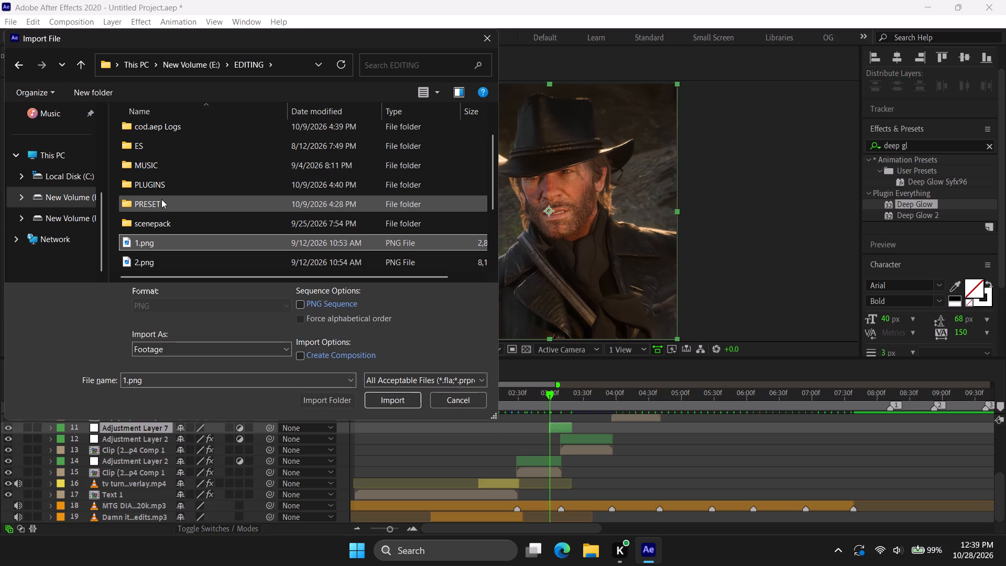
key("Up")
key("Up")
key("Return")
scroll(161, 199, "up", 1)
double_click(163, 170)
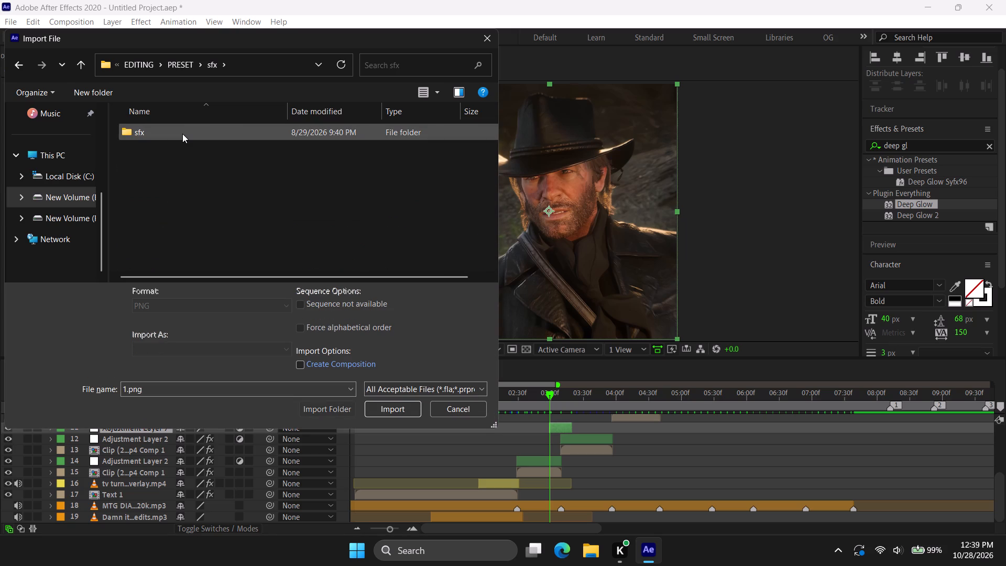
double_click(182, 134)
key("BackSpace")
key("BackSpace")
key("Up")
key("Return")
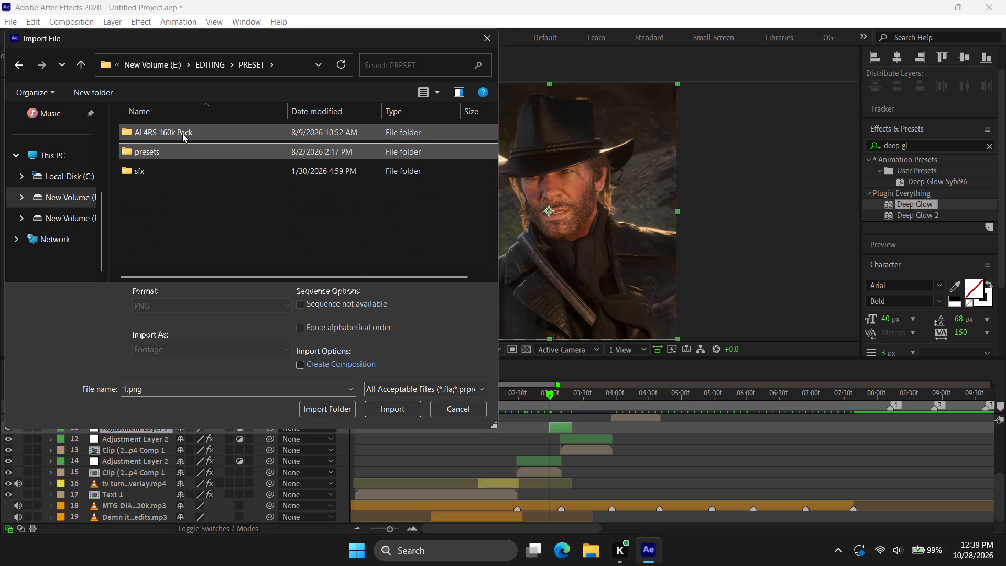
key("BackSpace")
key("BackSpace")
Check the PLUGINS folder and go through the EDITING folder's whole list as far as Scope's Wm.aep for a file to import.
key("Up")
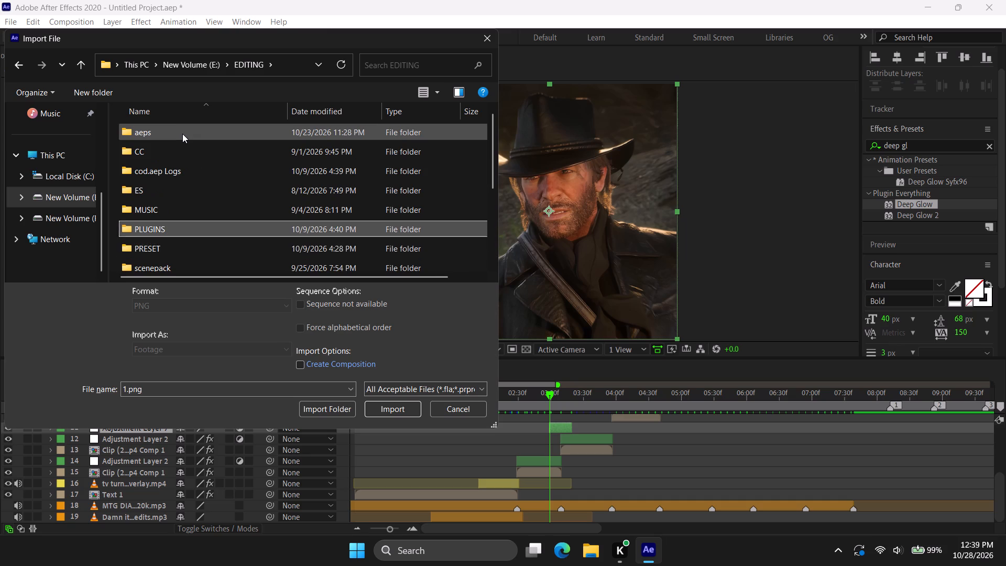
key("Return")
key("BackSpace")
key("Up")
key("Up")
key("Up")
key("Up")
key("Up")
key("Up")
key("Up")
key("Up")
key("Up")
key("Up")
key("Up")
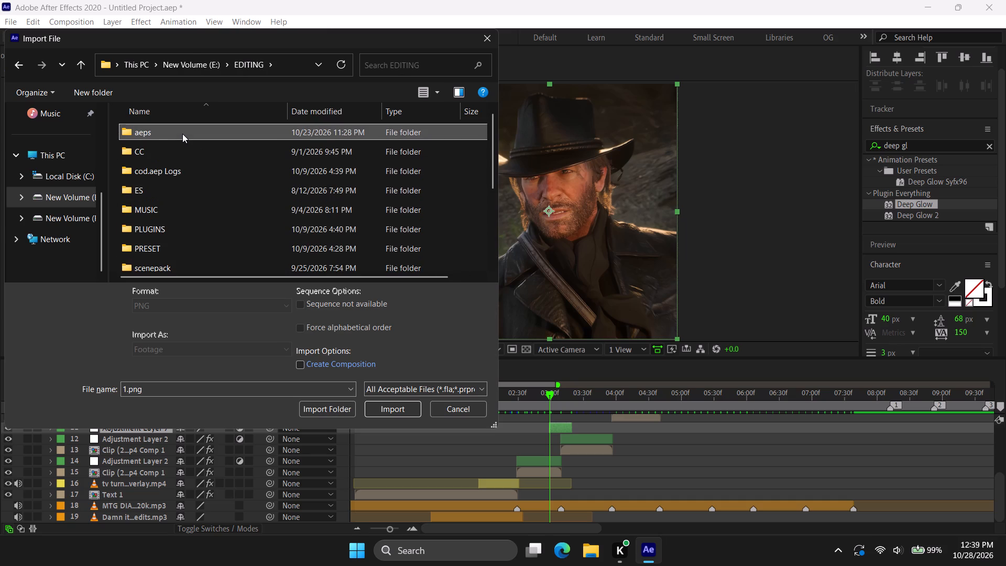
key("Down")
key("Down")
key("Down")
key("Down")
key("Down")
key("Down")
key("Down")
key("Down")
key("Down")
key("Down")
key("Down")
key("Down")
key("Down")
key("Down")
key("Down")
key("Down")
key("Down")
key("Down")
key("Down")
key("Down")
key("Down")
key("Down")
key("Down")
key("Down")
key("Down")
key("Down")
key("Down")
key("Down")
key("Down")
key("Down")
key("Down")
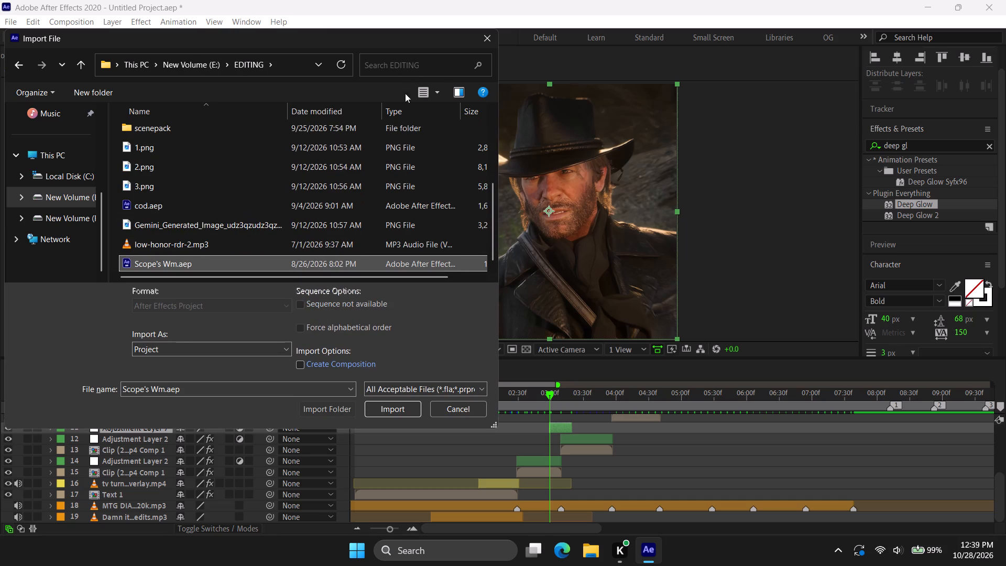
Search the EDITING folder for "scop" and for "main shake".
left_click(402, 69)
type("sc")
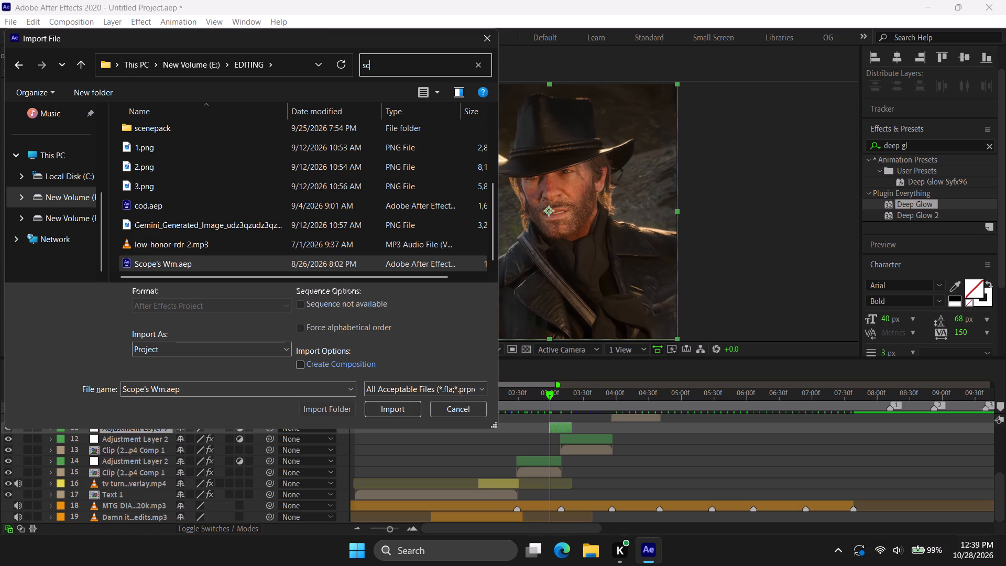
type("op")
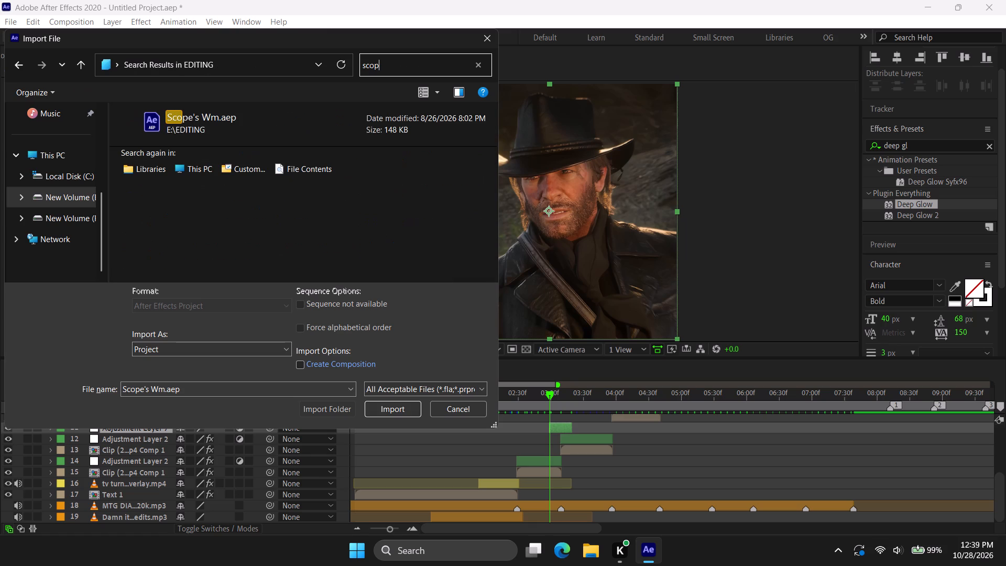
key("BackSpace")
key("BackSpace")
key("BackSpace")
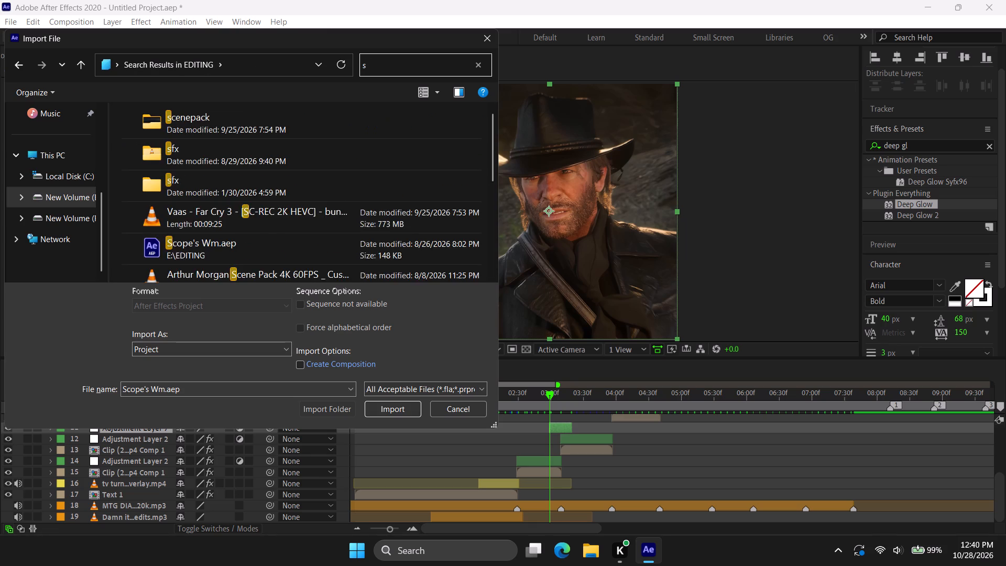
key("BackSpace")
type("main s")
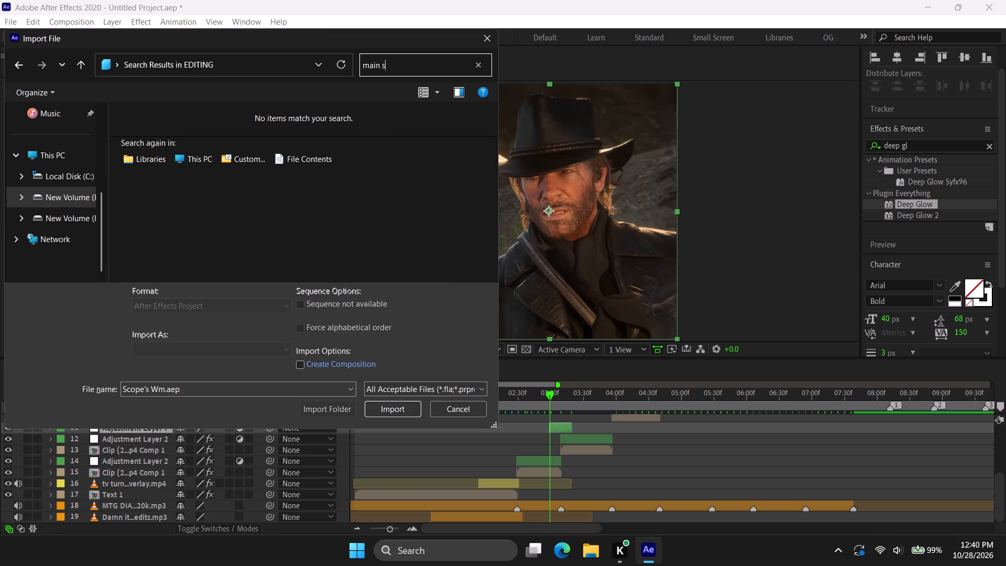
type("ha")
type("ke")
Search the whole New Volume (E:) drive for "main shake".
left_click(73, 193)
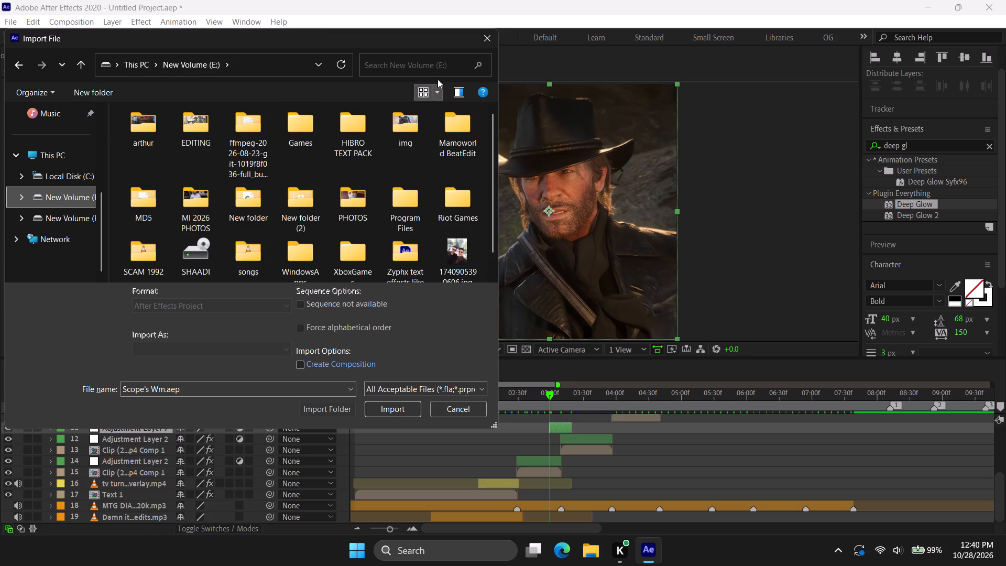
left_click(439, 59)
left_click(417, 69)
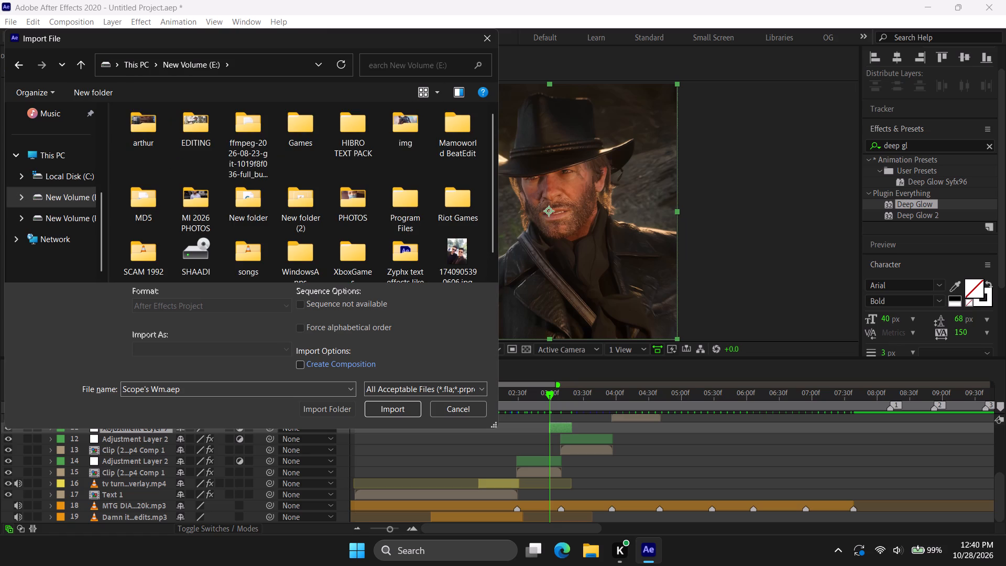
key("n")
key("BackSpace")
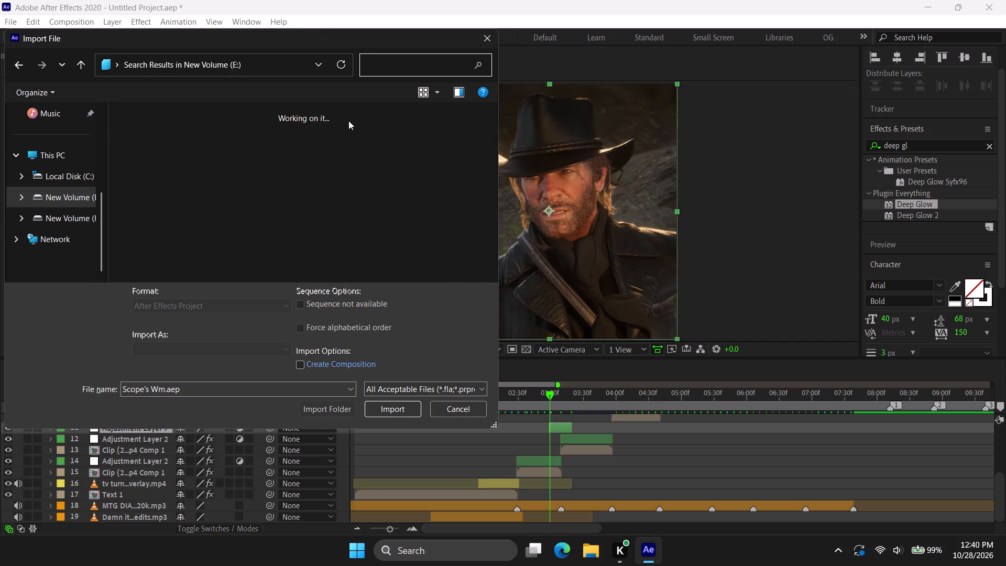
type("main")
key("space")
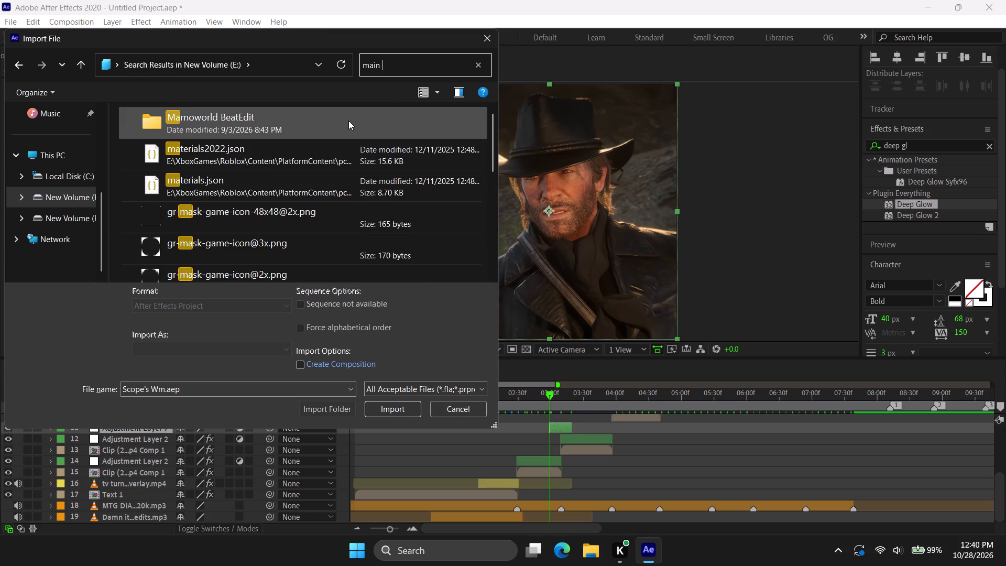
key("s")
key("h")
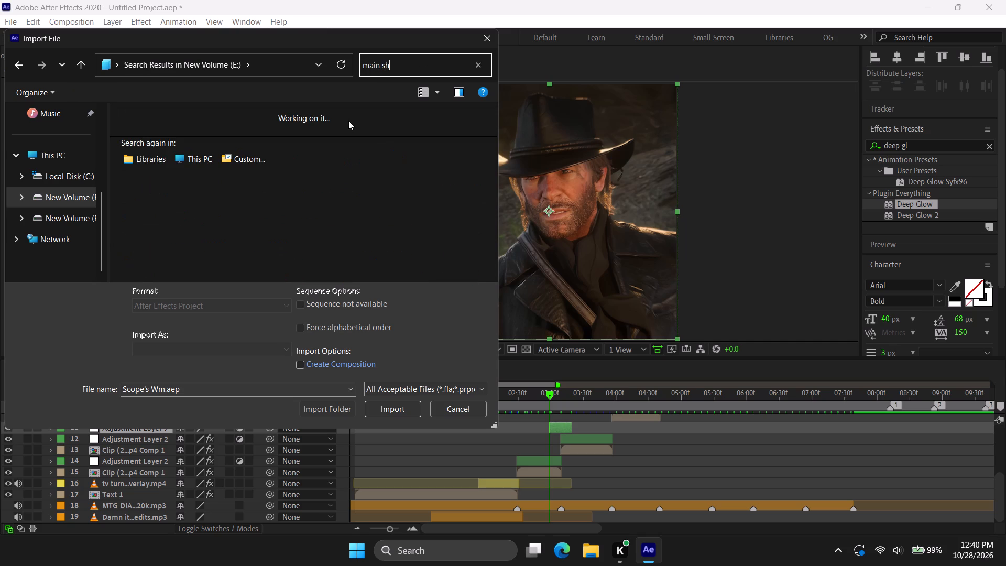
type("ake")
key("Return")
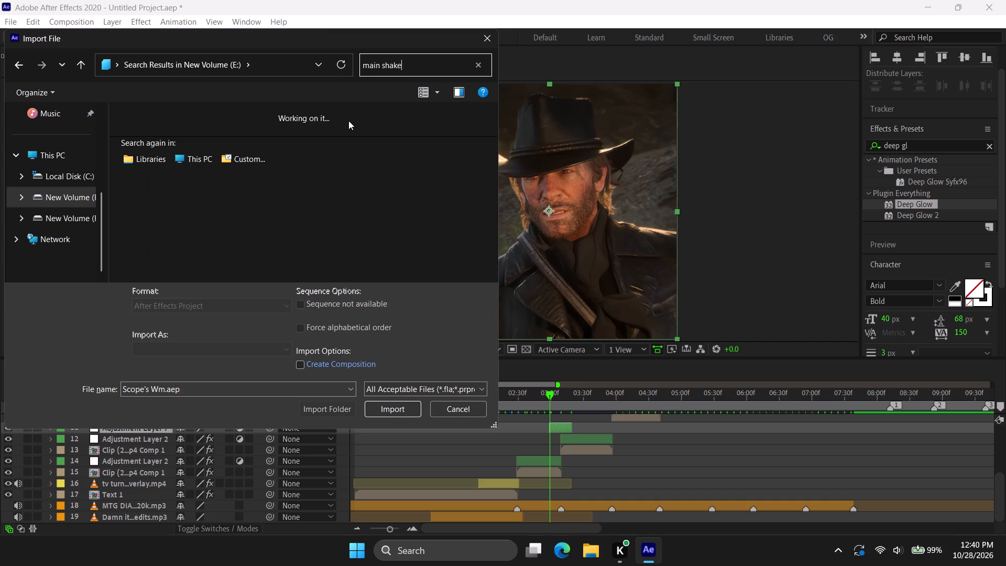
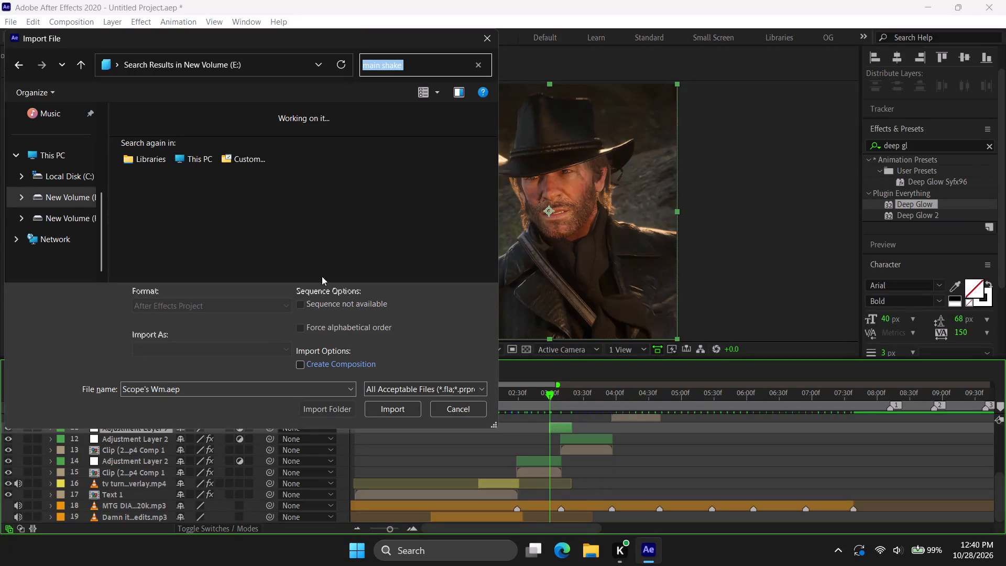
Look through EDITING's CC and aeps folders for a project to import, checking the aeps subfolders, including resource and Adobe After Effects Auto-Save.
left_click(72, 187)
double_click(211, 119)
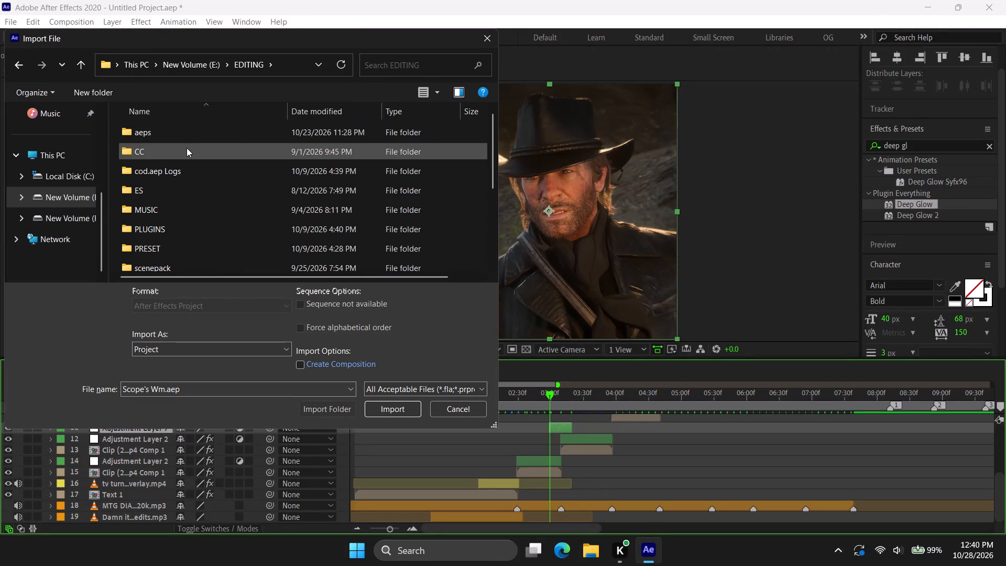
double_click(187, 148)
scroll(187, 148, "down", 1)
key("BackSpace")
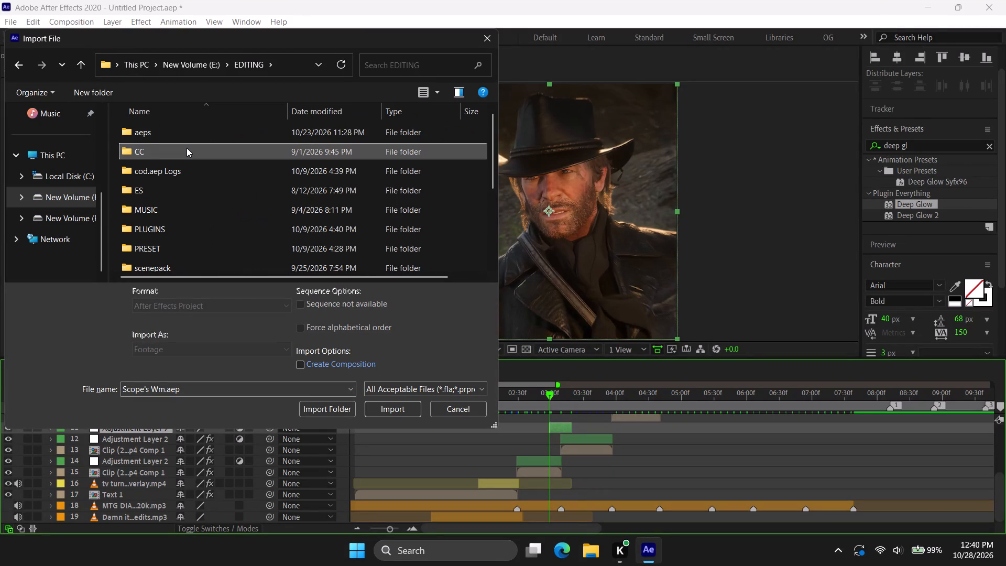
key("Up")
key("Return")
key("Down")
key("Down")
key("Down")
key("Down")
key("Down")
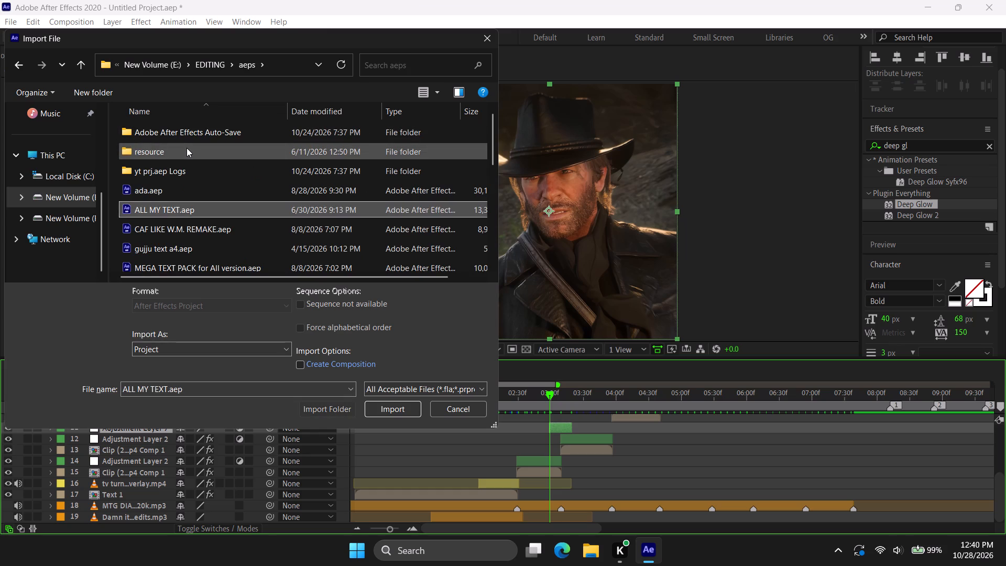
key("Up")
key("Up")
key("Return")
key("BackSpace")
key("Up")
key("Return")
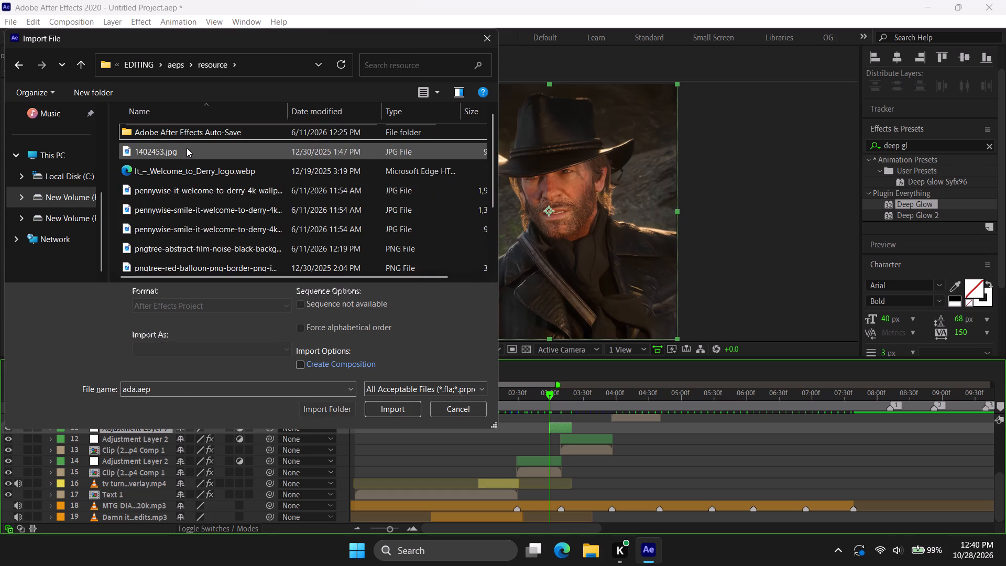
key("BackSpace")
key("Up")
key("Return")
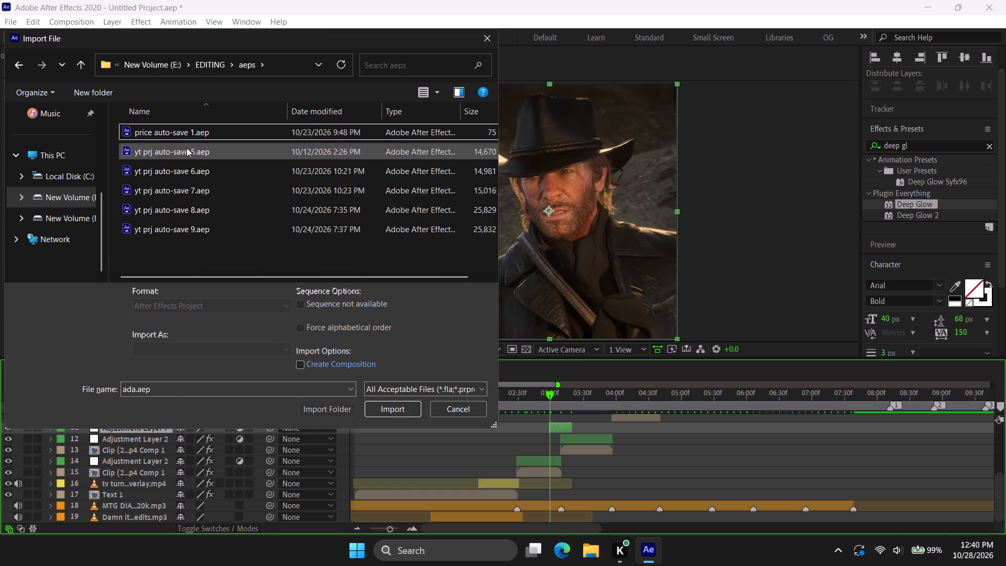
key("BackSpace")
Go through the aeps folder's whole list of project files as far as Zireael Text Pack.aep for one to import.
key("Down")
key("Down")
key("Down")
key("Down")
key("Down")
key("Down")
key("Down")
key("Down")
key("Down")
key("Down")
key("Down")
key("Down")
key("Down")
key("Down")
key("Down")
key("Down")
key("Down")
key("Down")
key("Down")
key("Down")
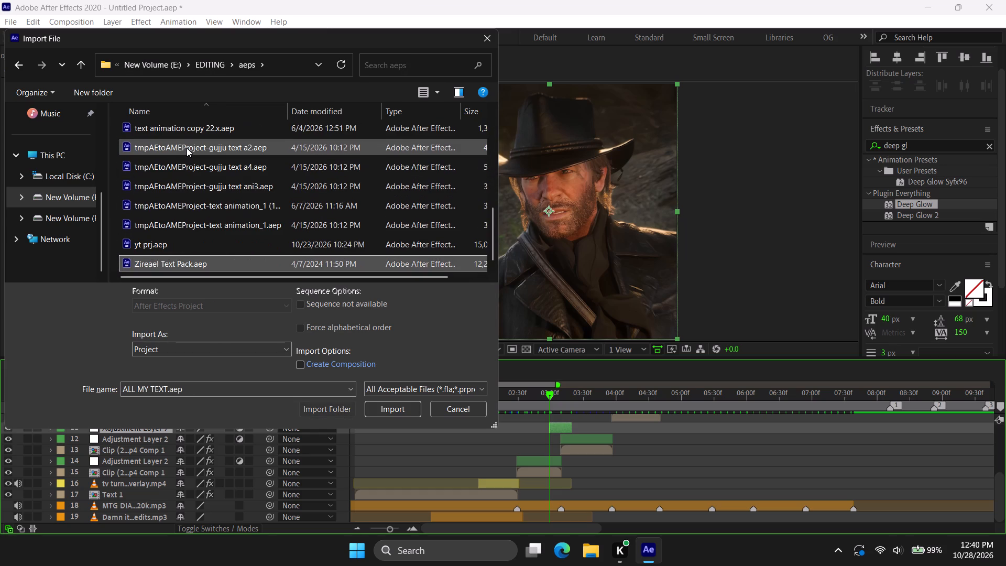
key("Up")
key("Up")
key("Up")
key("Up")
key("Up")
key("Up")
key("Up")
key("Up")
key("Up")
key("Up")
key("Up")
key("Up")
key("Up")
key("Up")
key("Up")
key("Up")
key("Up")
key("Up")
key("Up")
key("Up")
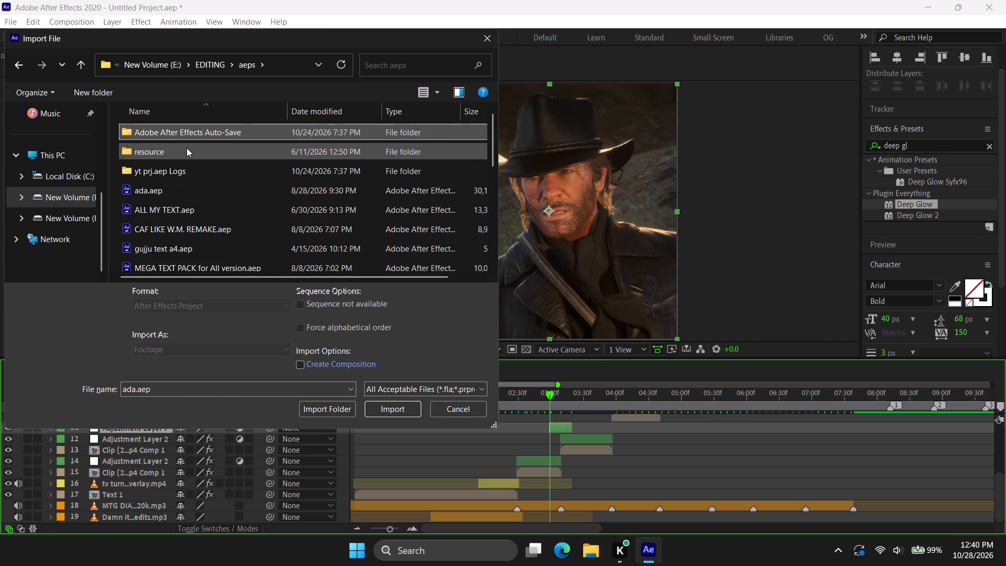
Import the project CAF LIKE W.M. REMAKE.aep from the aeps folder.
key("Down")
key("Down")
key("Down")
key("Down")
key("Down")
key("Return")
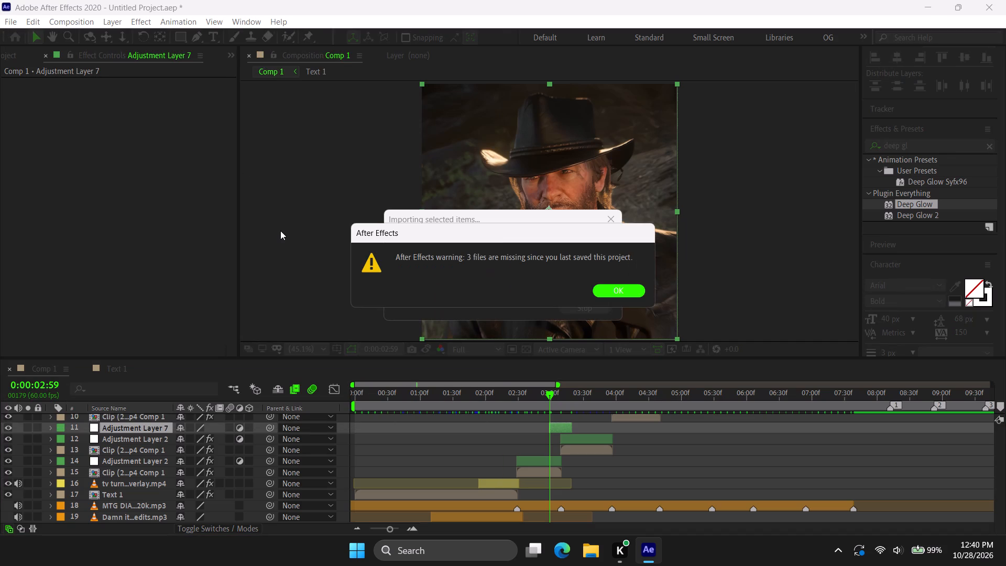
key("Return")
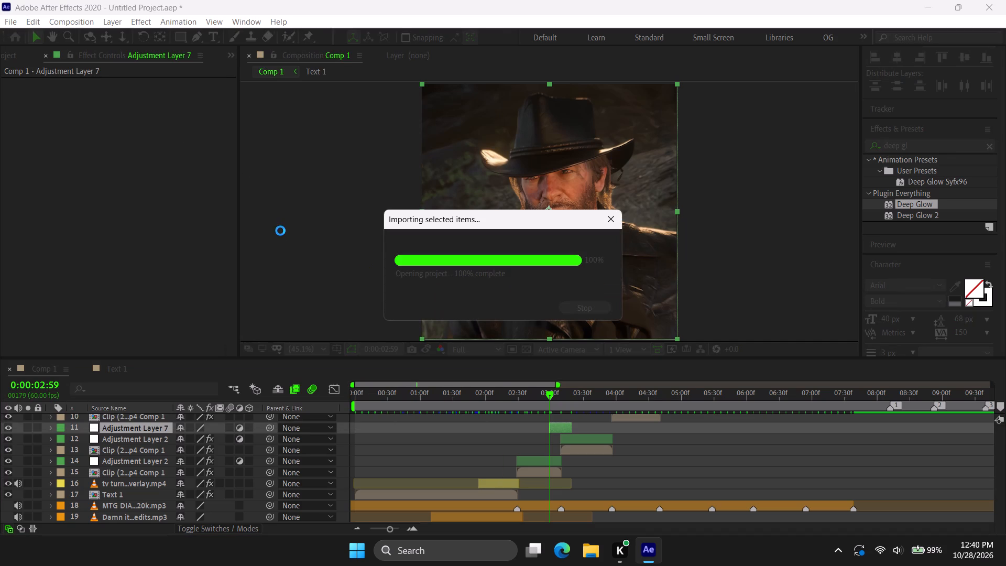
Open uniic editz Comp 1 from the imported CAF LIKE W.M. REMAKE.aep folder and change its text to NOGE XD.
left_click(5, 175)
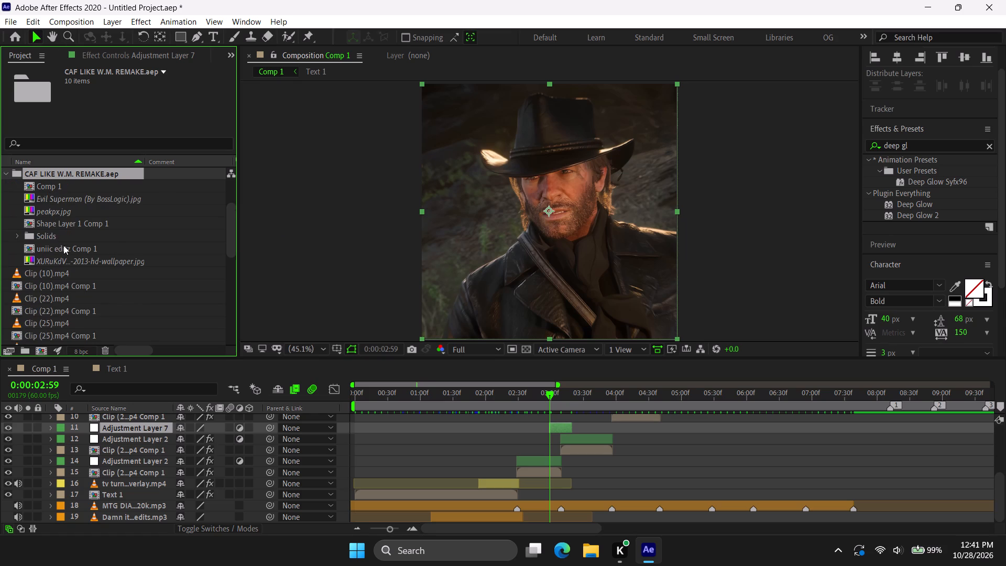
double_click(69, 246)
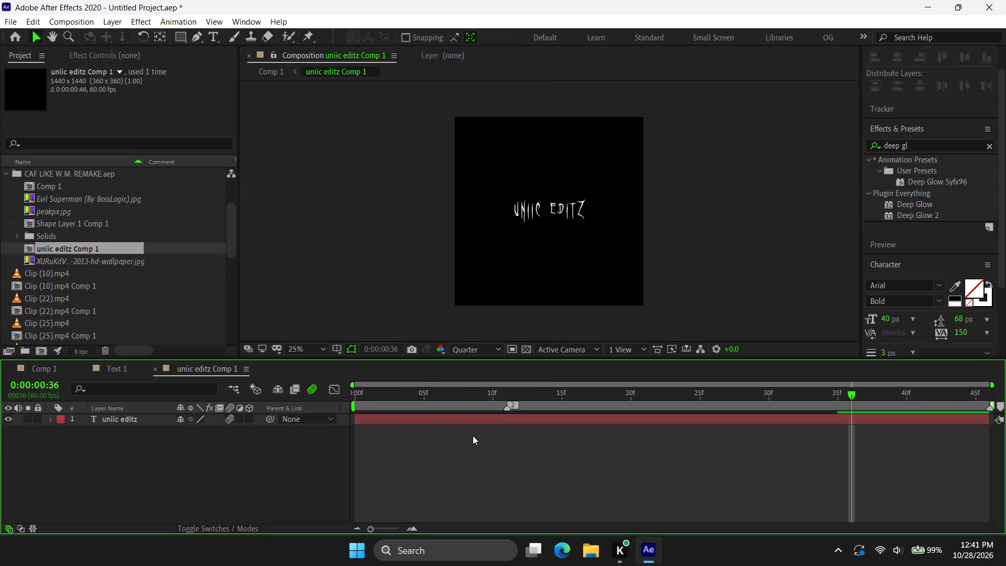
left_click_drag(410, 402, 565, 406)
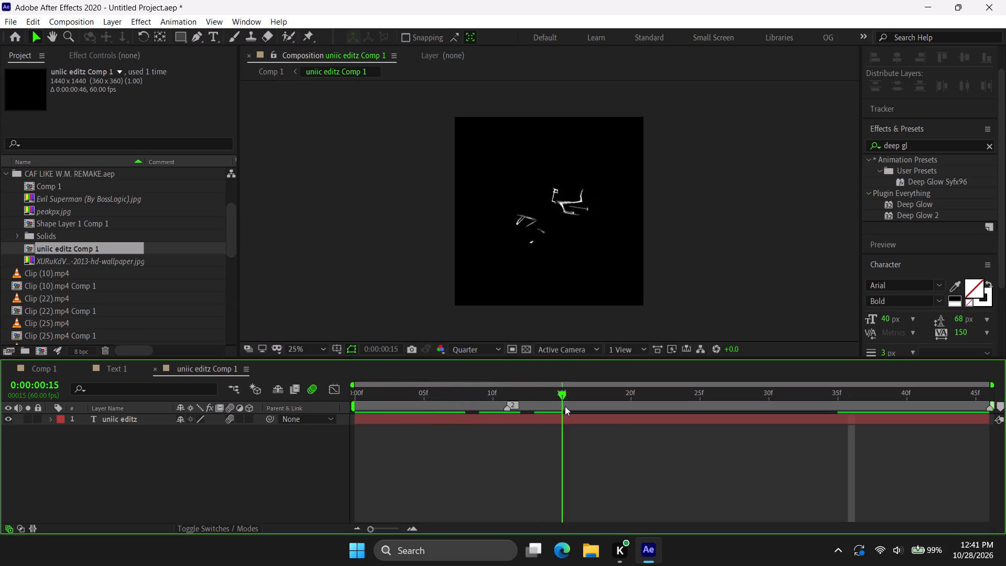
left_click_drag(565, 406, 614, 404)
double_click(576, 421)
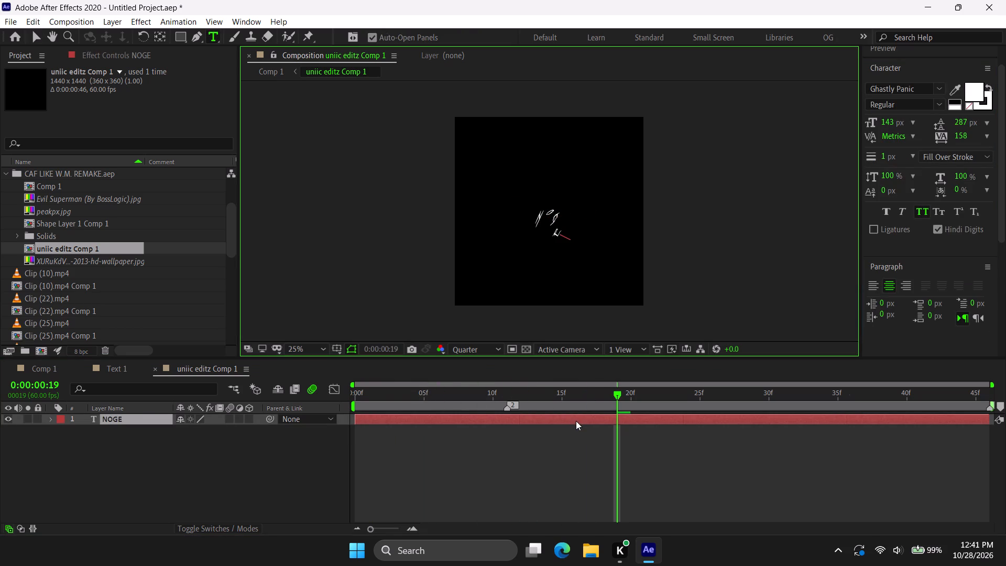
key("space")
type("XD")
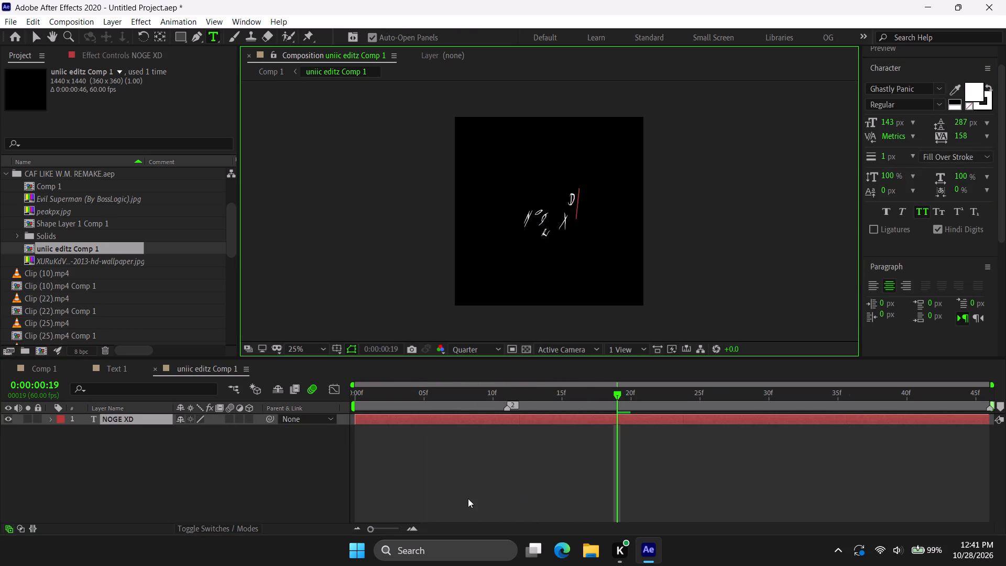
Preview the NOGE XD text animation from the first frame.
left_click_drag(388, 392, 216, 423)
key("space")
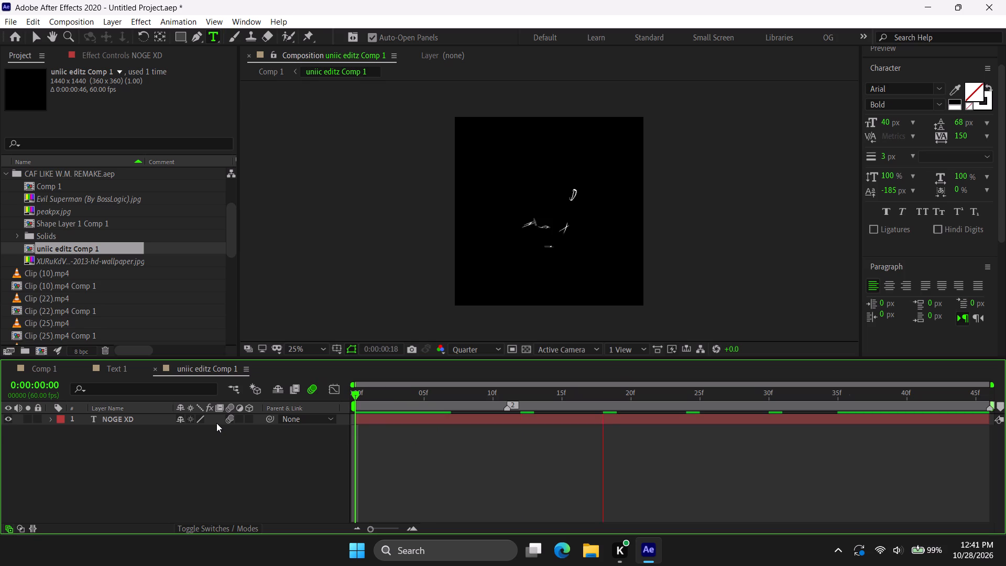
key("space")
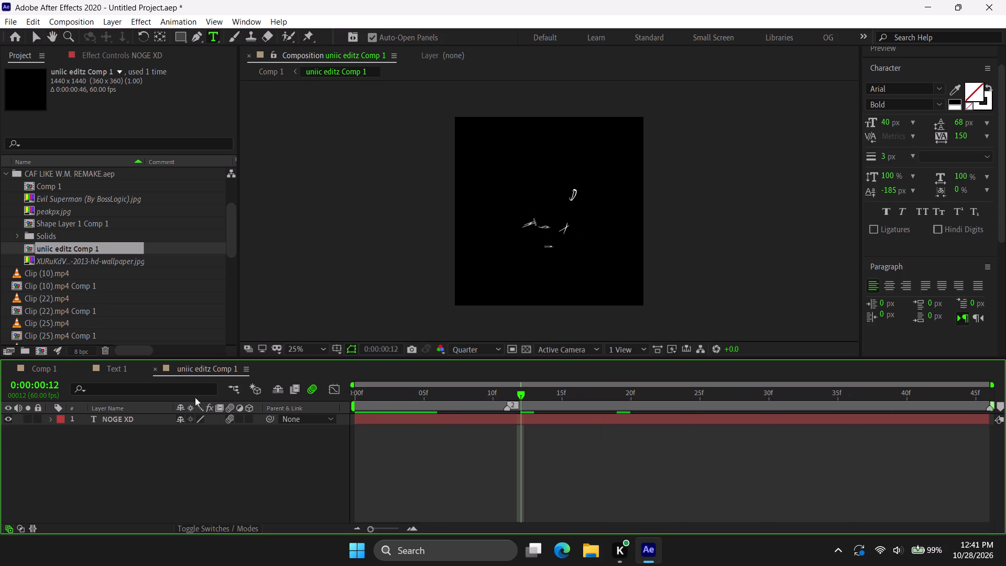
Add uniic editz Comp 1 to the Comp 1 timeline directly above the lower Adjustment Layer 2, which starts at 0:00:02:29.
left_click(125, 371)
left_click(73, 367)
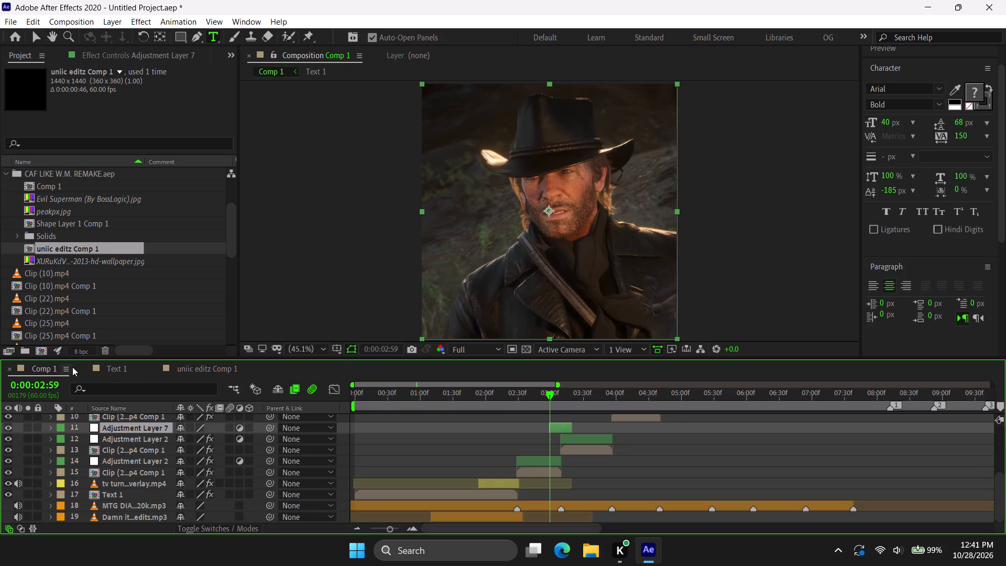
left_click_drag(62, 249, 452, 422)
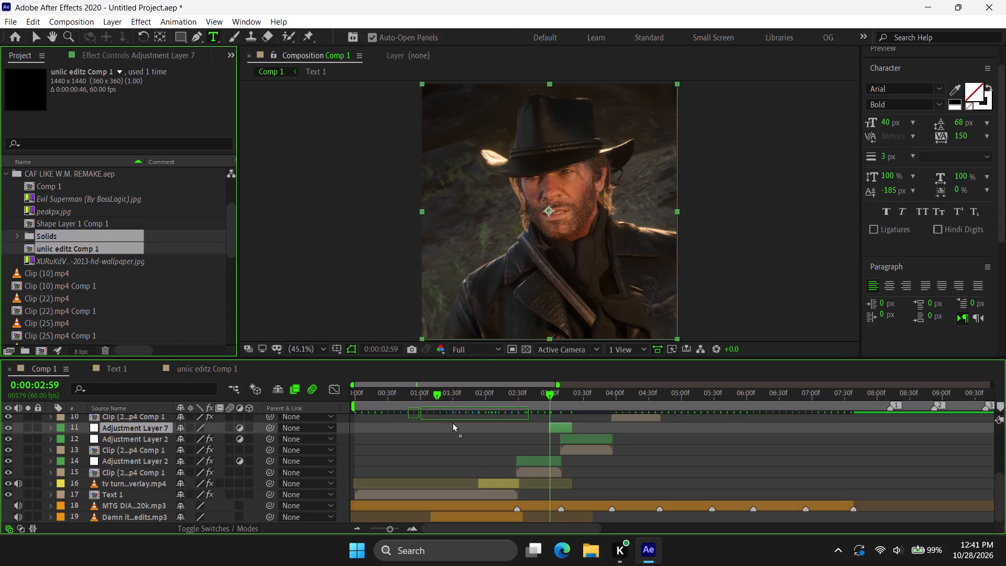
left_click_drag(452, 422, 505, 452)
left_click_drag(537, 464, 520, 466)
Shift the uniic editz Comp 1 layer in time so it straddles the lower Adjustment Layer 2's start at 0:00:02:29, checking the surrounding frames.
left_click(526, 475)
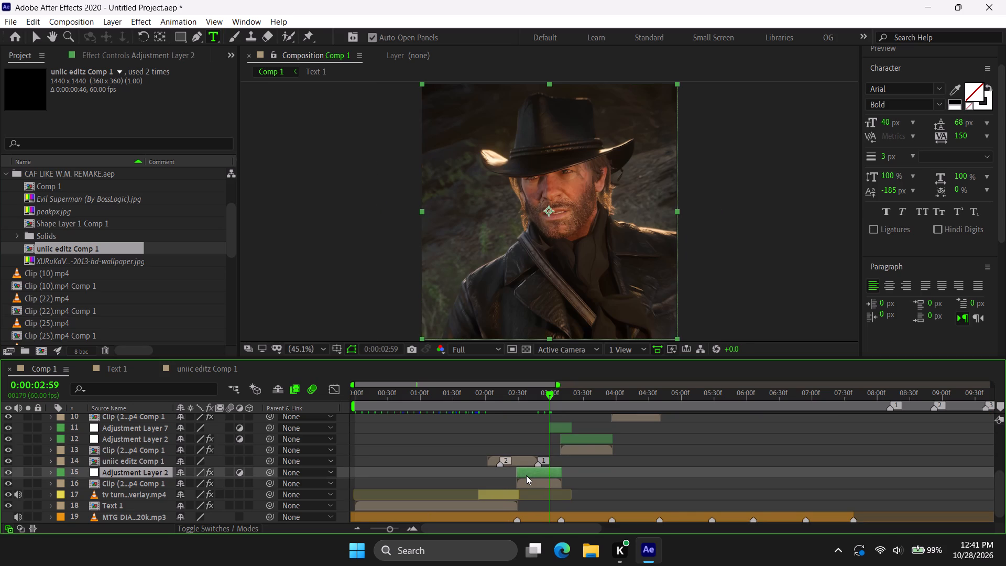
key("i")
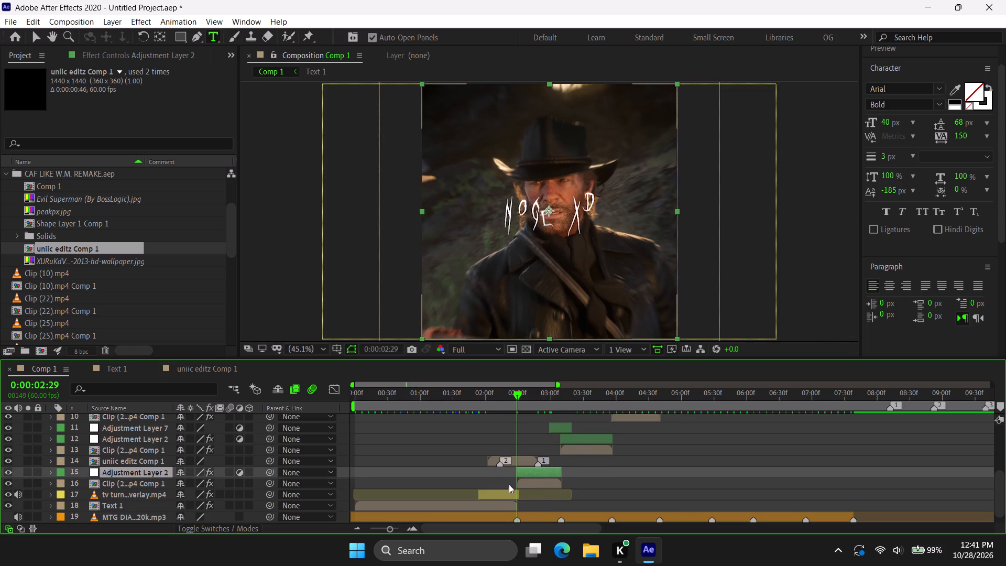
left_click_drag(523, 459, 517, 464)
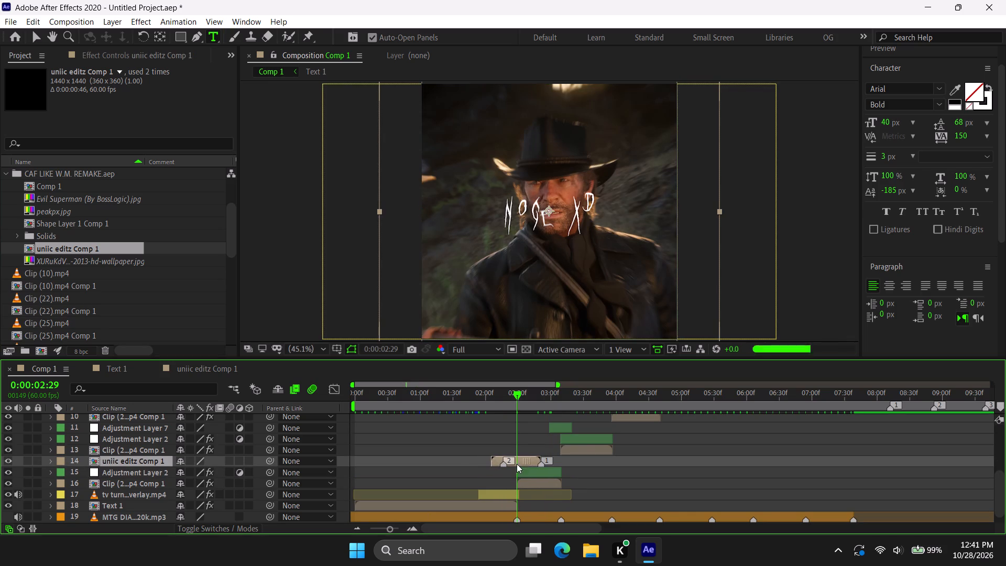
left_click_drag(517, 464, 513, 461)
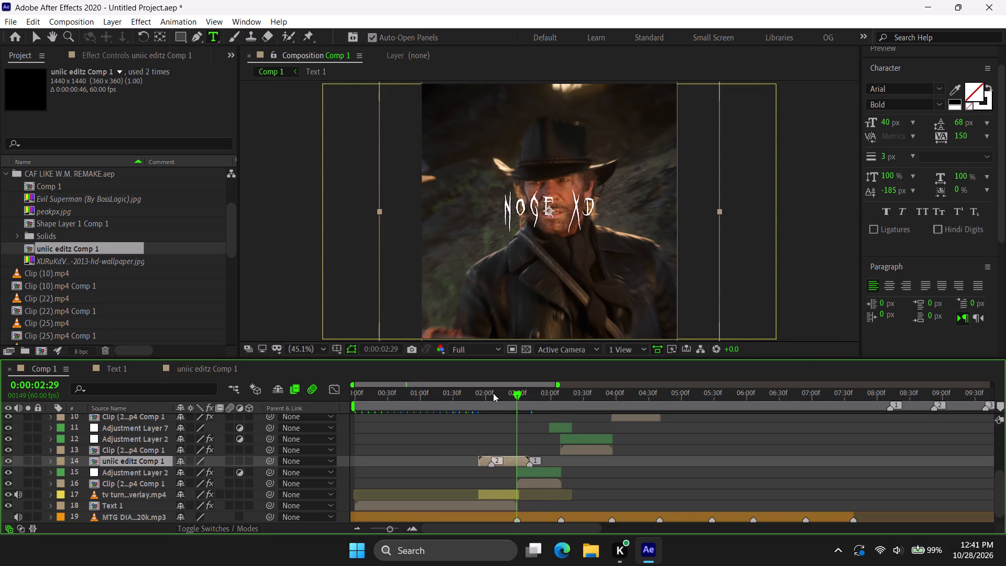
left_click_drag(493, 393, 498, 393)
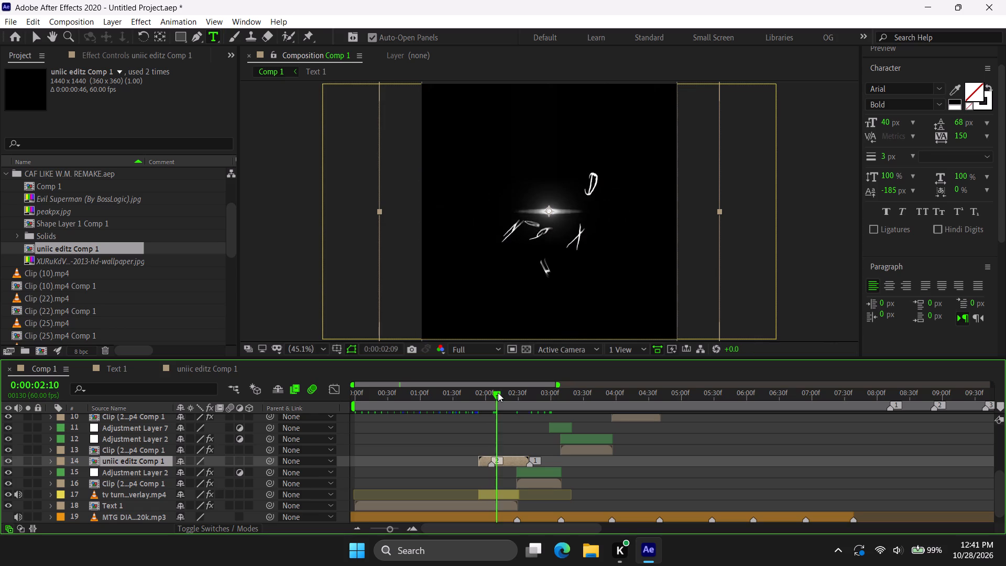
left_click_drag(498, 393, 515, 393)
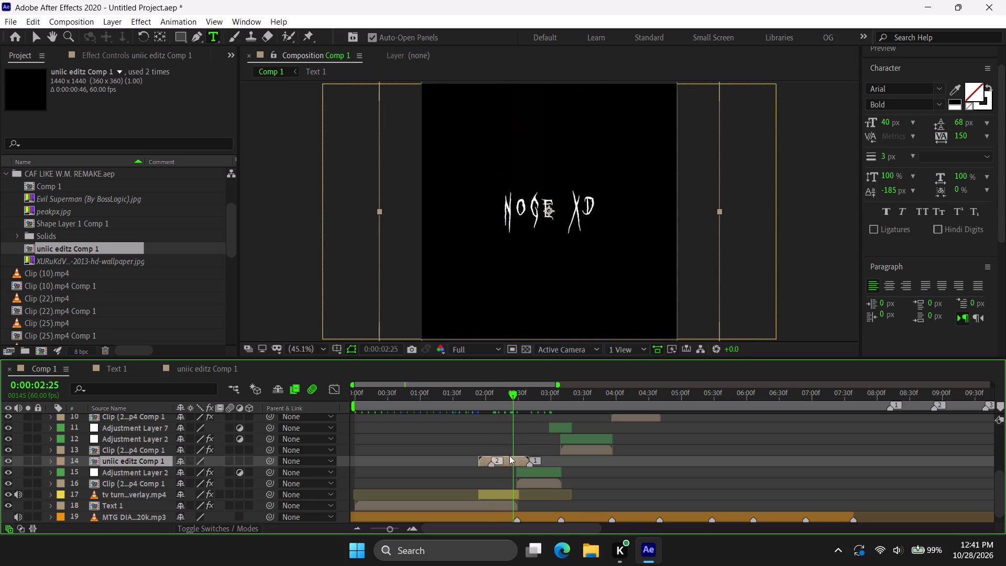
left_click_drag(512, 461, 522, 461)
left_click(522, 468)
key("i")
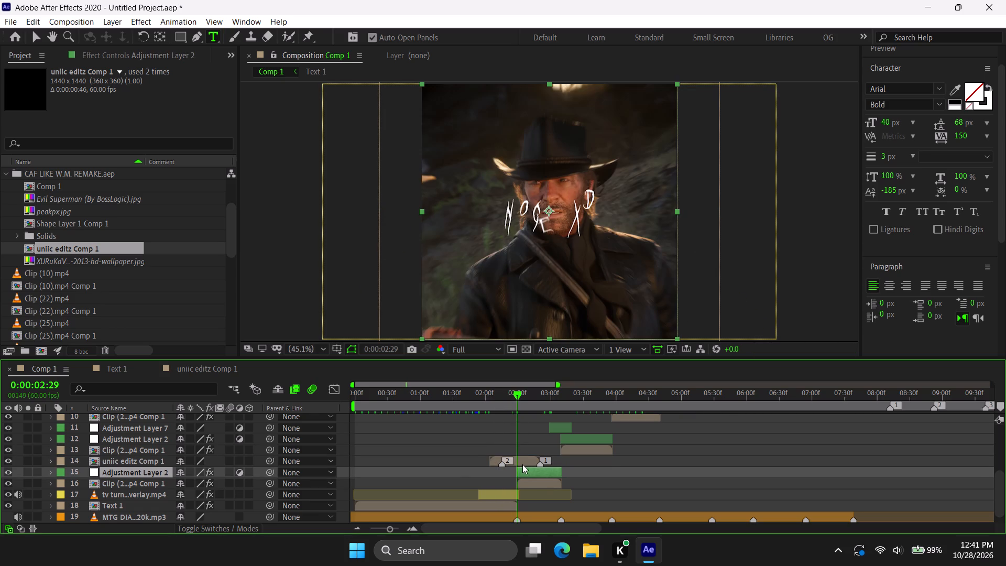
Apply the Deep Glow effect to the uniic editz Comp 1 layer.
left_click(522, 463)
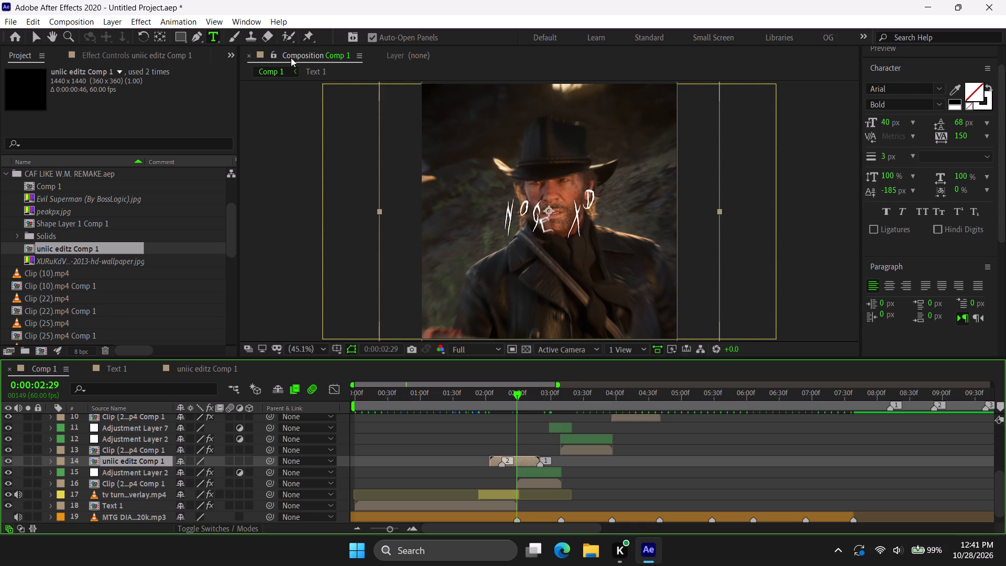
left_click(151, 59)
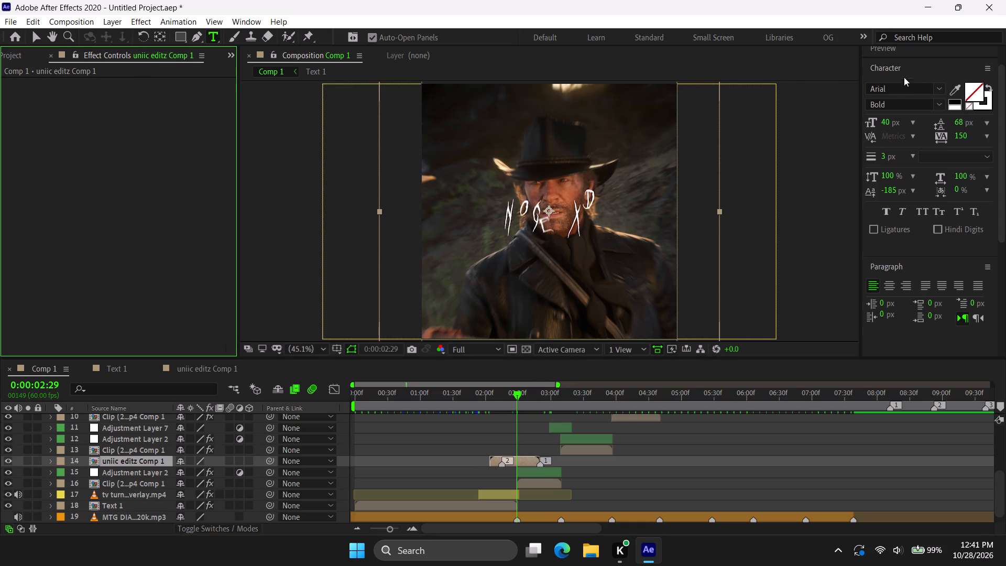
left_click(895, 66)
left_click_drag(929, 186, 301, 254)
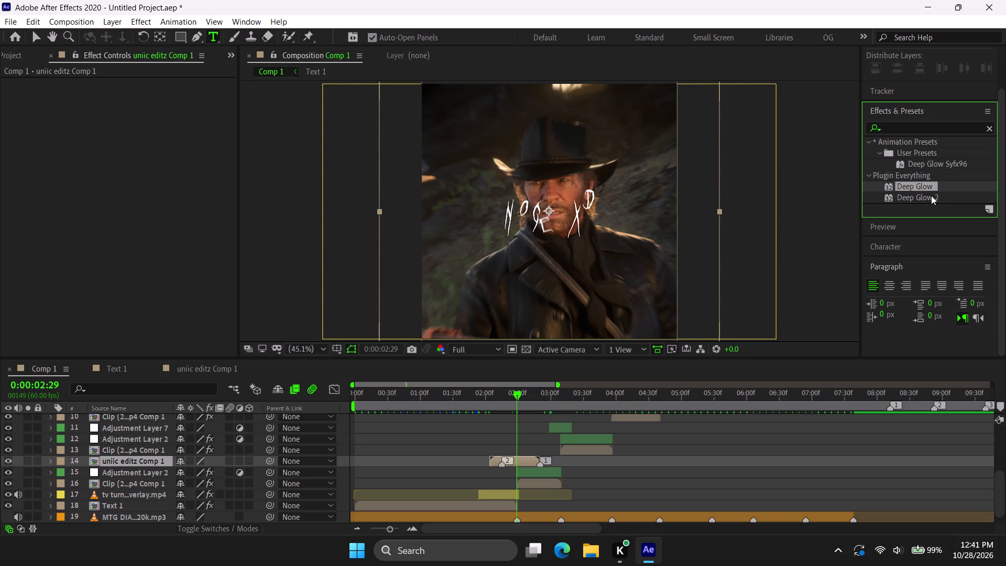
left_click_drag(922, 186, 160, 237)
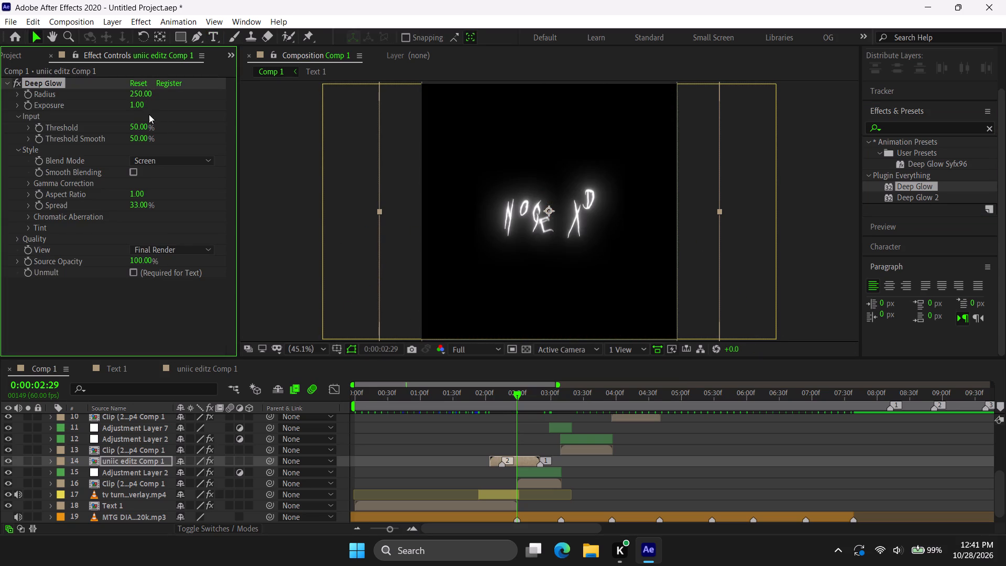
Enable Unmult and set the Exposure to 0.7 for the Deep Glow on the text layer.
left_click(128, 274)
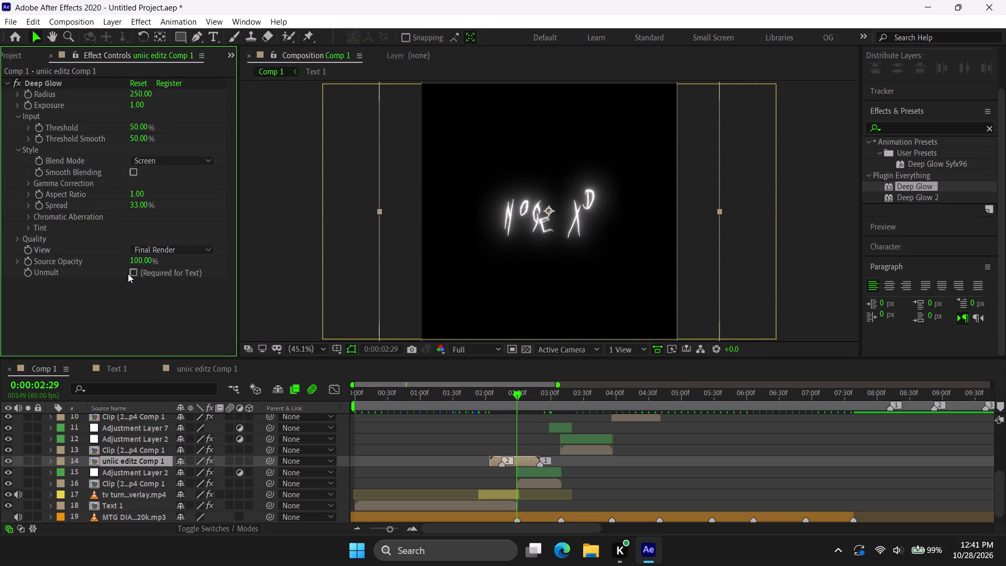
left_click(136, 274)
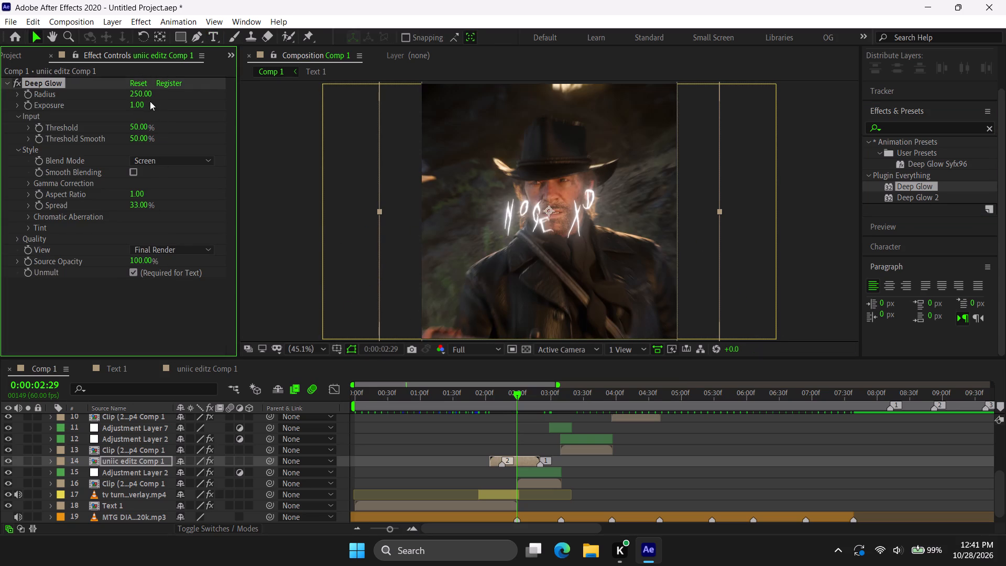
left_click(141, 101)
type("0.7")
key("Return")
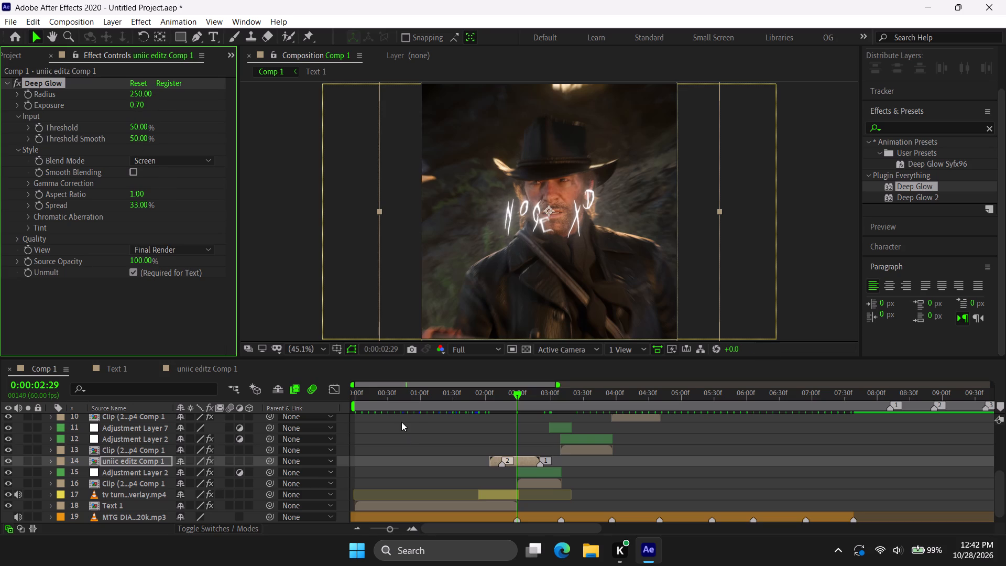
Import the Scope's Wm.aep project from the EDITING folder.
key("ctrl+i")
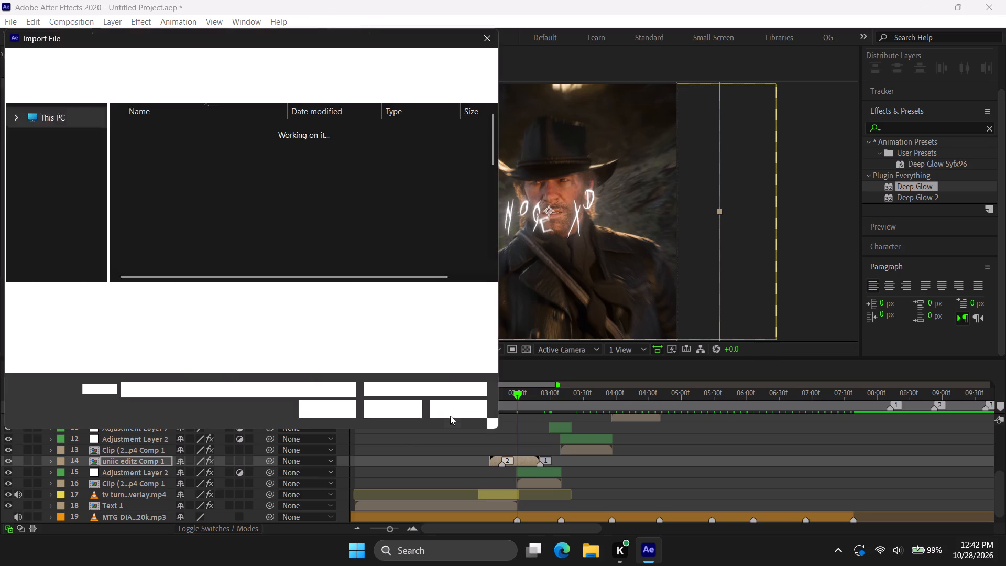
scroll(382, 210, "down", 5)
key("BackSpace")
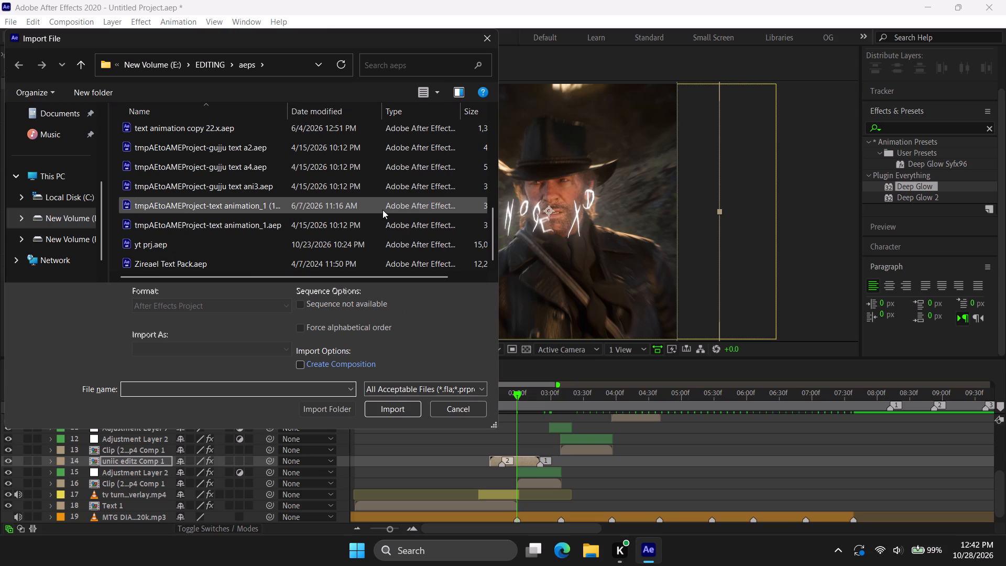
left_click(204, 60)
scroll(206, 204, "down", 1)
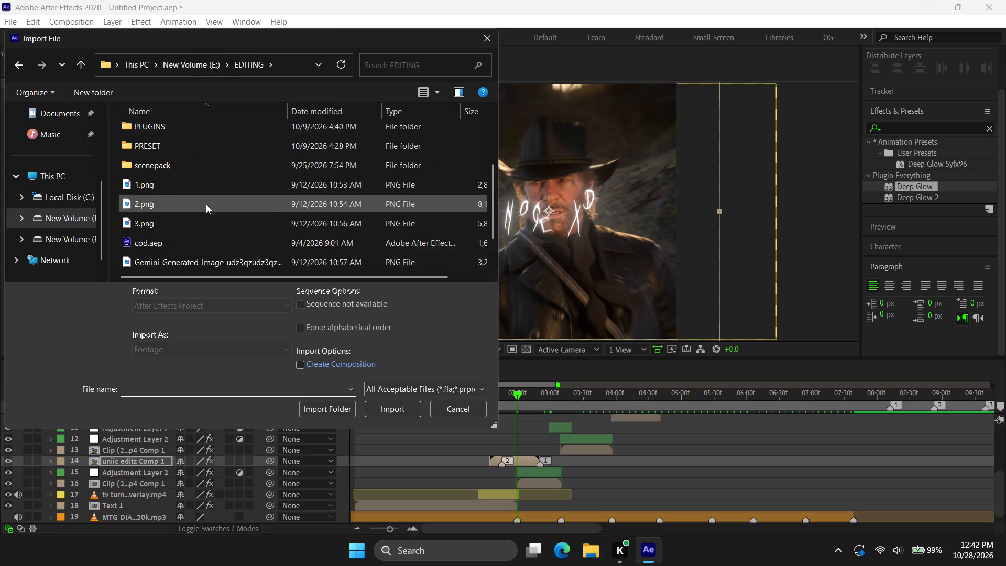
scroll(206, 204, "down", 1)
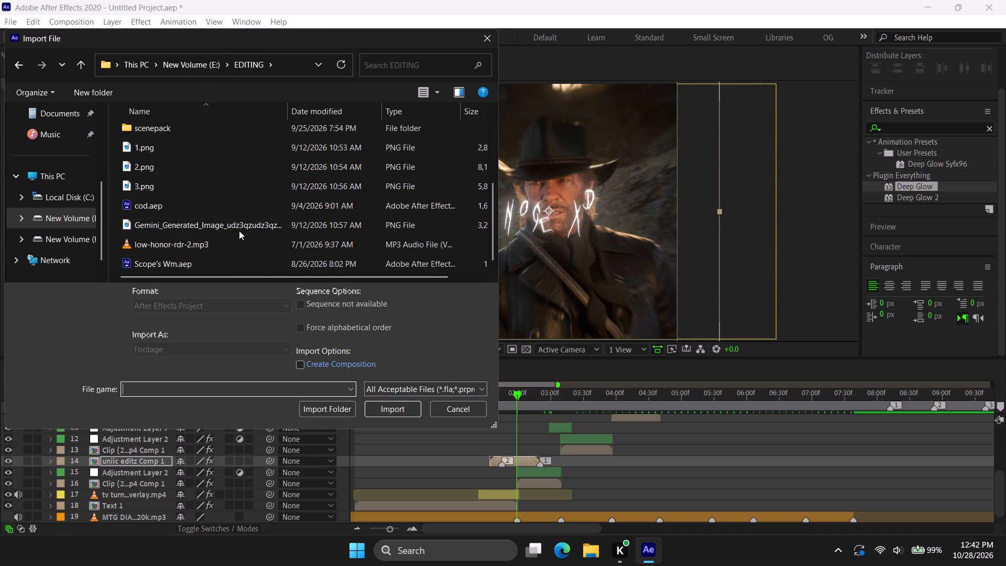
left_click(180, 261)
key("Return")
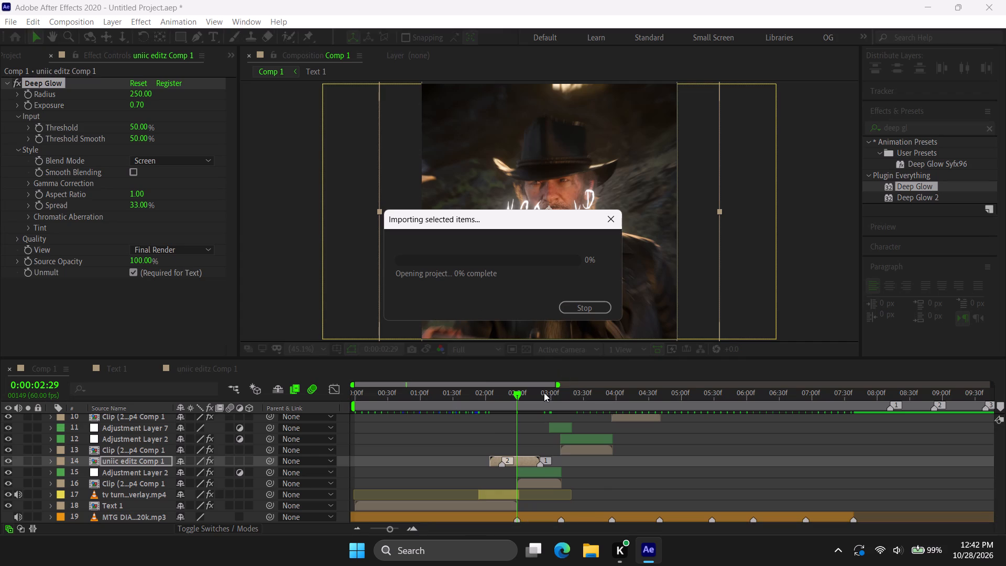
Move the current time in Comp 1 to 0:00:03:28.
left_click_drag(542, 393, 547, 393)
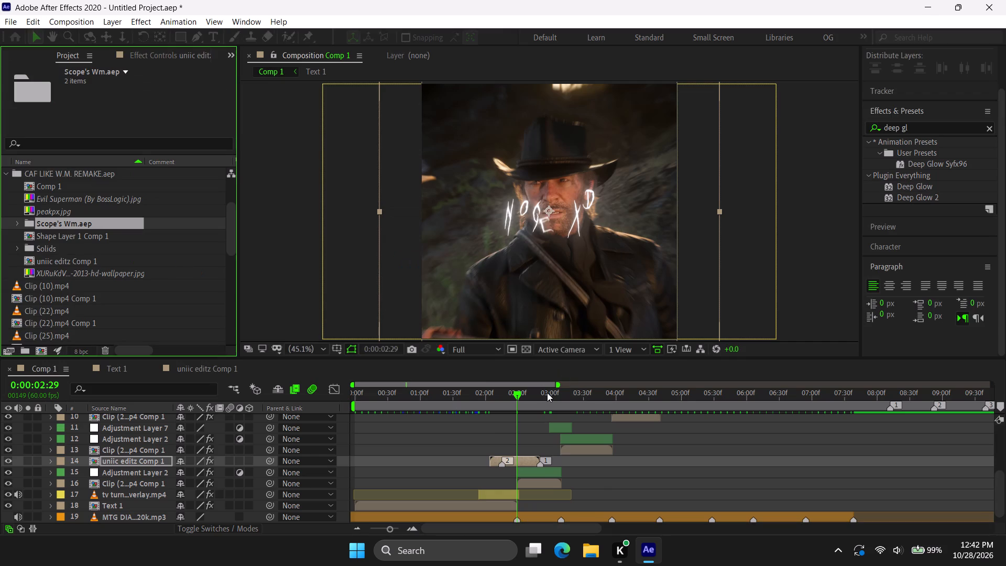
left_click_drag(547, 393, 563, 393)
triple_click(563, 393)
left_click_drag(563, 393, 582, 395)
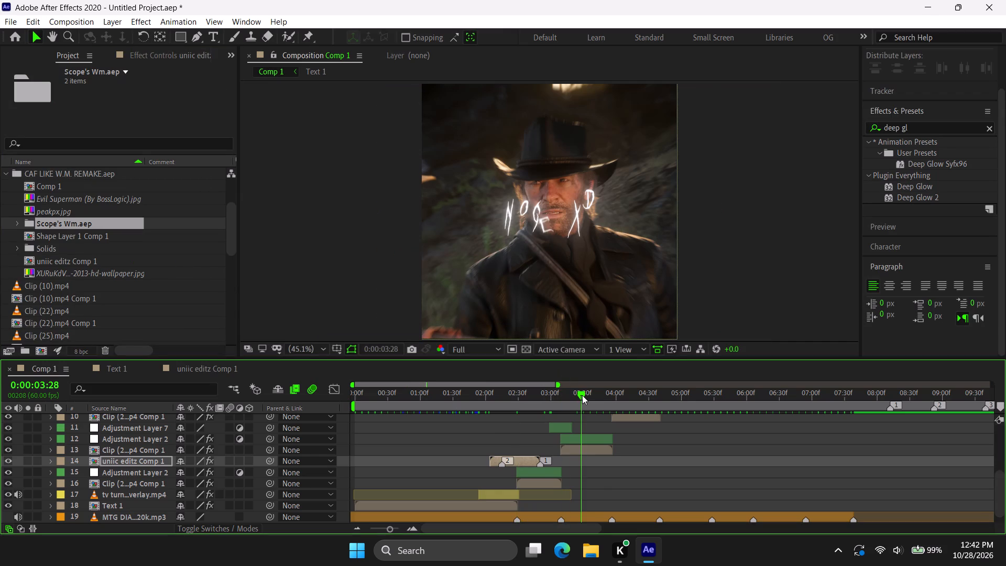
Open the imported Scope's Wm.aep Comp 1 and change the text inside its SCOPE Comp 1 precomp to NOGE.
left_click(18, 226)
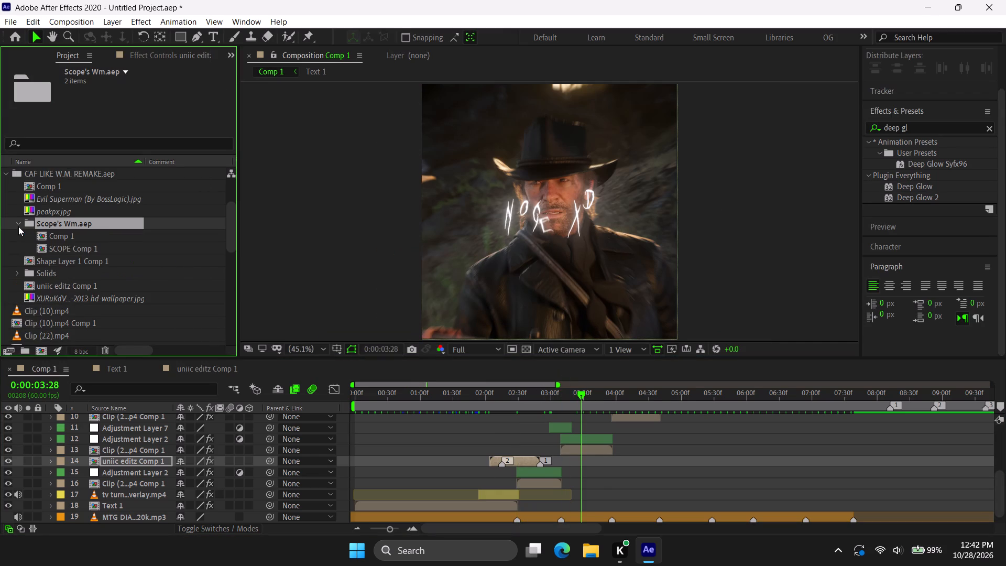
double_click(64, 238)
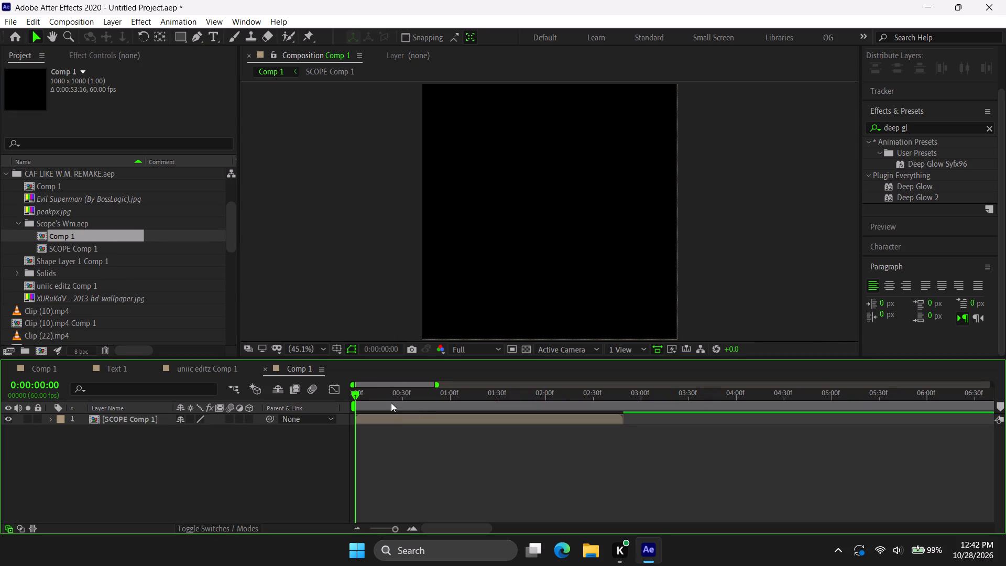
left_click_drag(391, 402, 445, 405)
left_click_drag(476, 424, 465, 420)
double_click(465, 420)
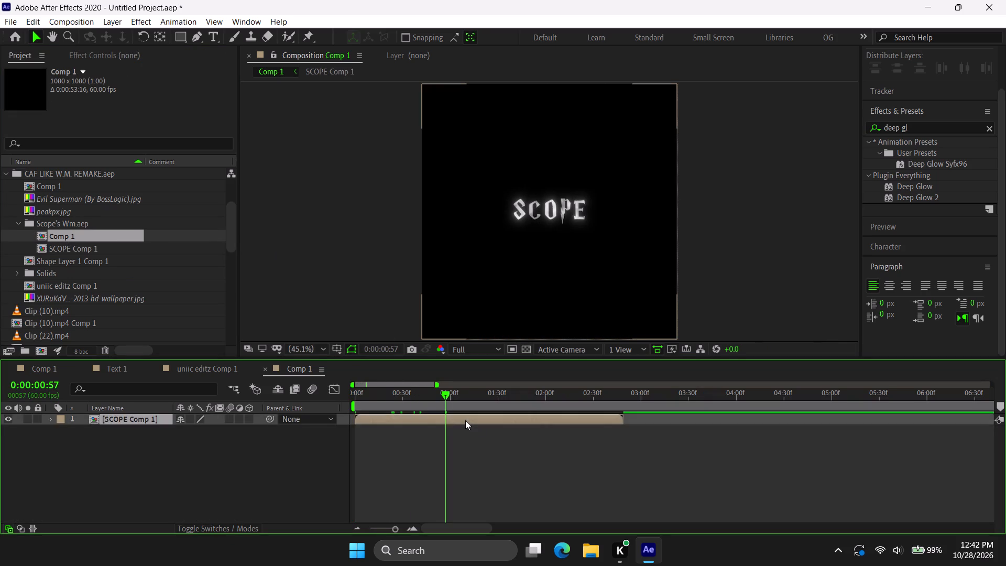
double_click(465, 420)
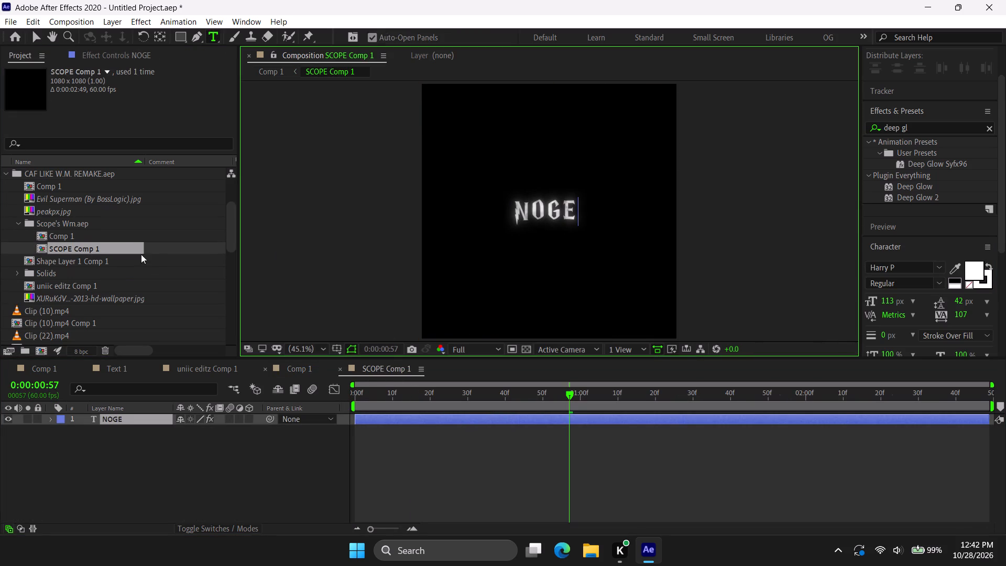
Cut the SCOPE Comp 1 layer from the imported Comp 1 and paste it into the main Comp 1 timeline.
left_click(308, 369)
left_click_drag(301, 450, 384, 405)
left_click(216, 382)
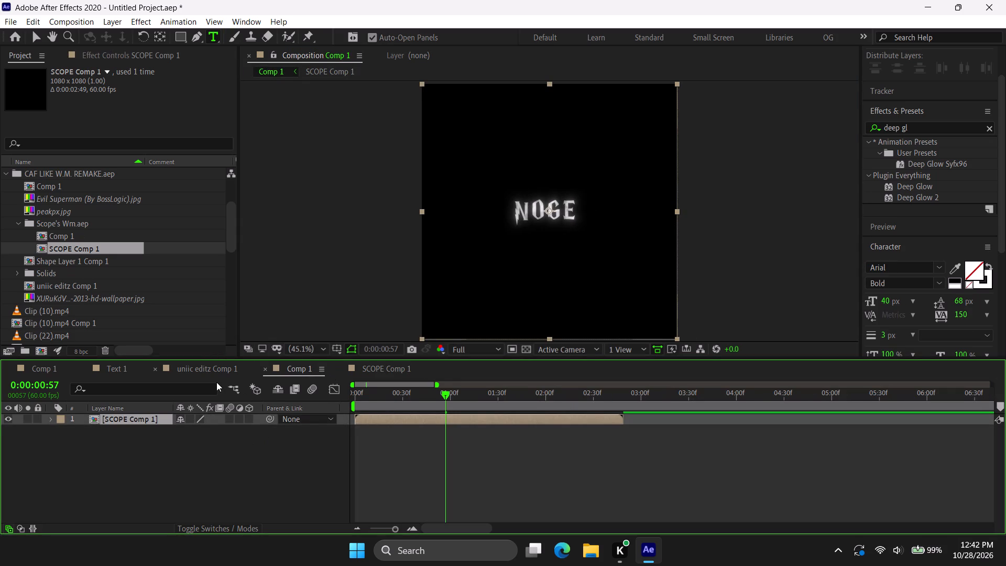
key("ctrl+x")
left_click(119, 375)
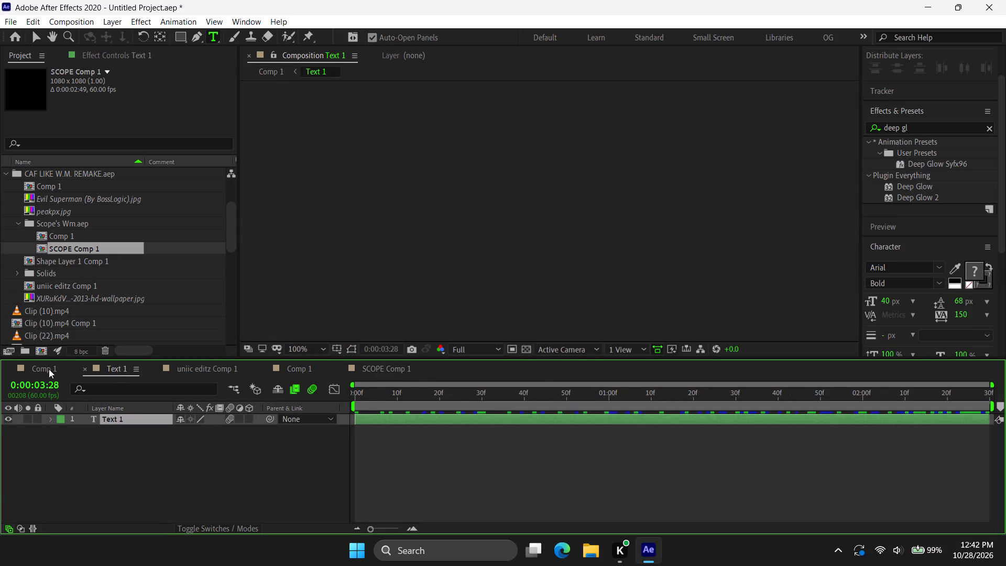
left_click(47, 369)
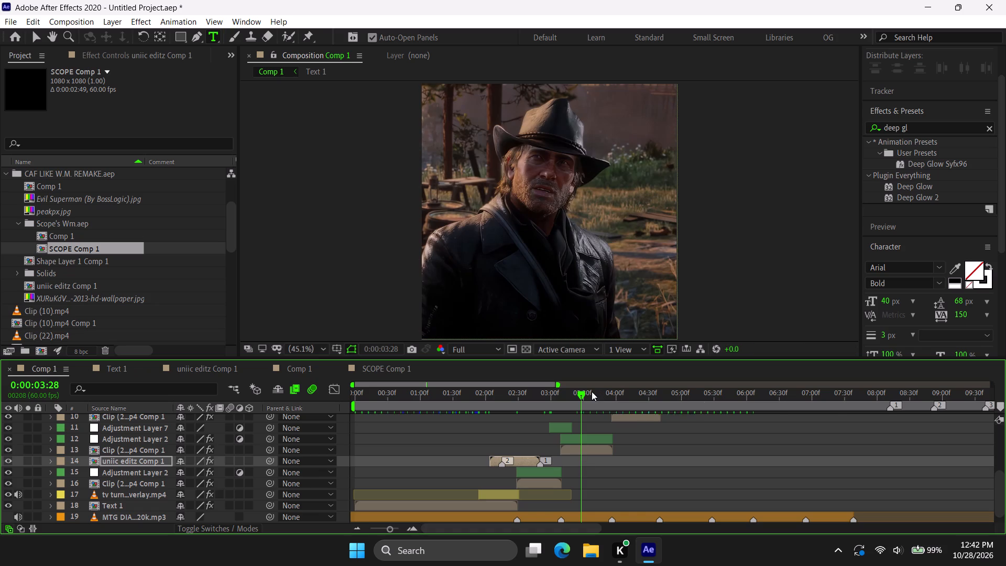
key("ctrl+v")
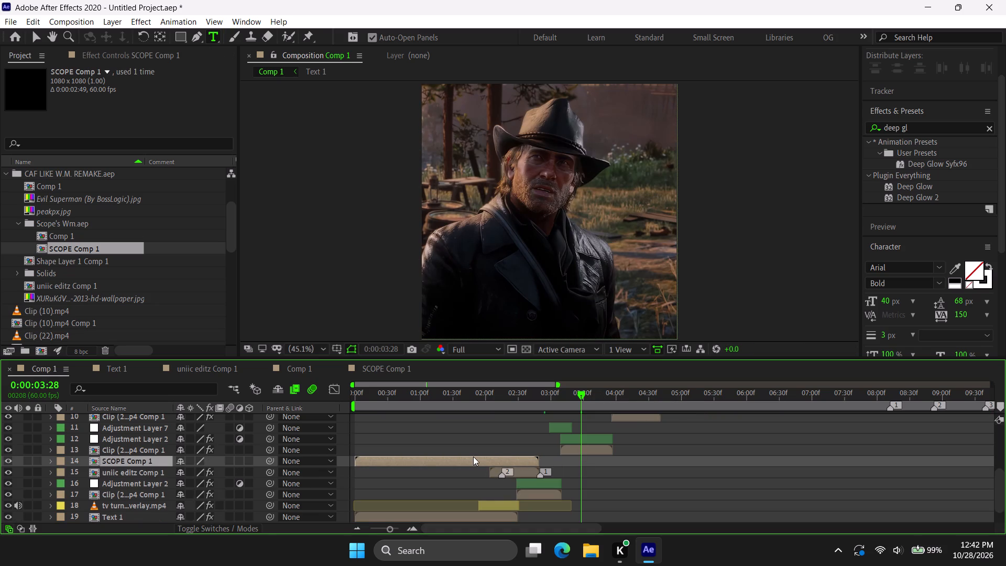
Place SCOPE Comp 1 at the top of the layer stack, starting at about 0:00:03:46, and preview the text.
left_click_drag(163, 462, 154, 394)
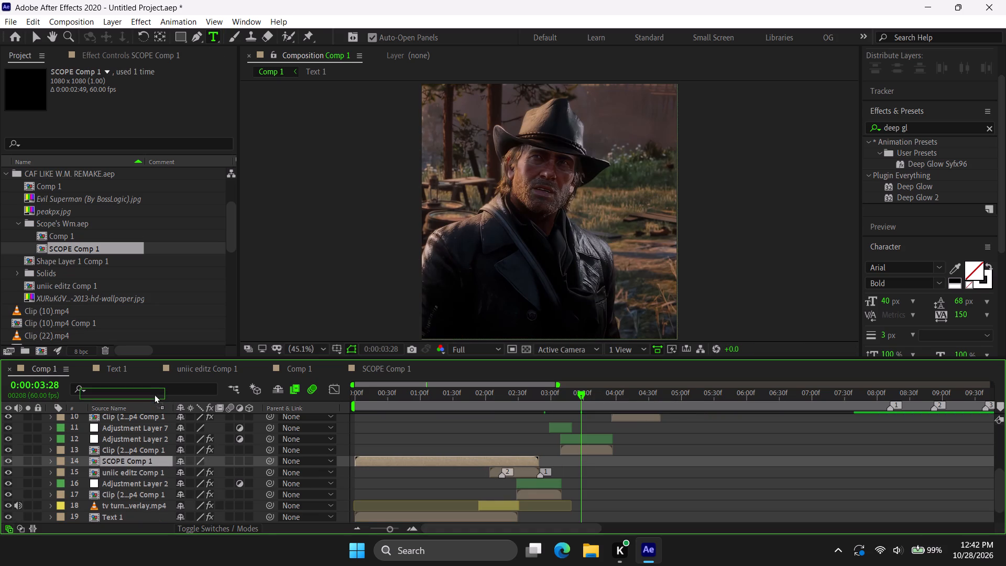
left_click_drag(154, 394, 149, 417)
left_click_drag(447, 415, 659, 406)
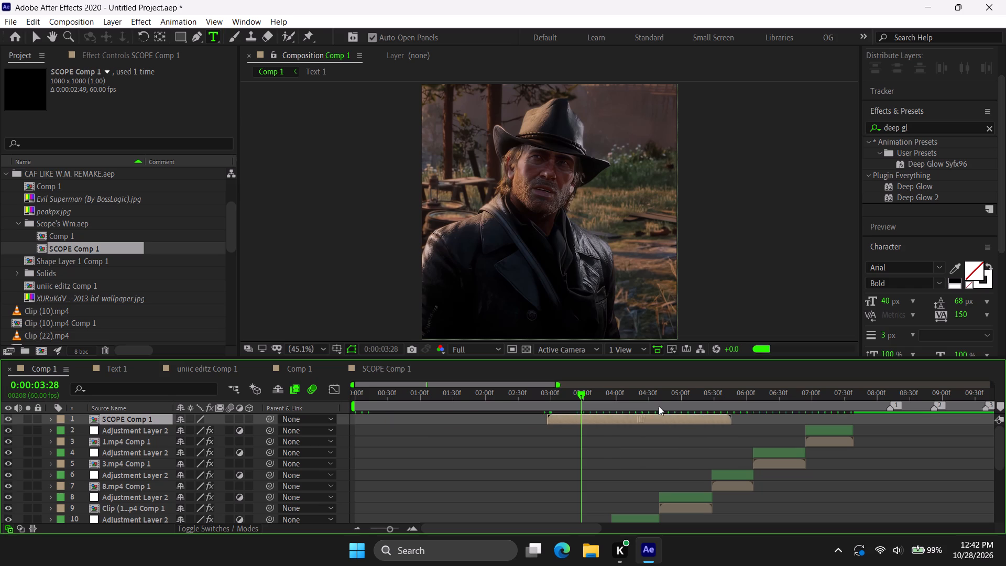
left_click_drag(659, 406, 693, 407)
key("space")
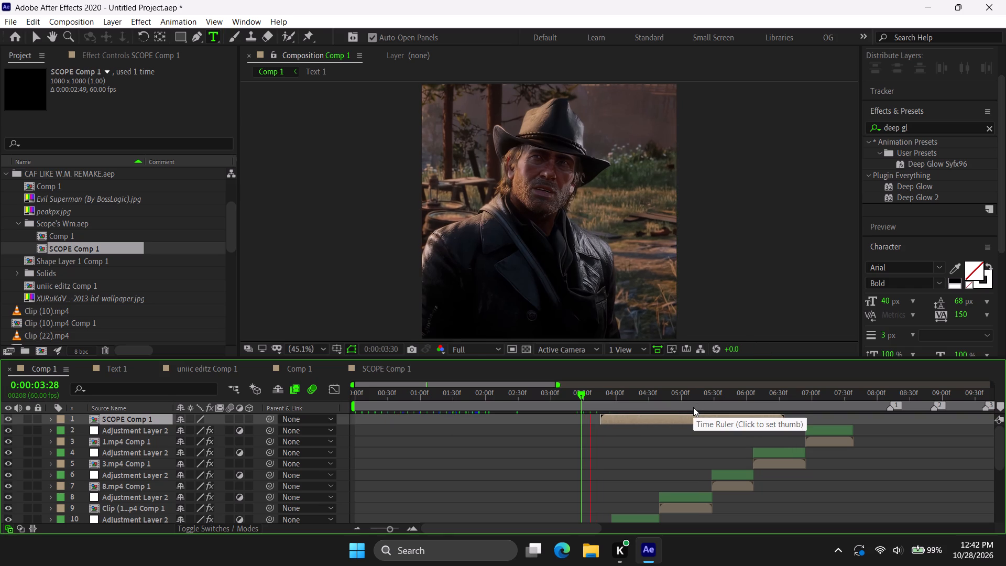
key("space")
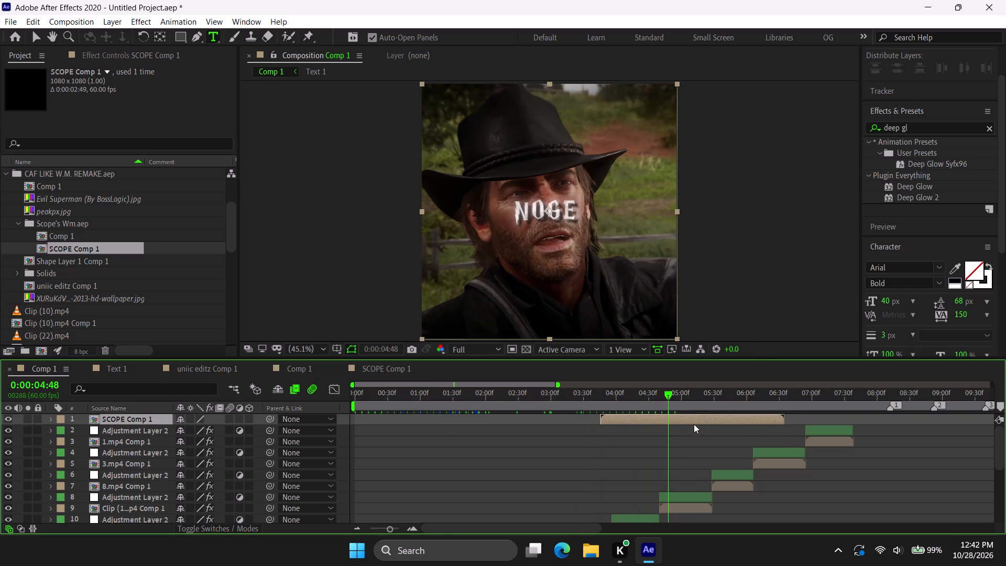
Lower the SCOPE Comp 1 layer's vertical Position so the NOGE text sits near the bottom of the frame, keeping it horizontally centred.
left_click(694, 426)
left_click(688, 416)
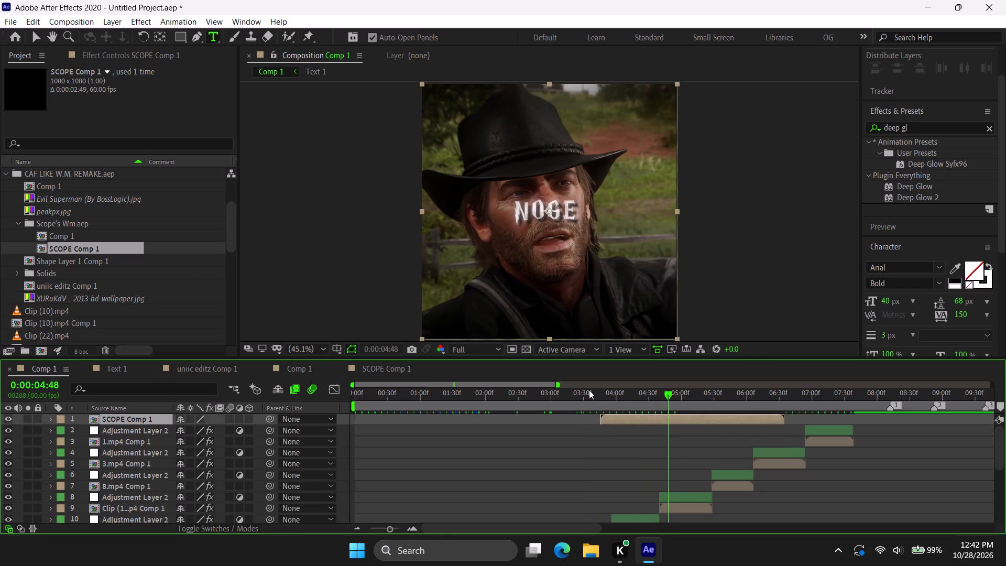
left_click(133, 52)
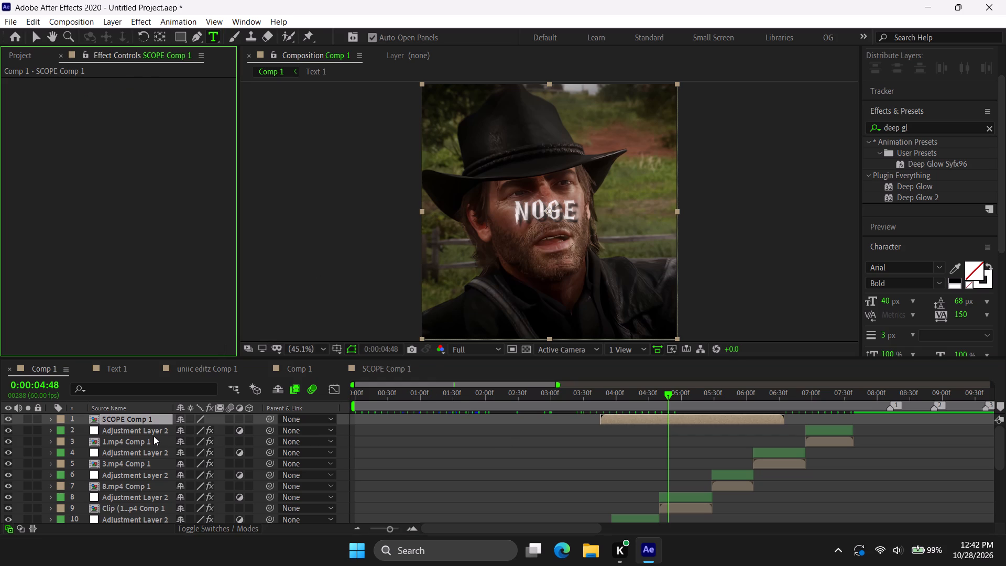
key("p")
left_click_drag(183, 429, 165, 436)
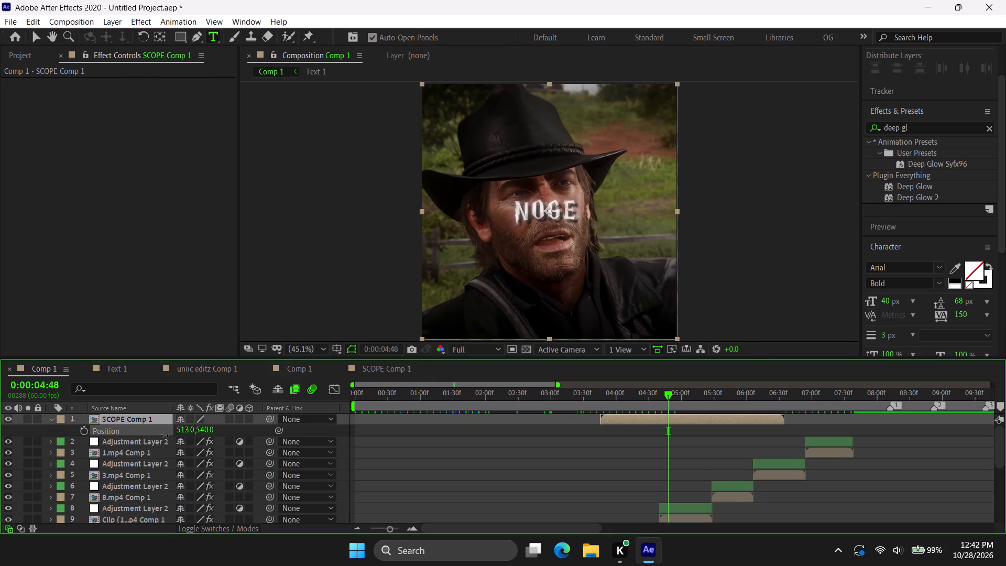
left_click_drag(165, 436, 157, 437)
key("ctrl+z")
left_click_drag(209, 434, 480, 467)
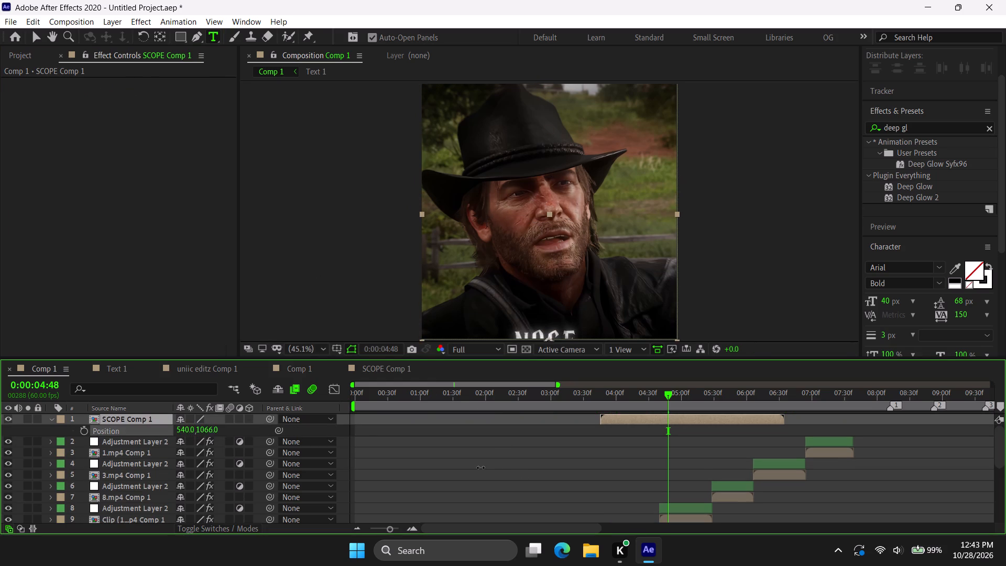
left_click_drag(480, 467, 478, 467)
Scale the SCOPE Comp 1 layer down to 59%.
key("s")
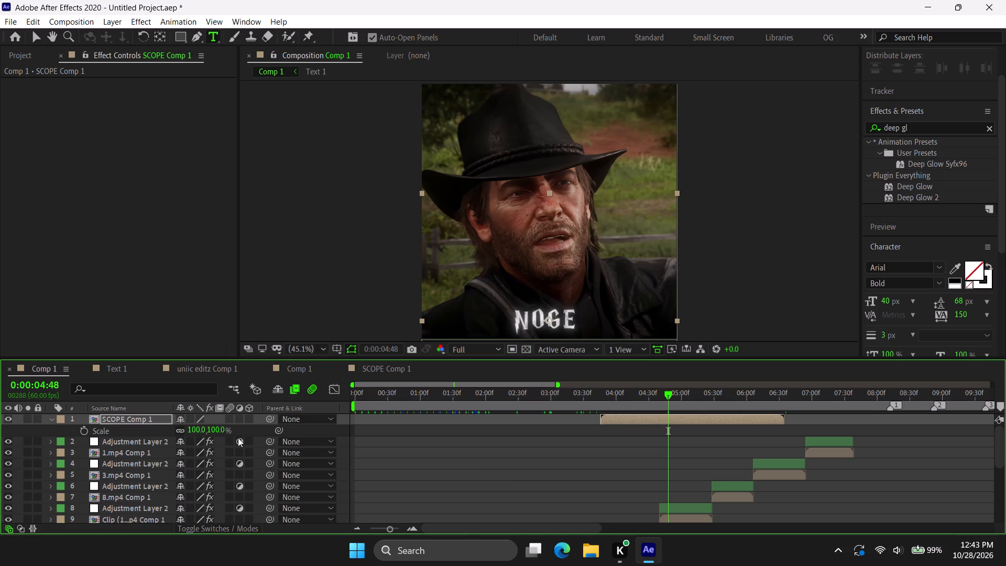
left_click_drag(220, 434, 196, 436)
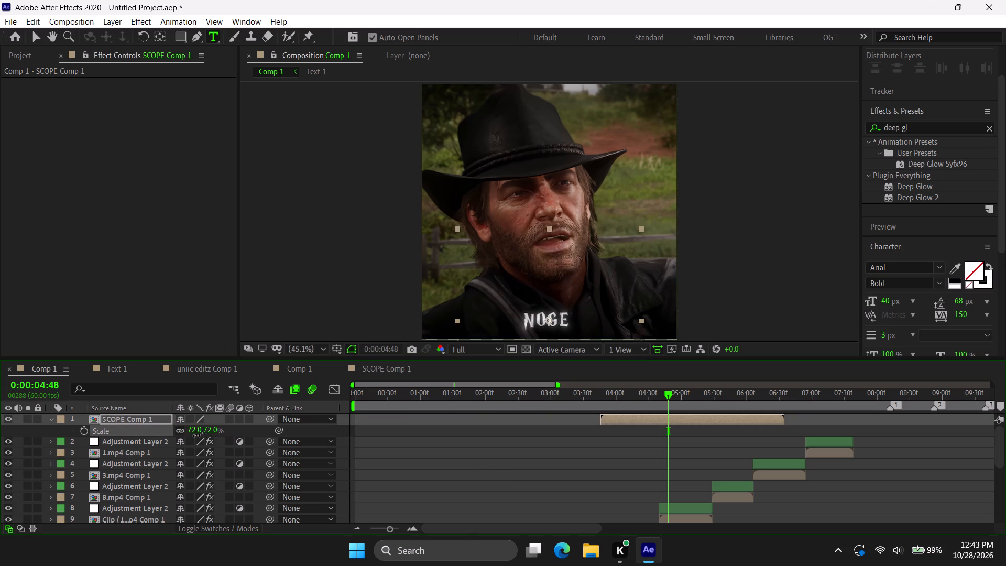
left_click_drag(196, 436, 196, 437)
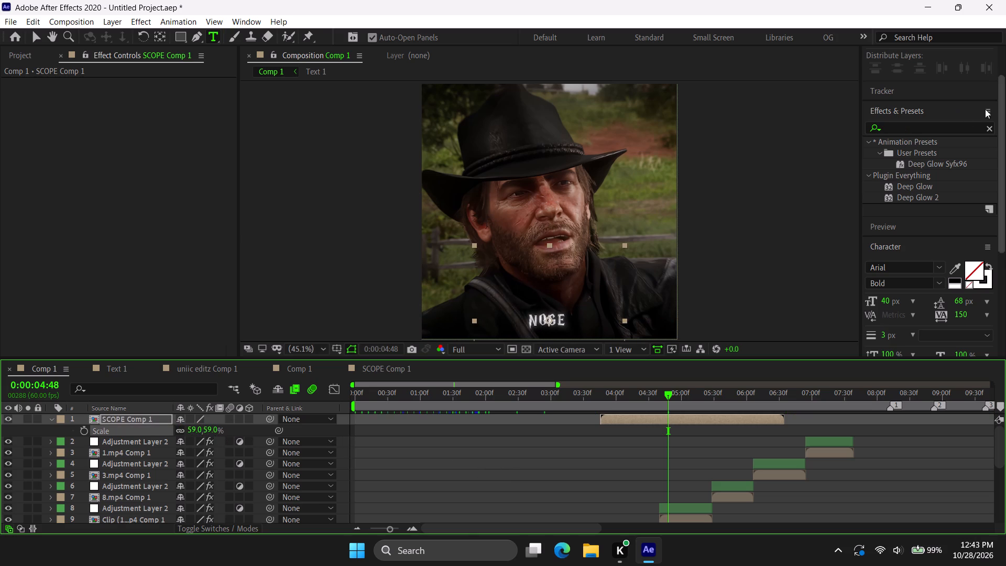
Apply the Deep Glow effect to the SCOPE Comp 1 layer.
left_click_drag(922, 184, 275, 149)
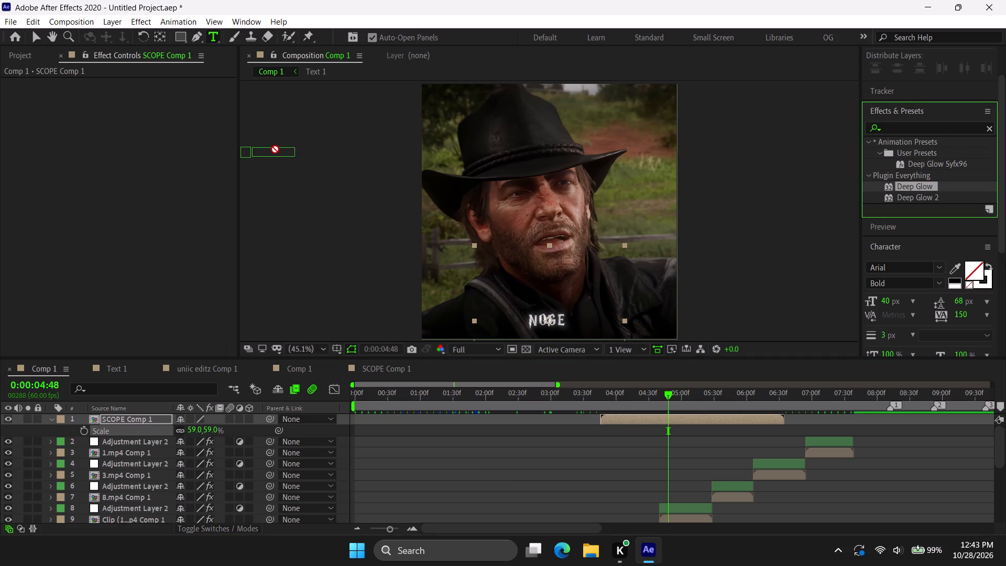
left_click_drag(275, 149, 201, 150)
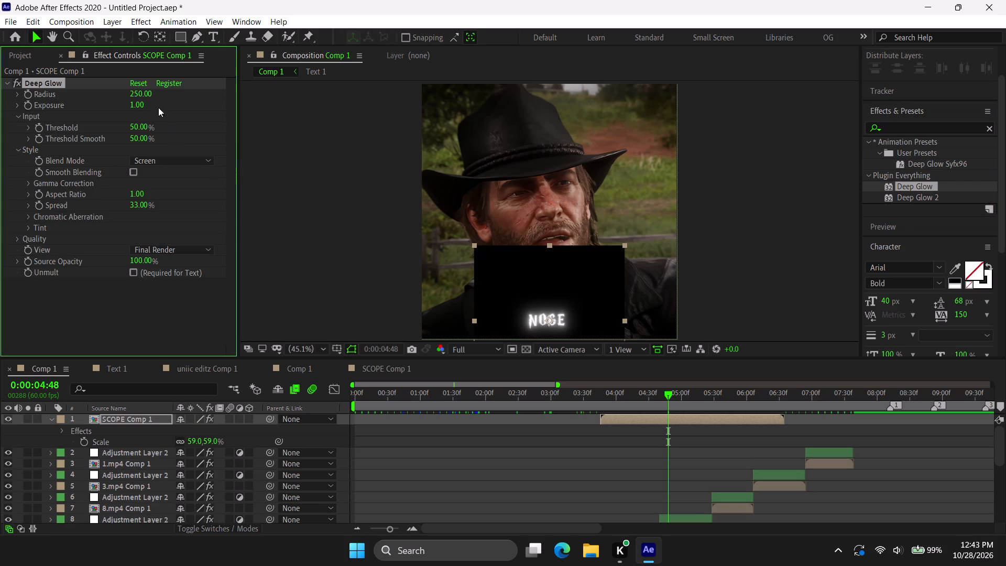
Set the Deep Glow Radius to 300 and Exposure to 0.25 on the SCOPE Comp 1 layer.
left_click(144, 98)
type("300")
key("Return")
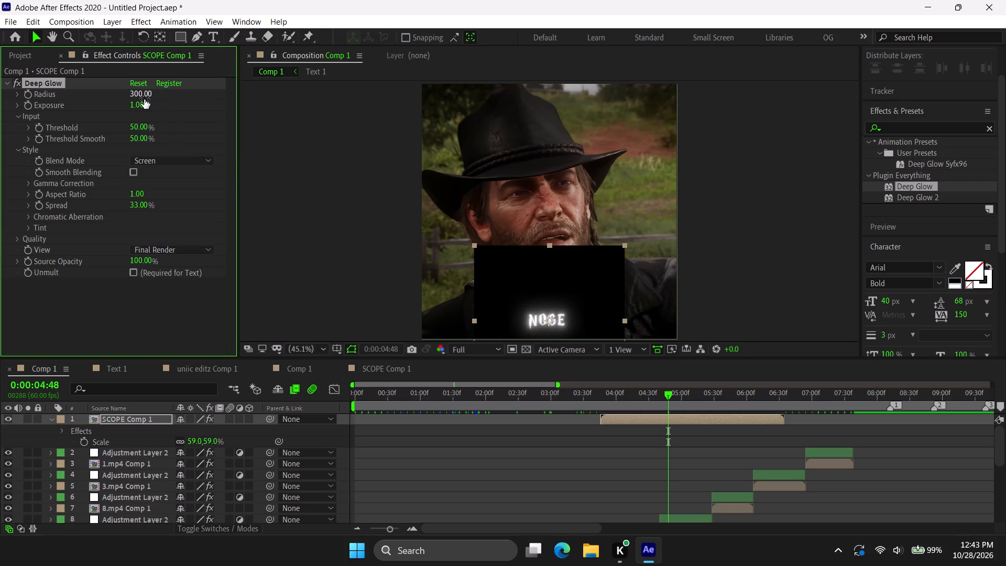
left_click(141, 101)
type("0.")
type("25")
key("Return")
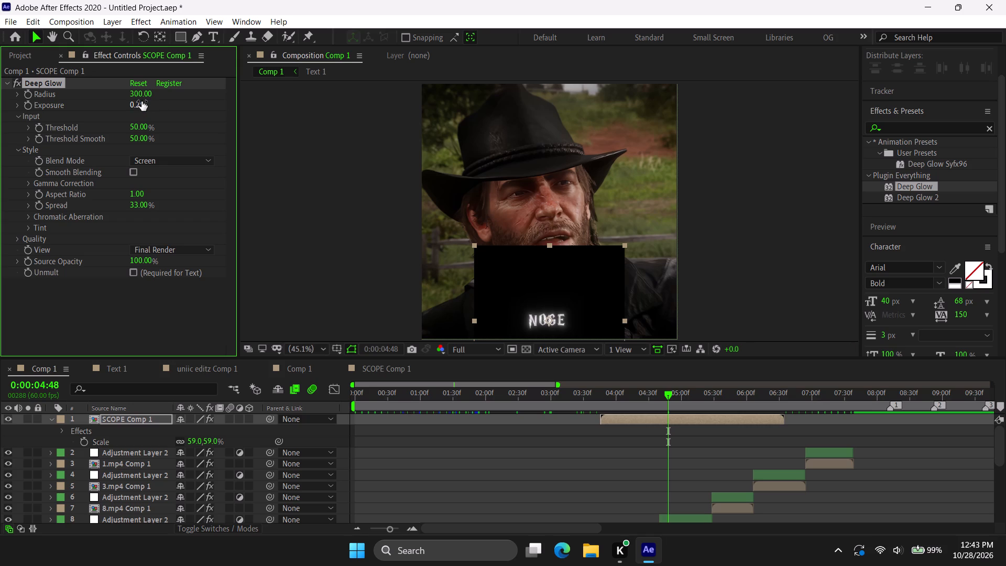
Enable Unmult in the Deep Glow effect on the SCOPE Comp 1 layer.
left_click(593, 441)
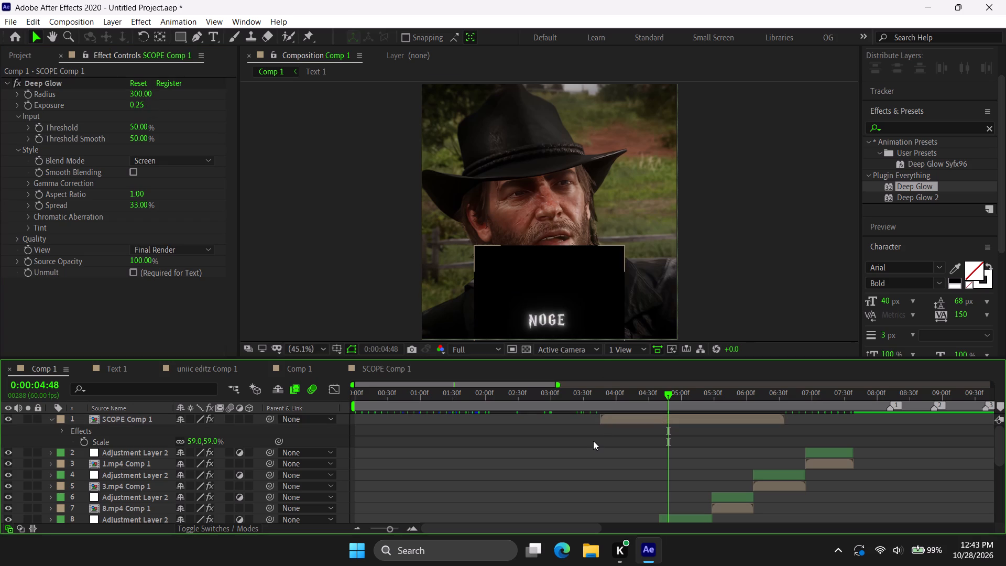
key("space")
key("space")
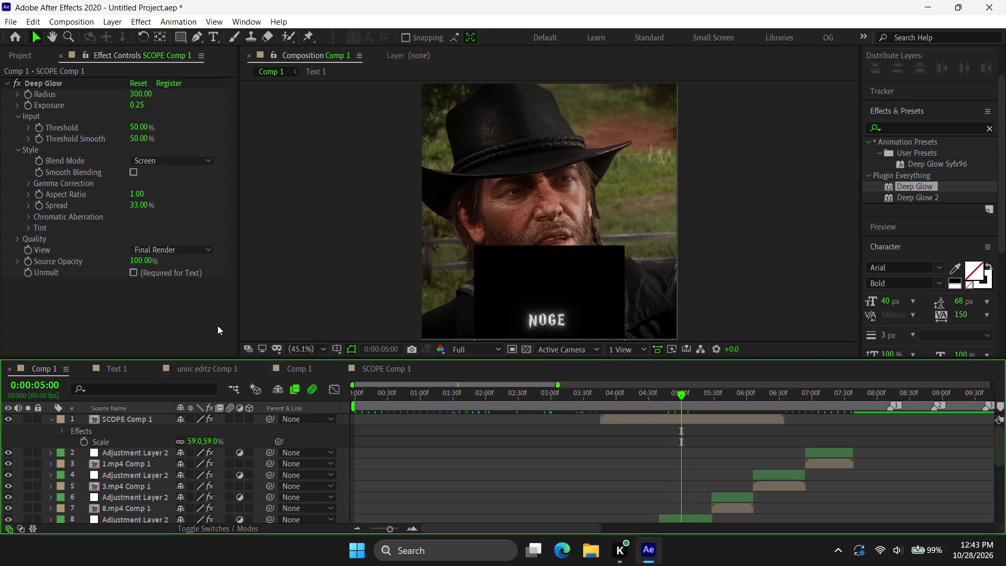
left_click(133, 275)
key("space")
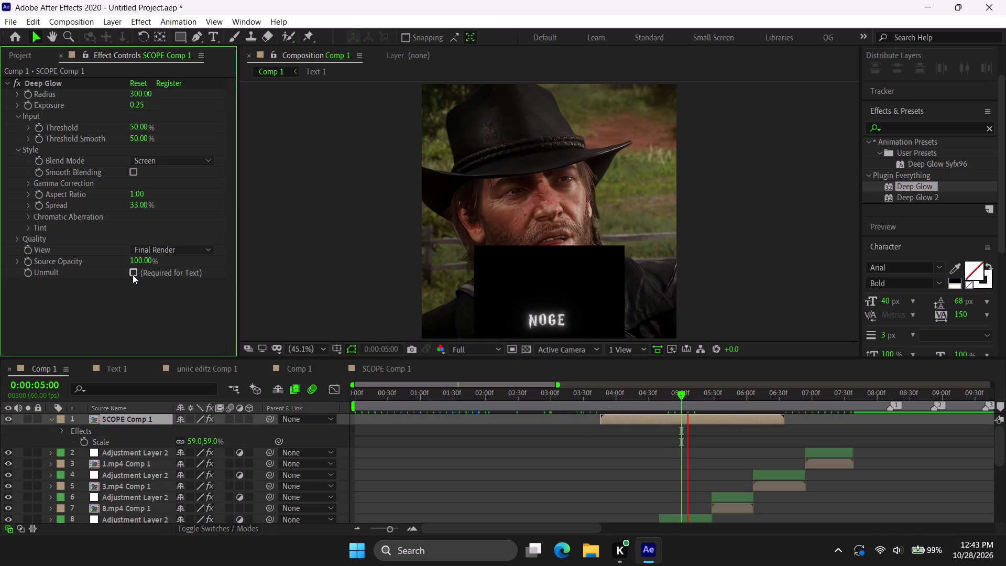
left_click(133, 275)
Play back Comp 1 from the start and from several points to review the clips and both text overlays.
key("space")
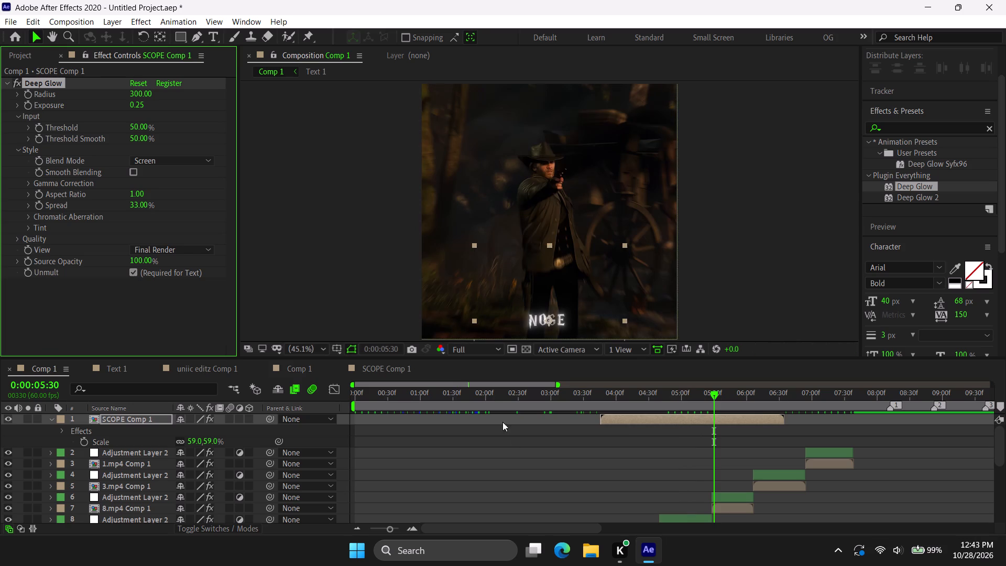
key("space")
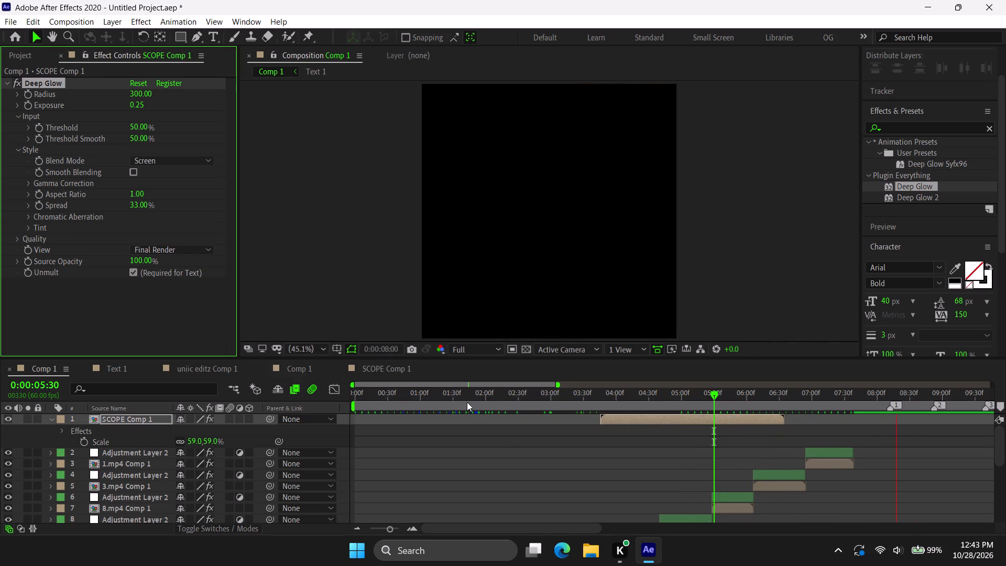
left_click_drag(443, 395, 238, 409)
key("space")
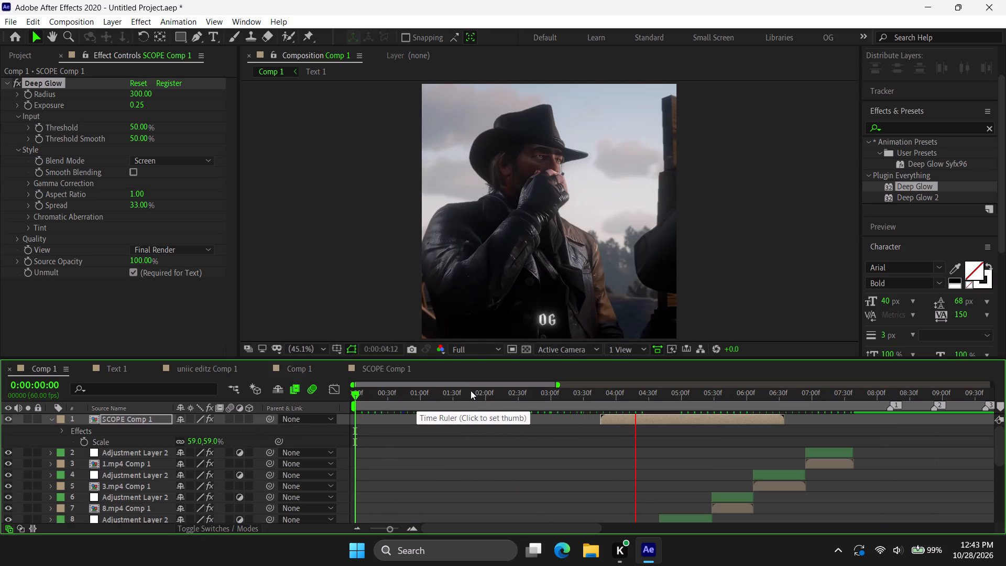
left_click(471, 390)
key("space")
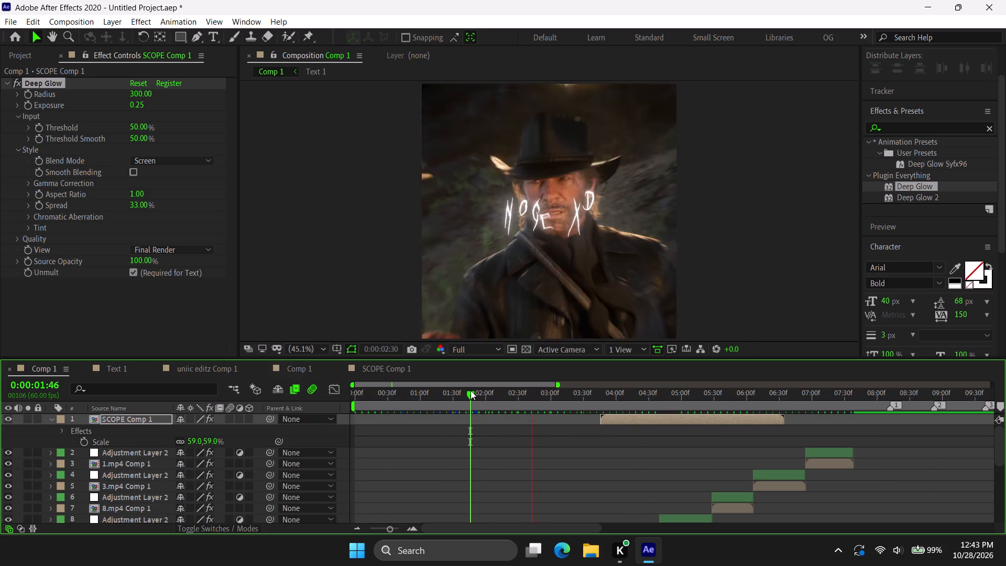
key("space")
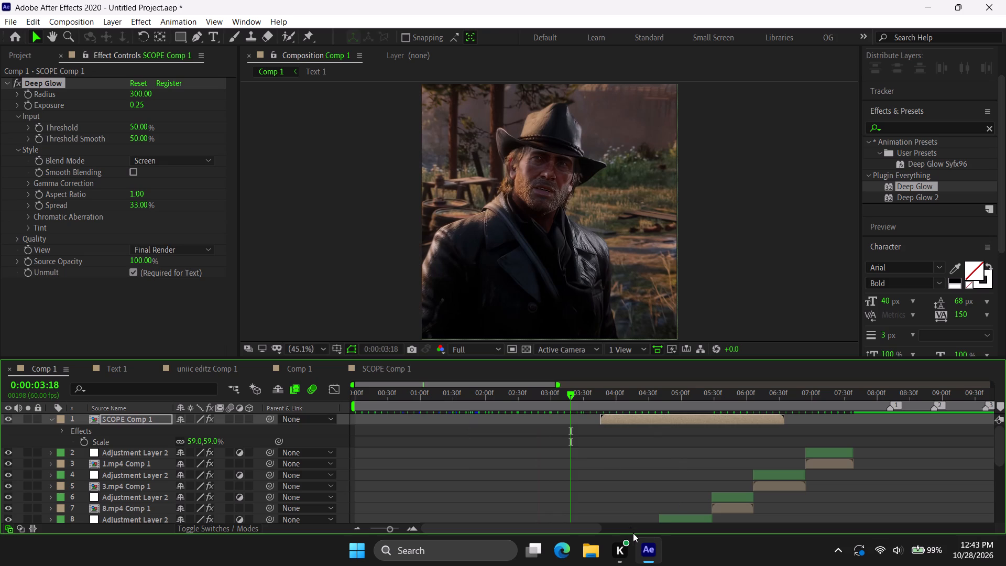
key("space")
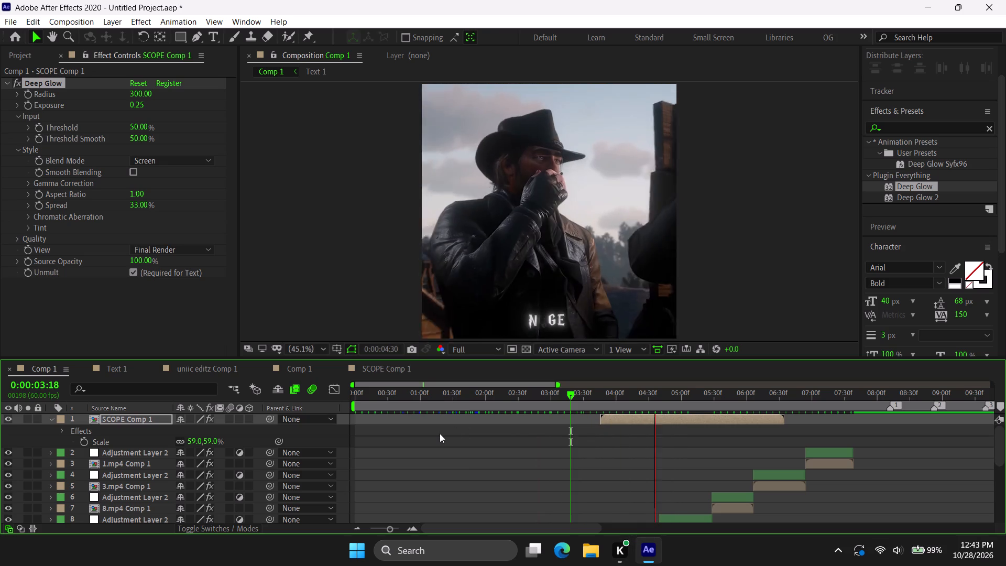
key("space")
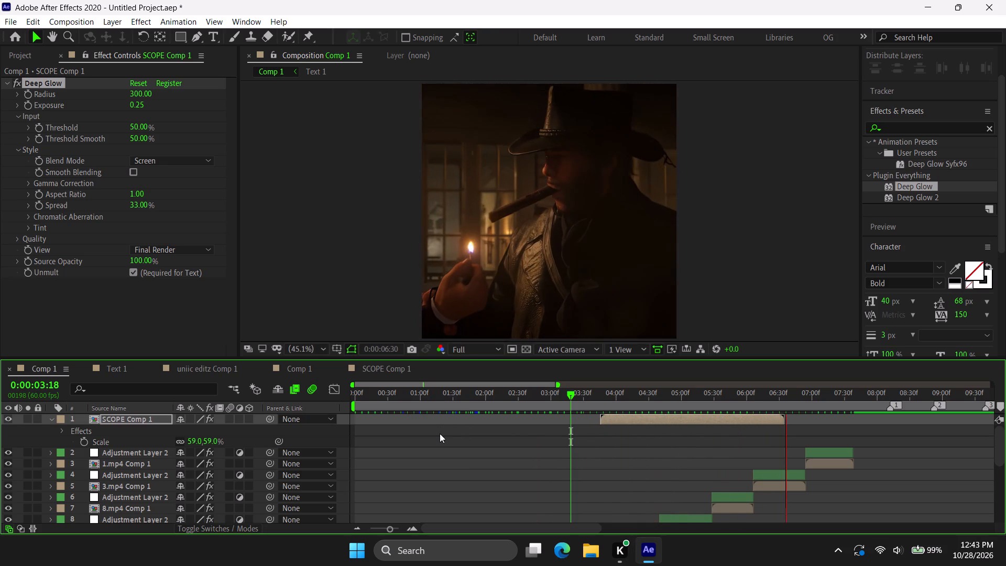
key("space")
key("space")
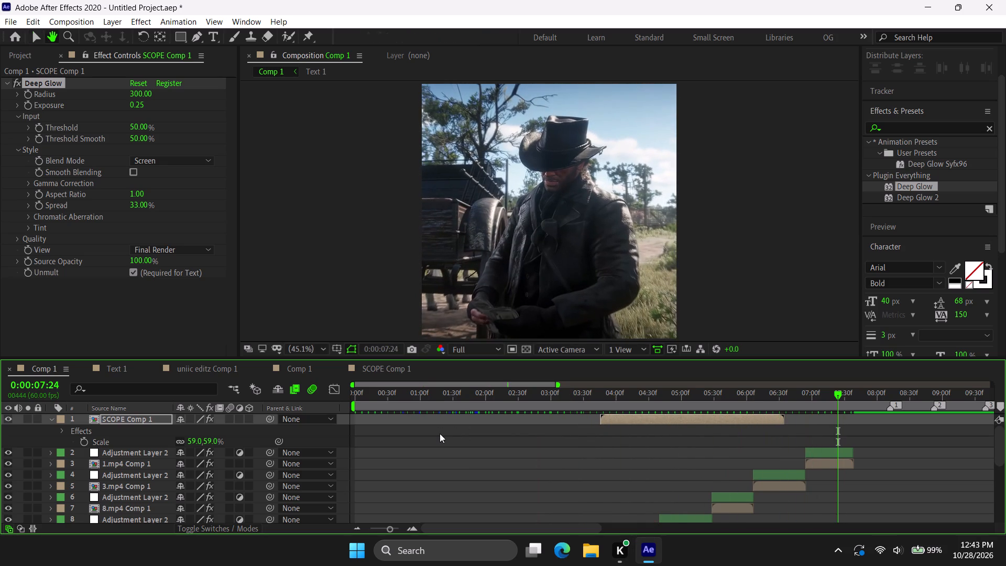
End the Comp 1 work area at the out point of the topmost Adjustment Layer 2, at 0:00:07:37.
left_click(844, 453)
key("o")
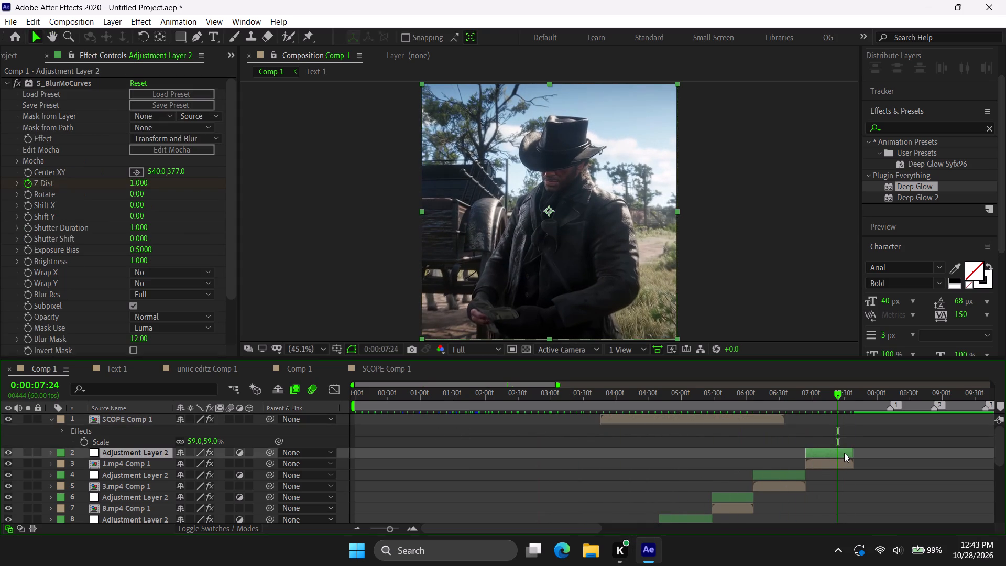
key("n")
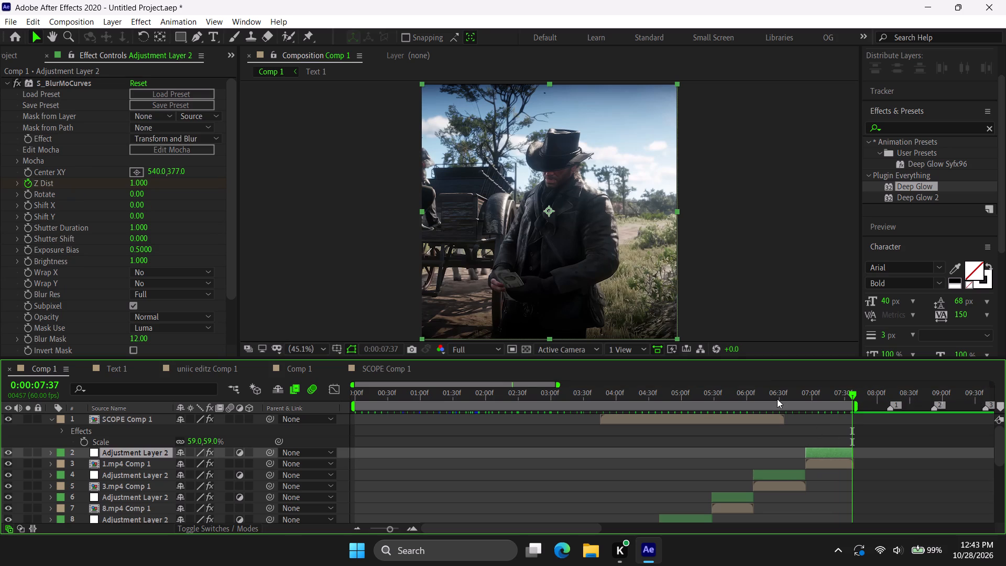
Add Comp 1 to the render queue.
left_click_drag(777, 399, 753, 399)
scroll(679, 461, "down", 2)
scroll(679, 461, "up", 5)
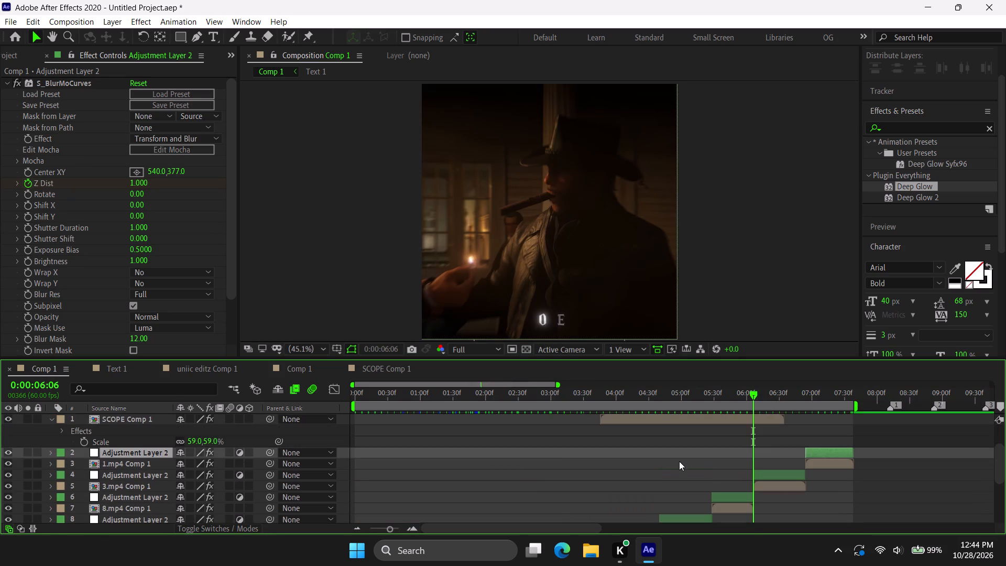
key("ctrl+shift+slash")
scroll(332, 433, "down", 1)
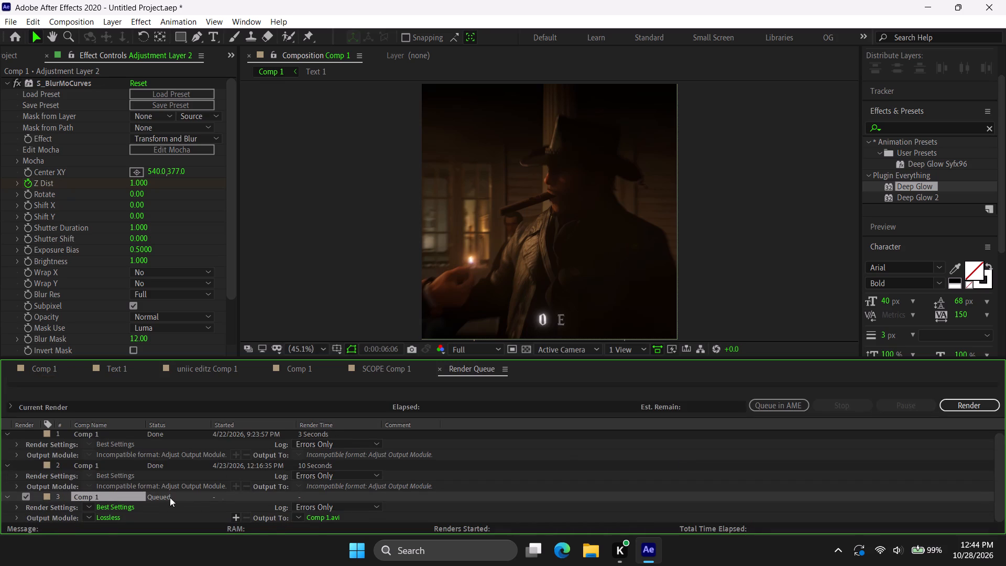
Set the output module format of the queued Comp 1 render to AfterCodecs .mp4.
left_click(108, 517)
left_click(316, 134)
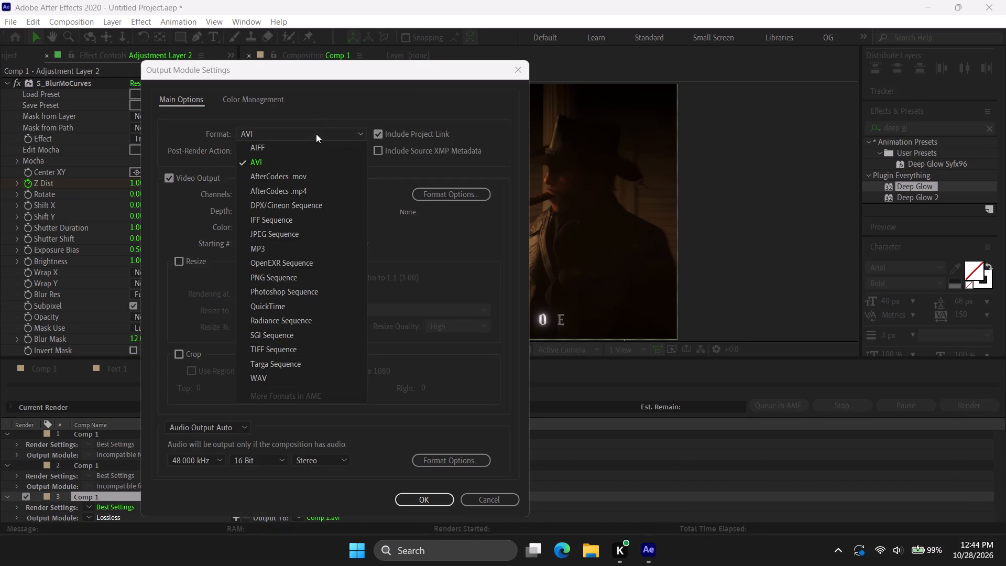
left_click(303, 195)
left_click(426, 492)
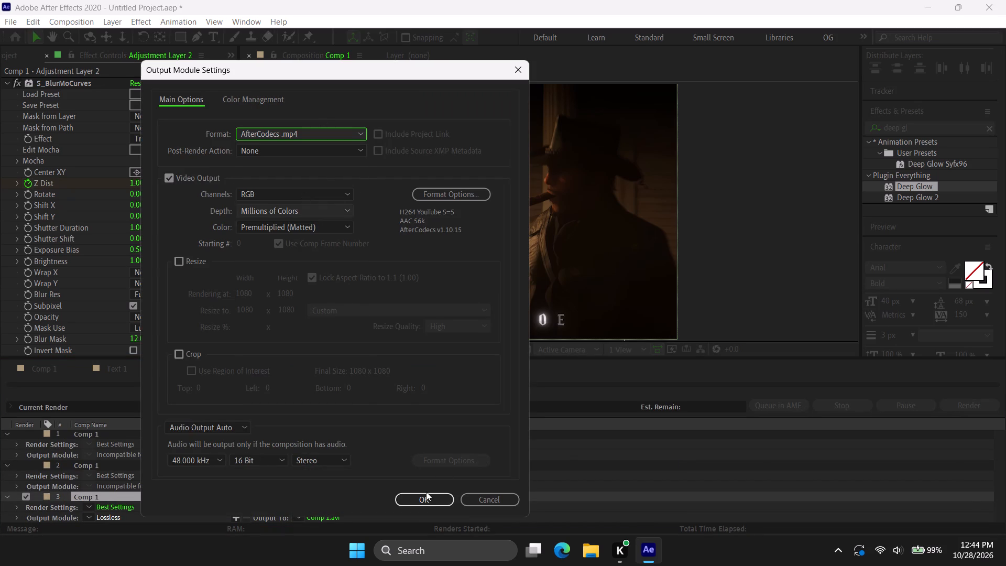
left_click(424, 501)
Name the output movie vidd and start rendering Comp 1.
left_click(325, 519)
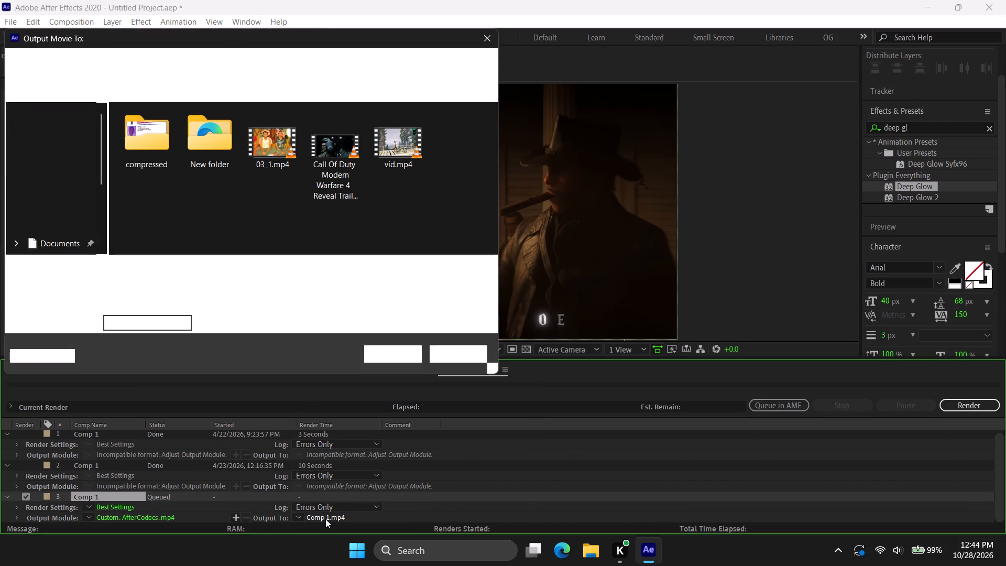
type("vidd")
key("Return")
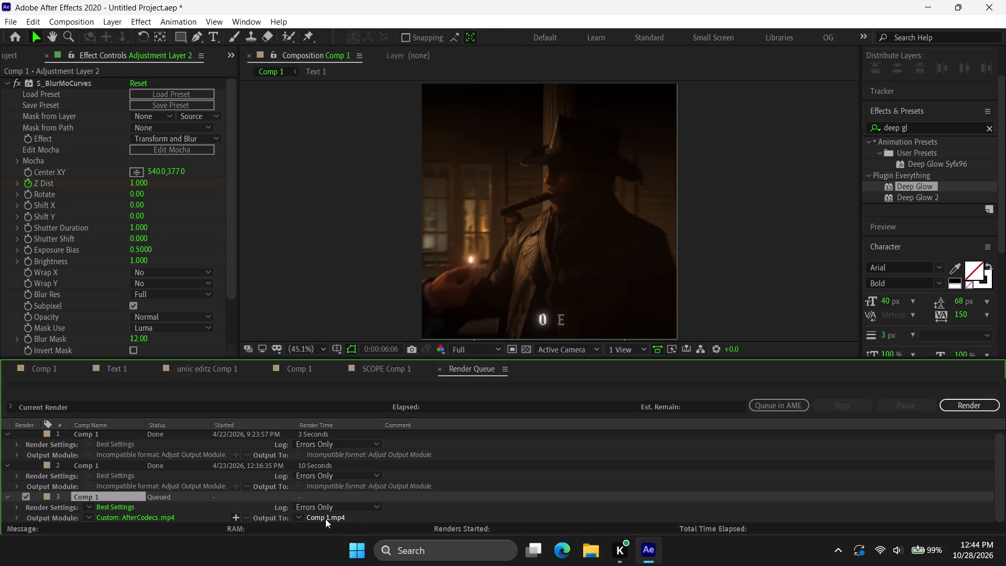
left_click(975, 407)
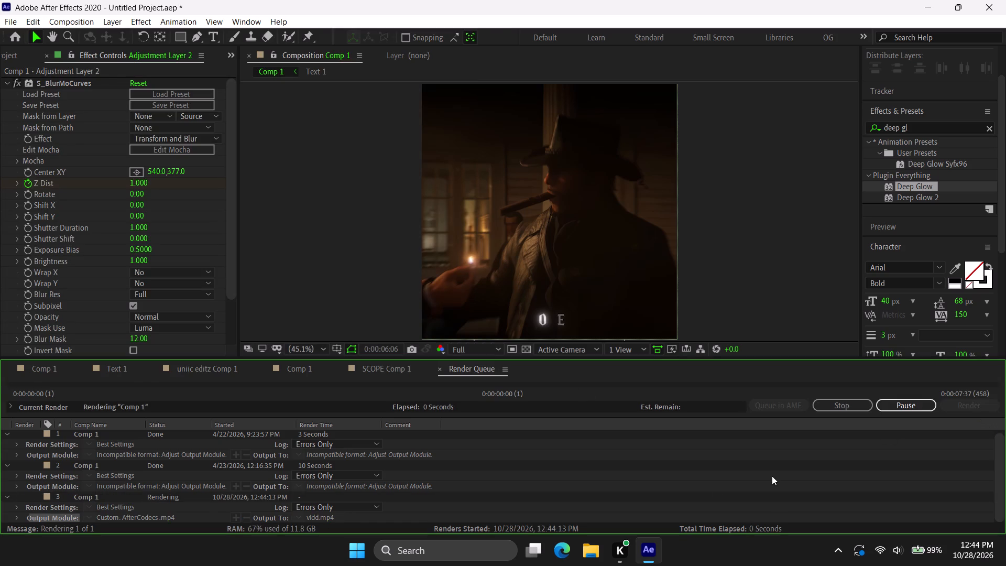
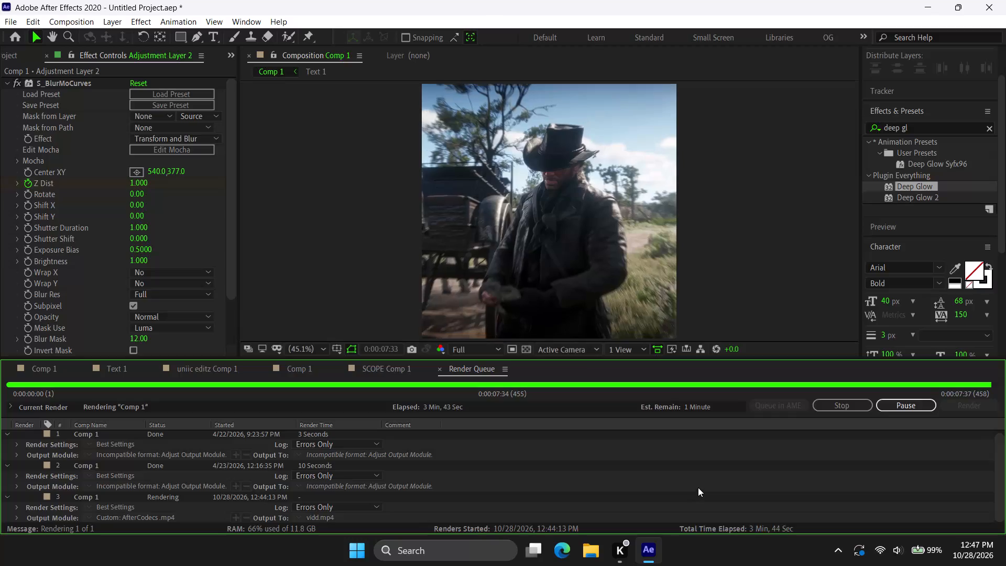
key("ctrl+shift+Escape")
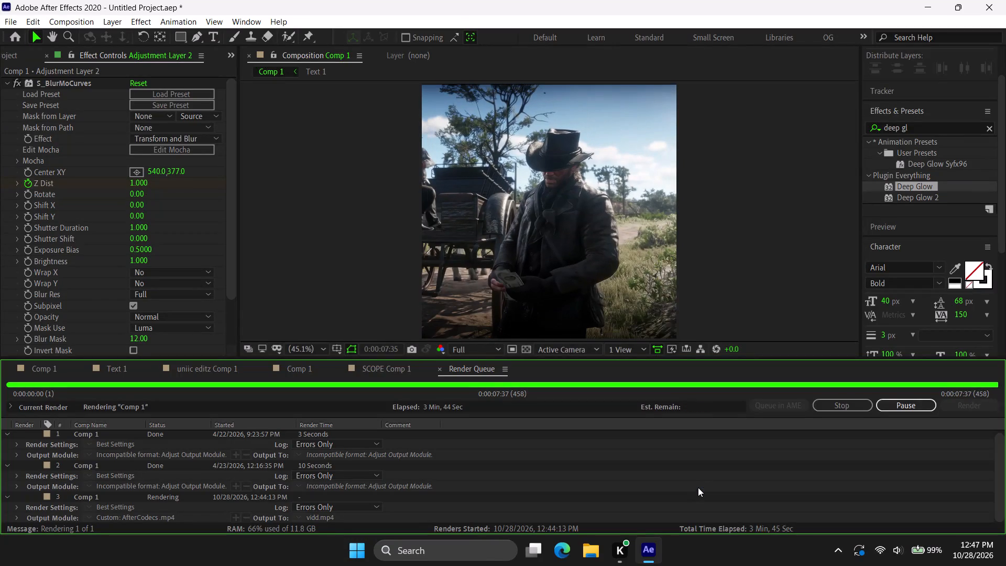
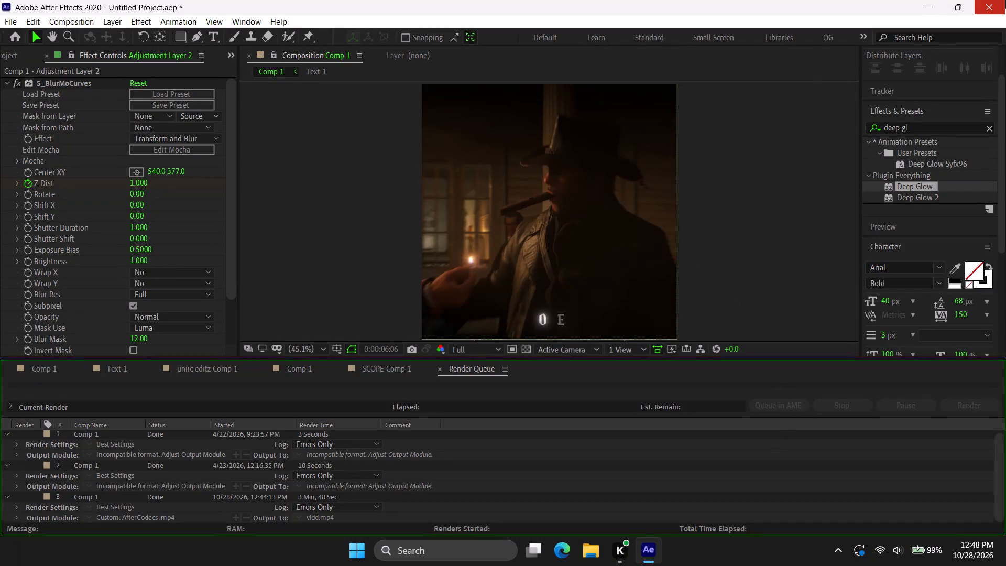
Close After Effects without saving the changes to Untitled Project.aep.
left_click(1005, 0)
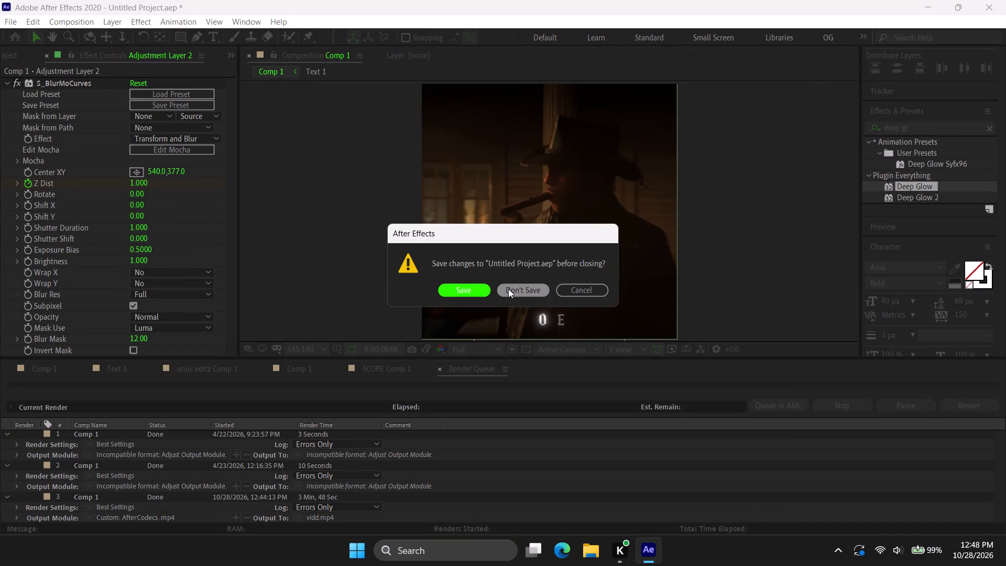
left_click(508, 289)
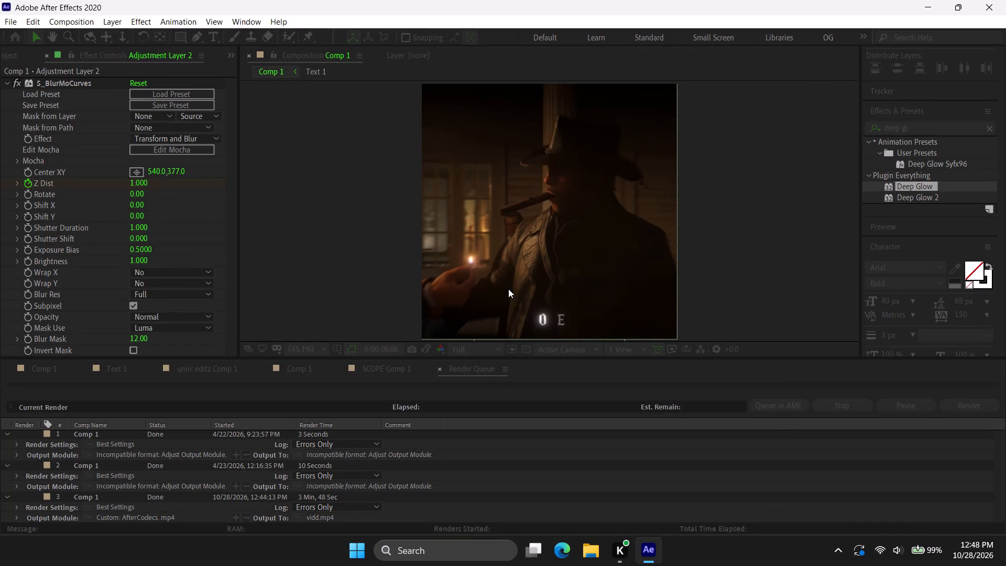
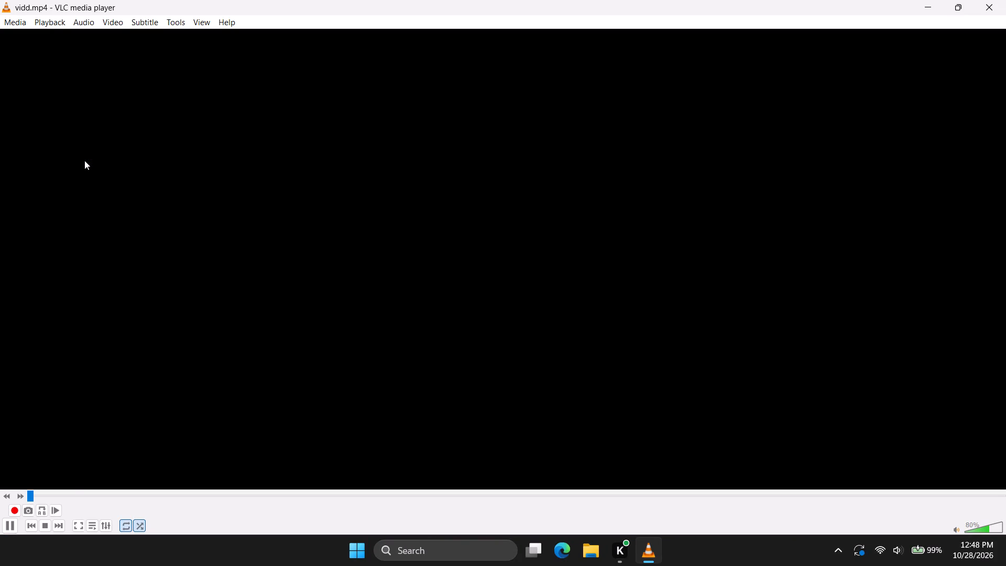
Watch the rendered vidd.mp4 in full screen in VLC media player.
double_click(84, 160)
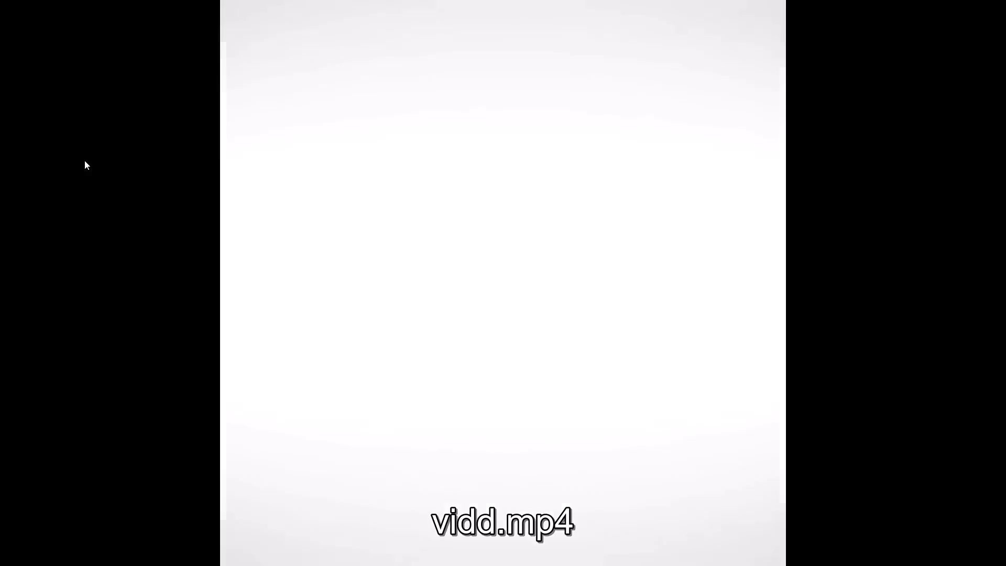